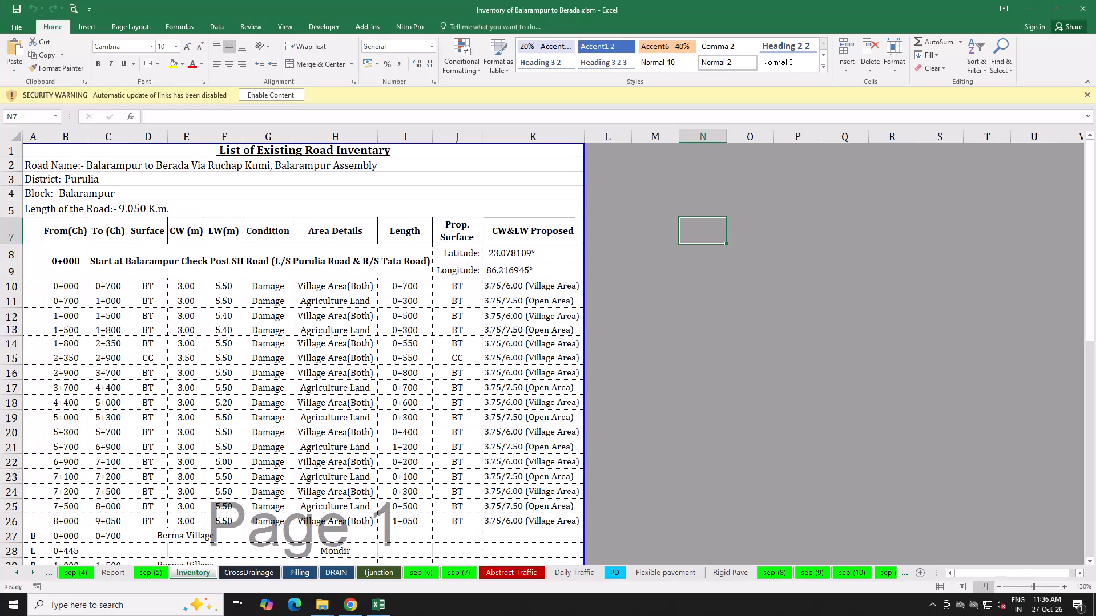
Move the Inventory sheet's bottom page break up so the print area ends at row 48.
scroll(348, 334, "down", 10)
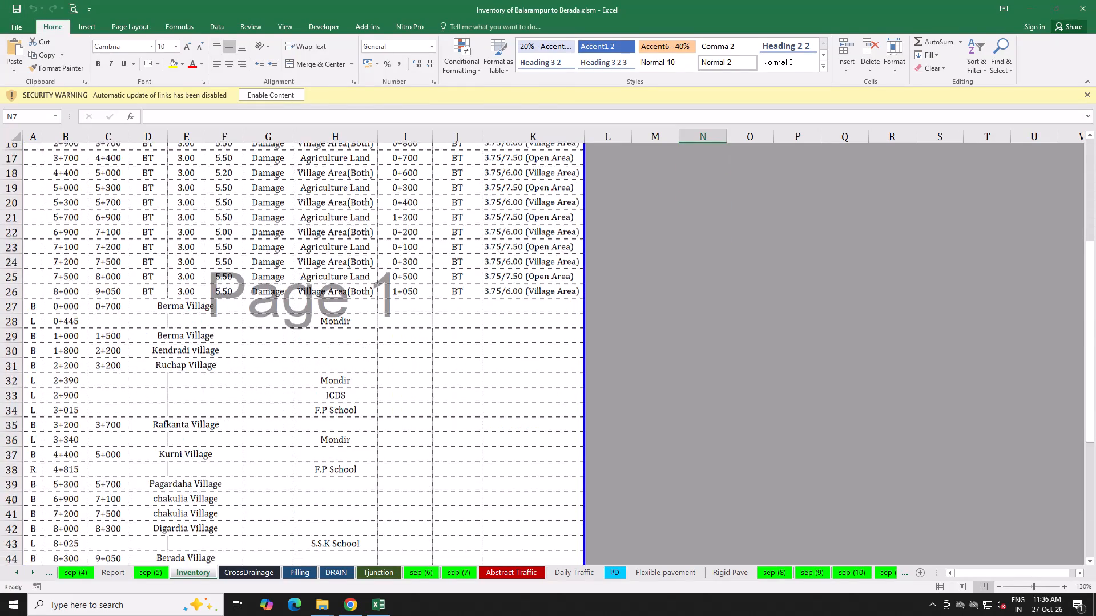
left_click(16, 580)
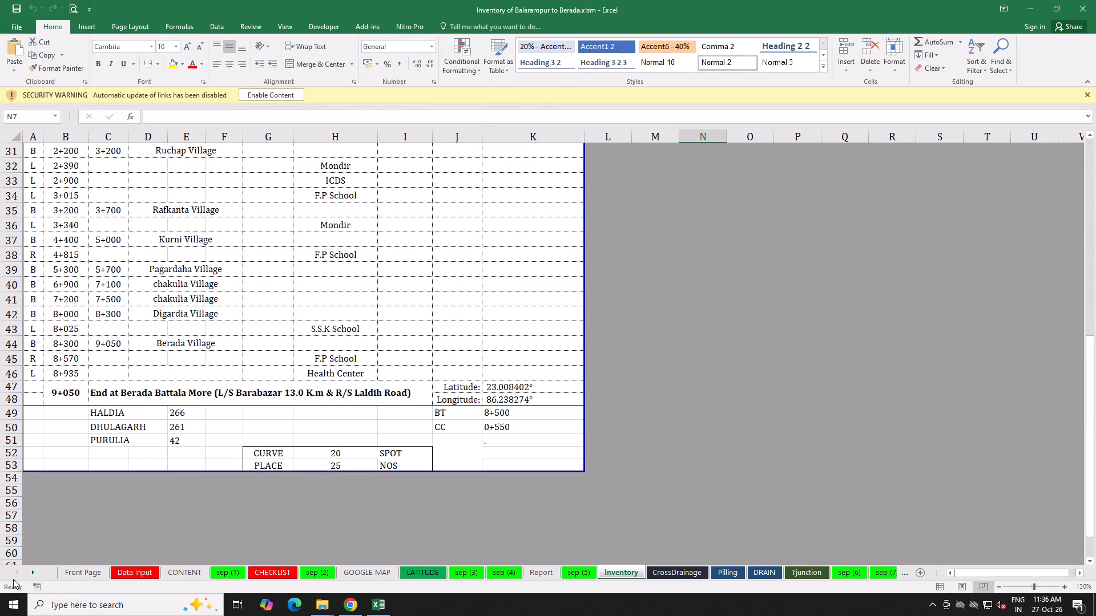
left_click_drag(132, 470, 151, 413)
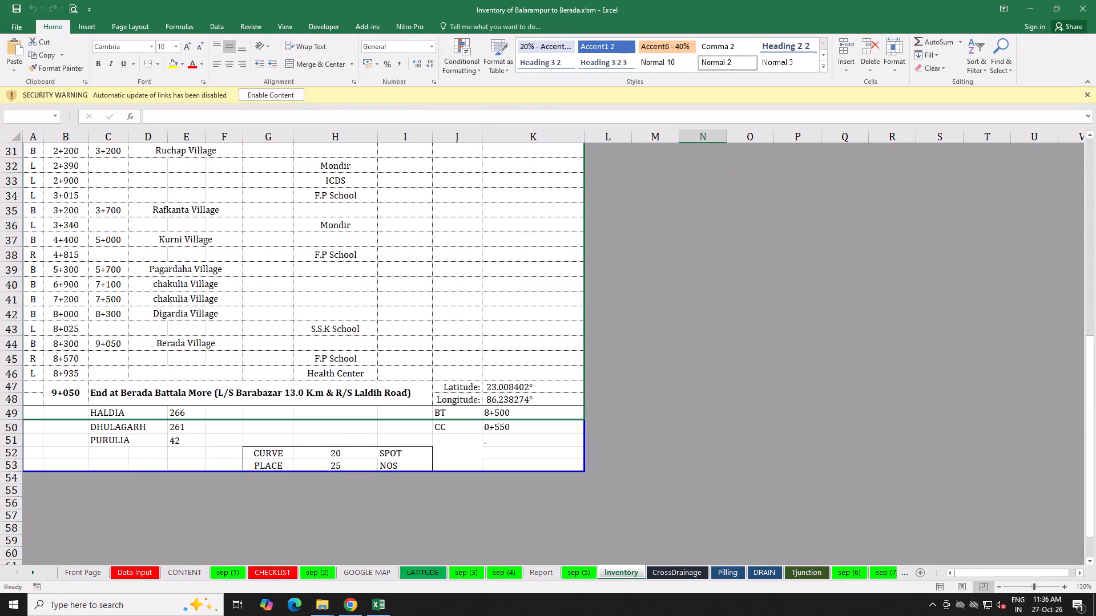
left_click_drag(151, 413, 158, 402)
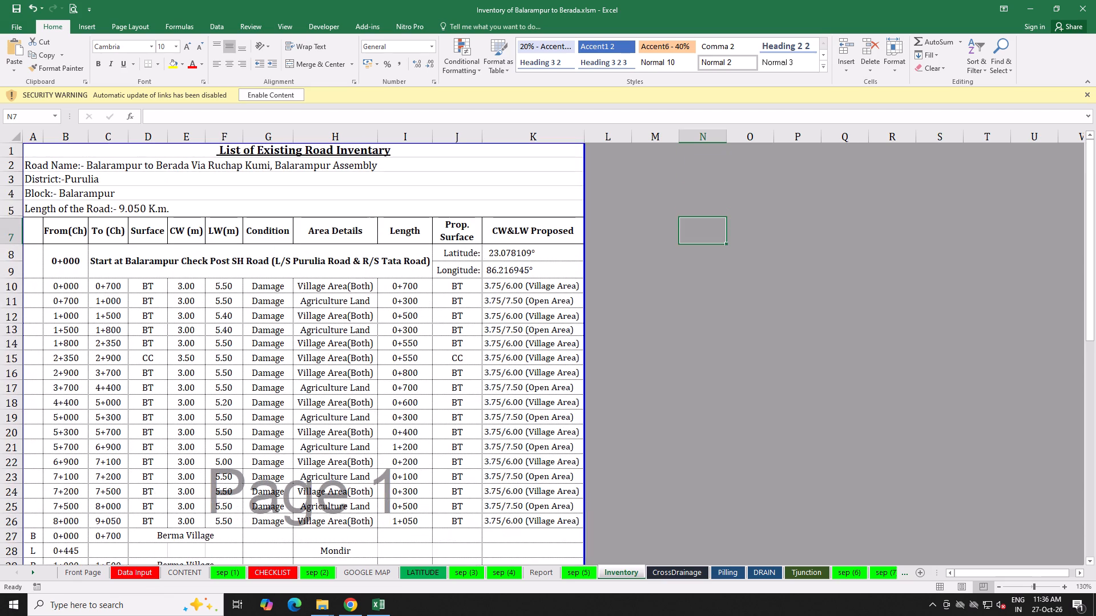
Turn on text wrapping for the merged start-point description in cell C8.
scroll(162, 414, "up", 4)
scroll(257, 391, "down", 4)
scroll(260, 392, "up", 6)
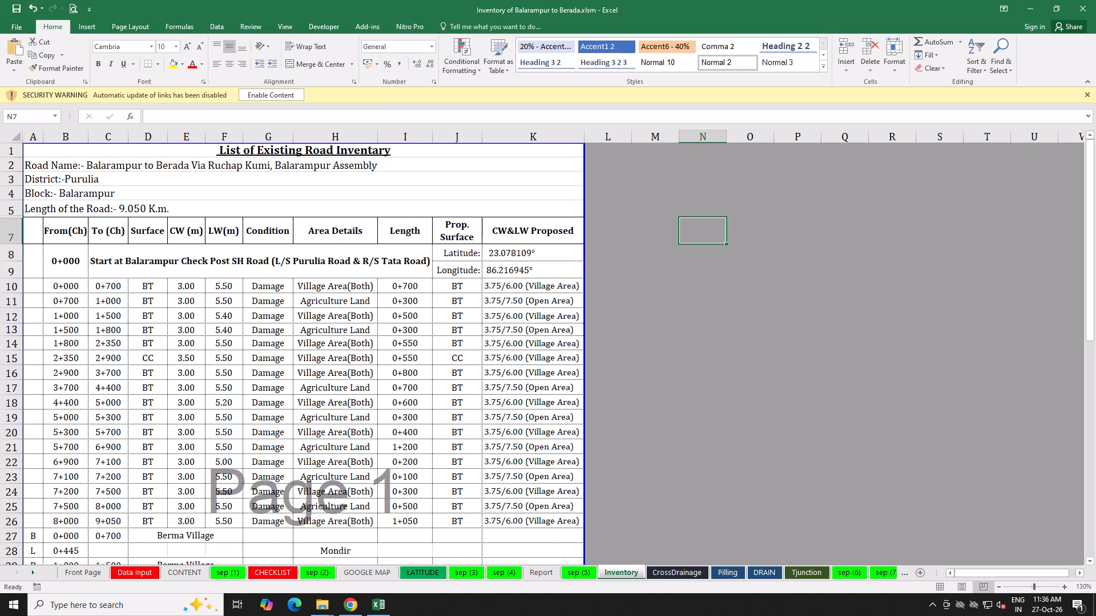
left_click(310, 269)
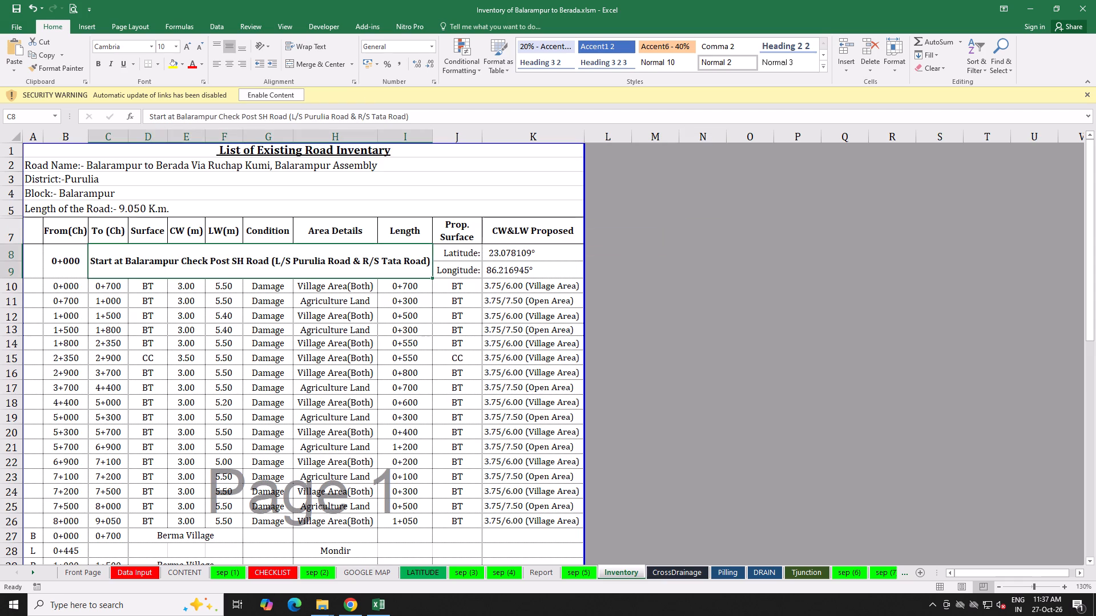
left_click(325, 46)
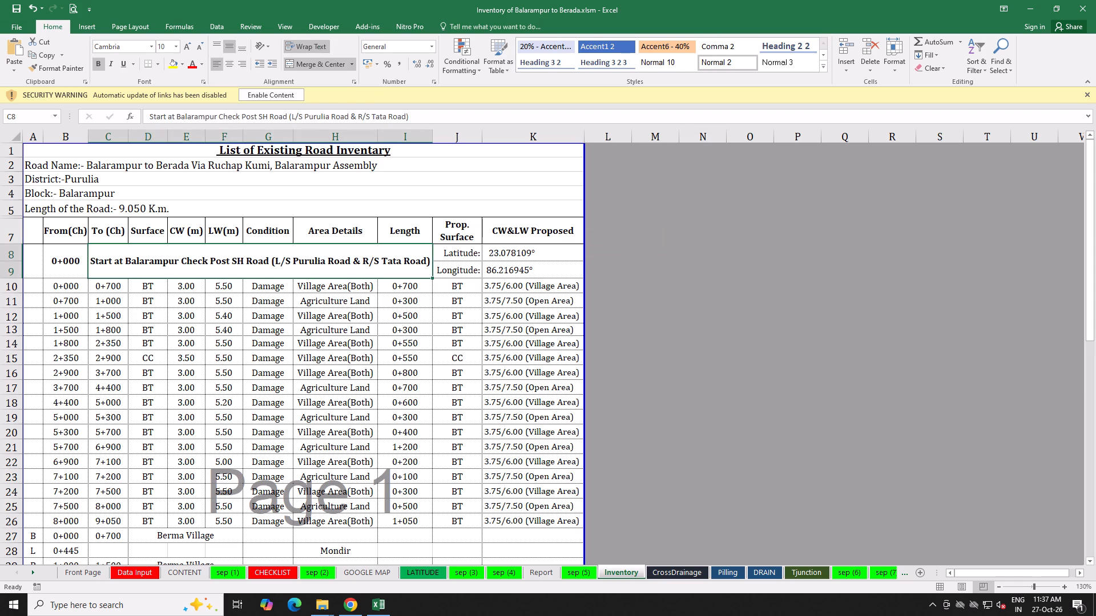
Left-align the Latitude and Longitude labels in cells J47:J48 beside the road's end-point description.
scroll(362, 373, "down", 3)
scroll(365, 374, "up", 1)
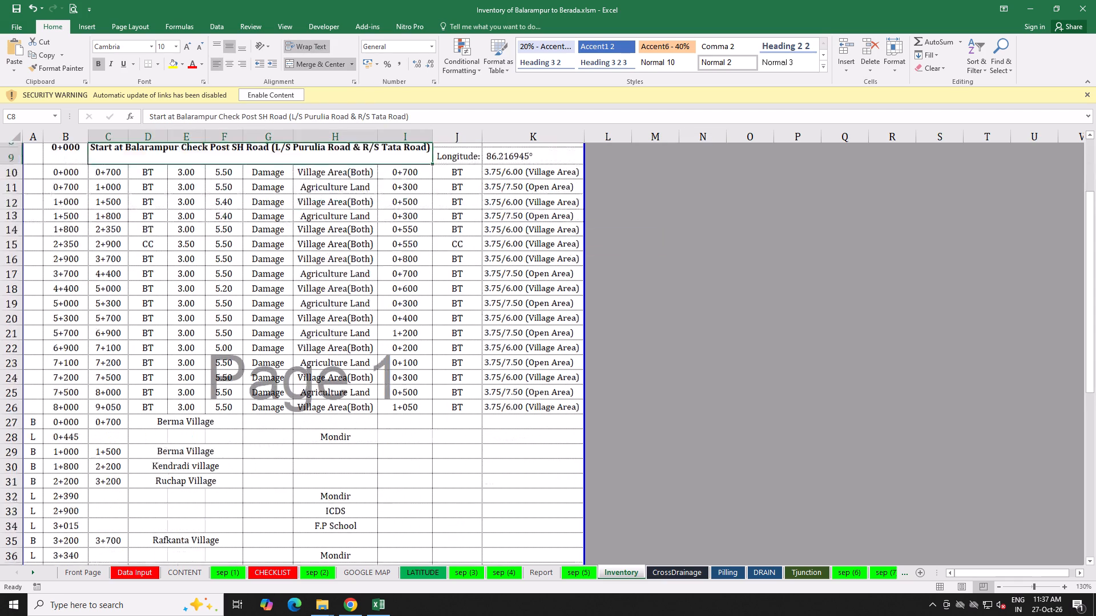
scroll(365, 374, "up", 9)
scroll(369, 373, "down", 4)
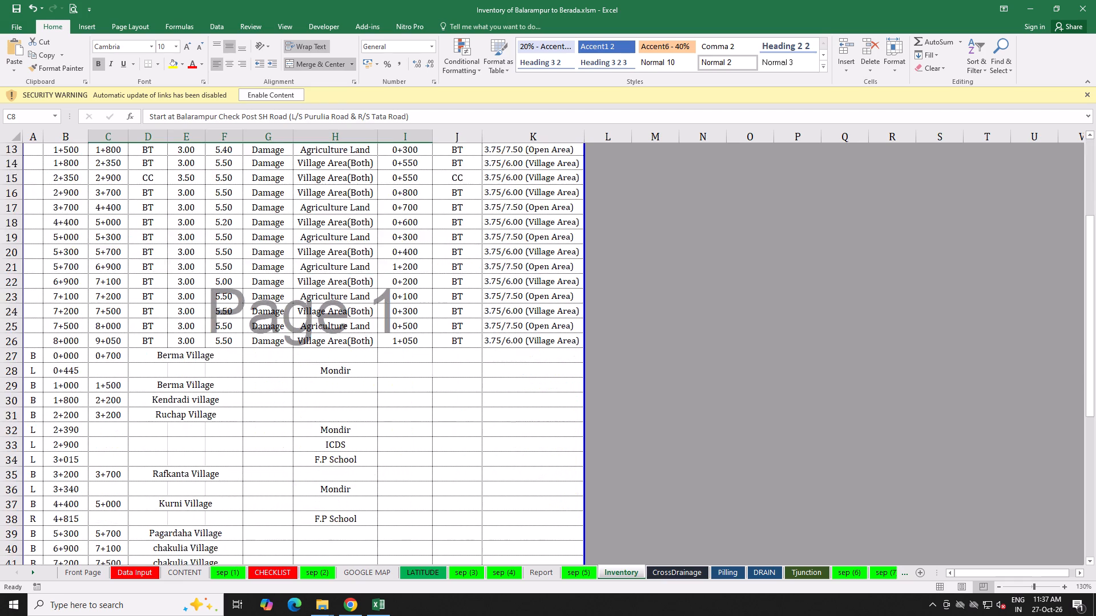
scroll(369, 373, "down", 6)
left_click_drag(444, 380, 445, 383)
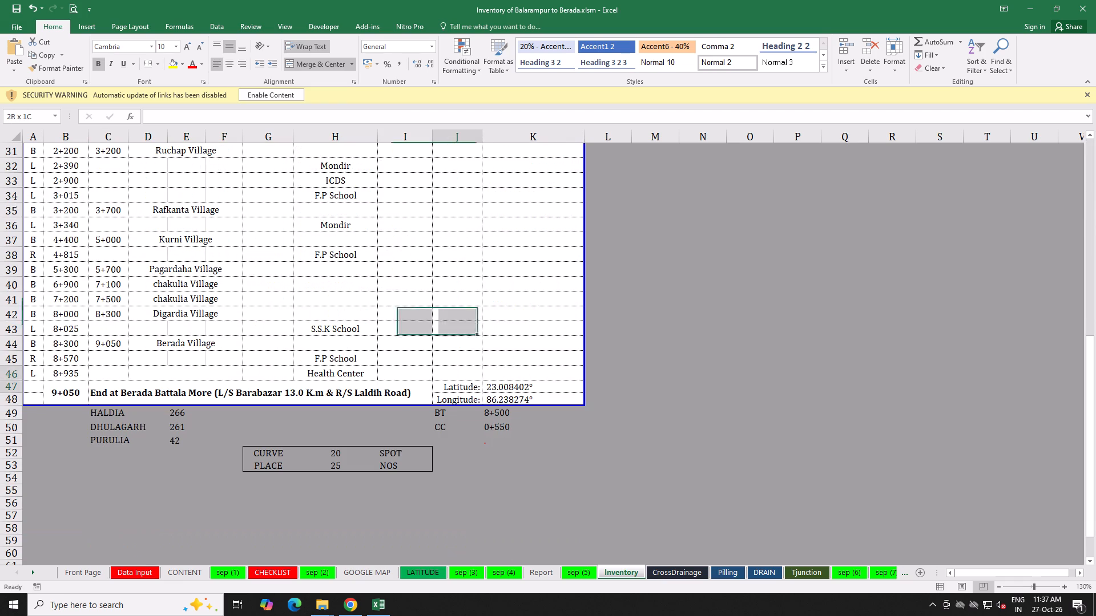
left_click_drag(445, 383, 449, 401)
left_click_drag(447, 389, 445, 399)
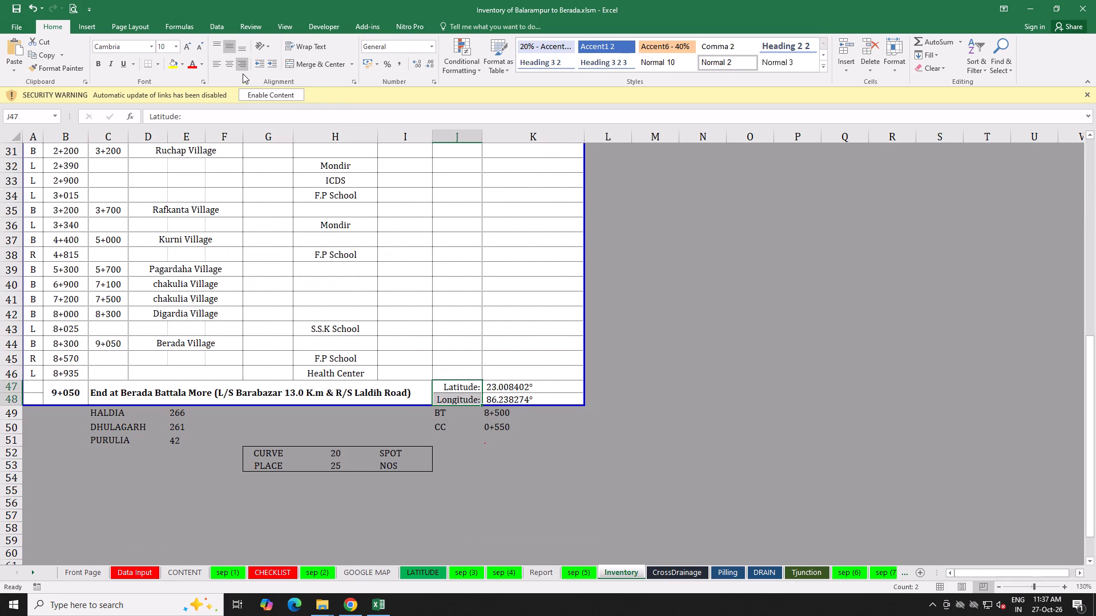
left_click(211, 67)
left_click_drag(518, 386, 521, 403)
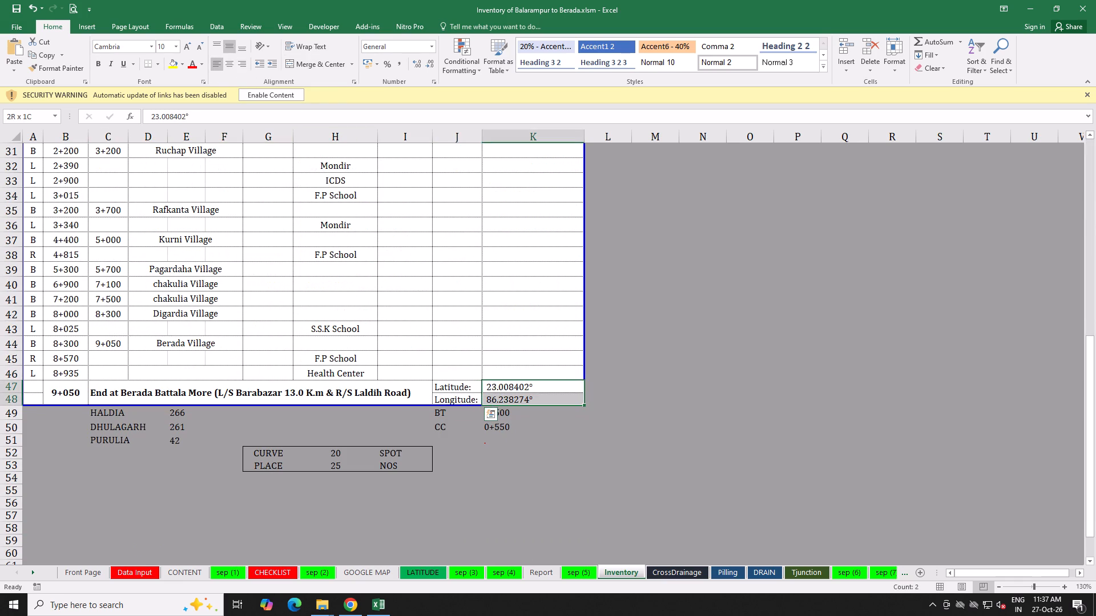
left_click_drag(521, 403, 521, 403)
left_click(489, 449)
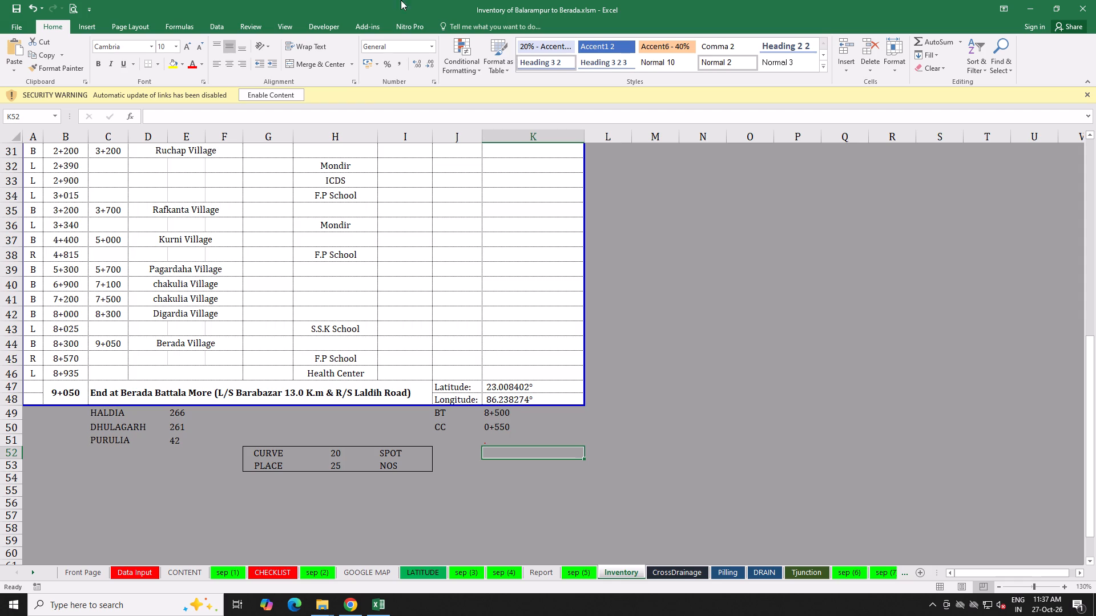
Open the road route file from the Balarampur to Berada folder in Google Earth Pro.
left_click(312, 600)
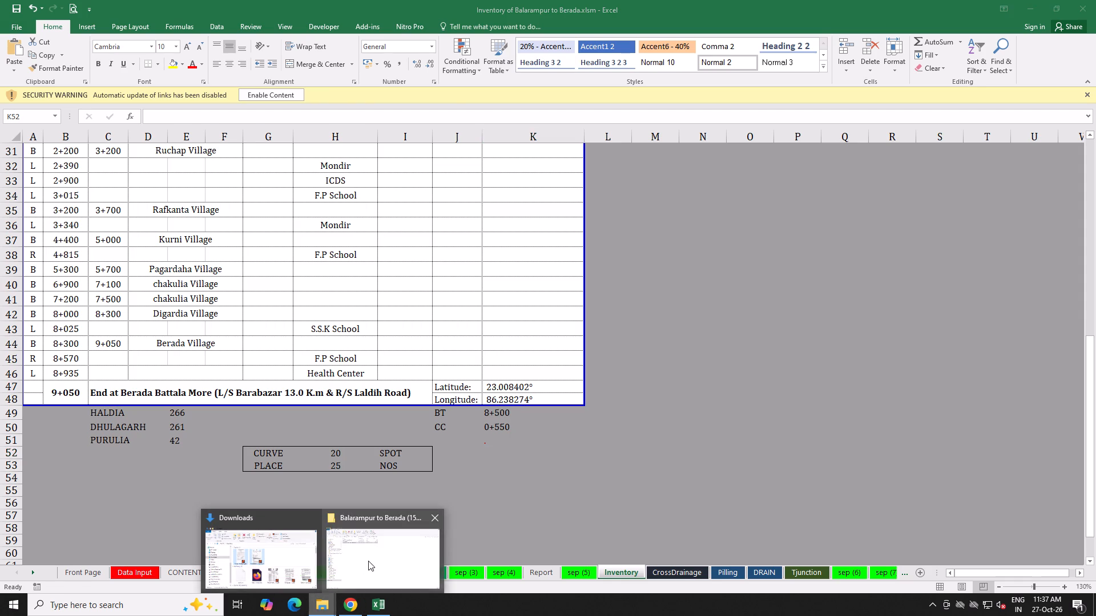
left_click(368, 561)
double_click(205, 128)
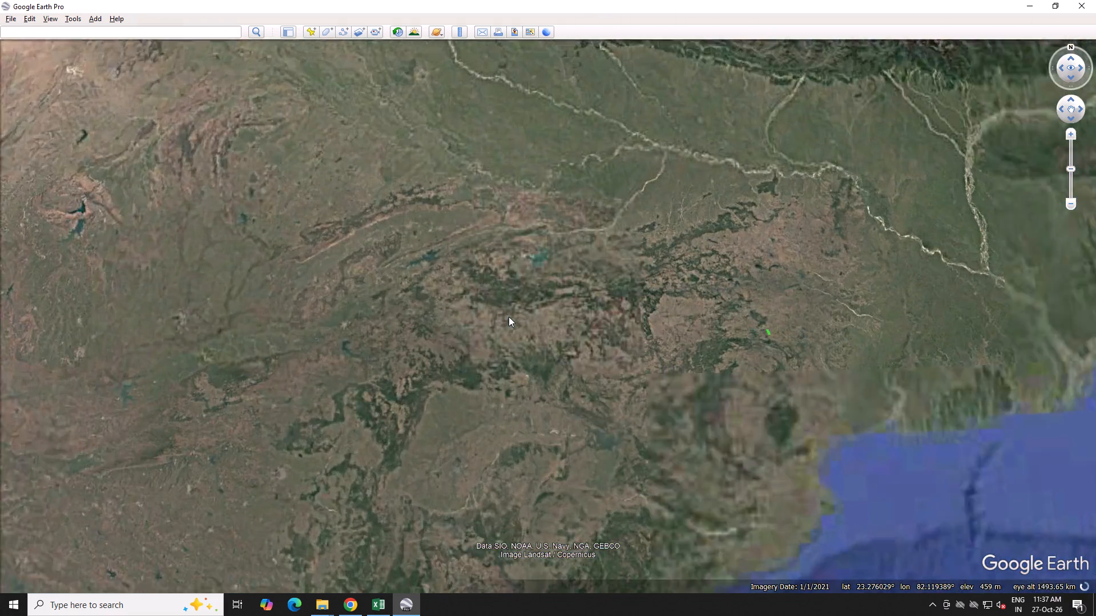
Follow the green route line north to its Balarampur start and examine where it meets the main road.
scroll(644, 417, "up", 4)
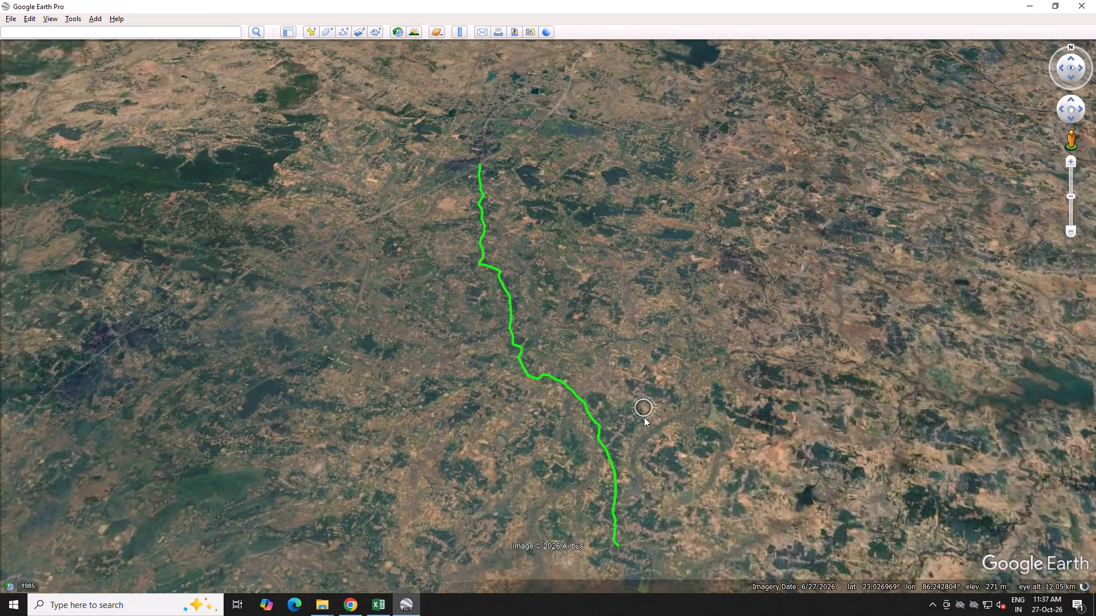
scroll(644, 417, "up", 1)
scroll(547, 416, "up", 20)
scroll(547, 416, "up", 4)
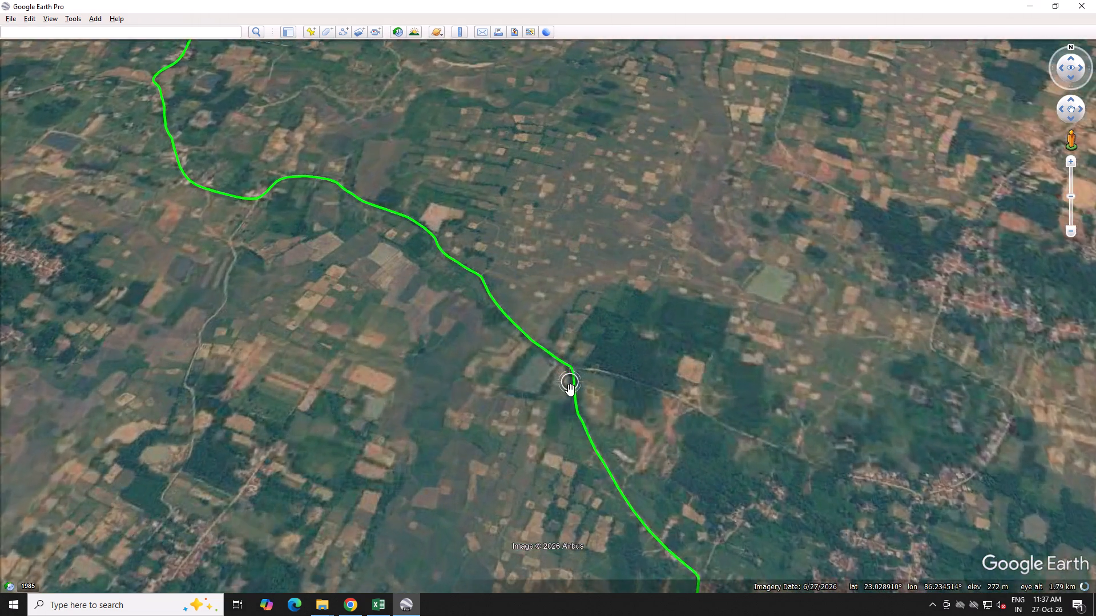
scroll(570, 390, "up", 19)
left_click_drag(498, 254, 517, 352)
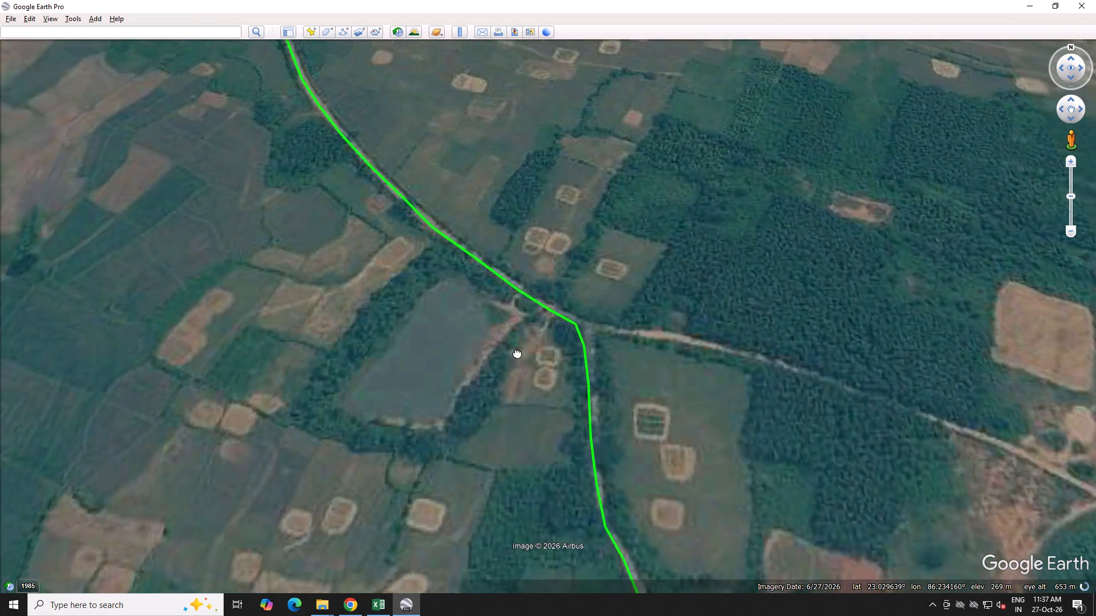
left_click_drag(517, 352, 567, 447)
left_click_drag(253, 187, 650, 533)
left_click_drag(340, 163, 910, 477)
scroll(587, 346, "down", 5)
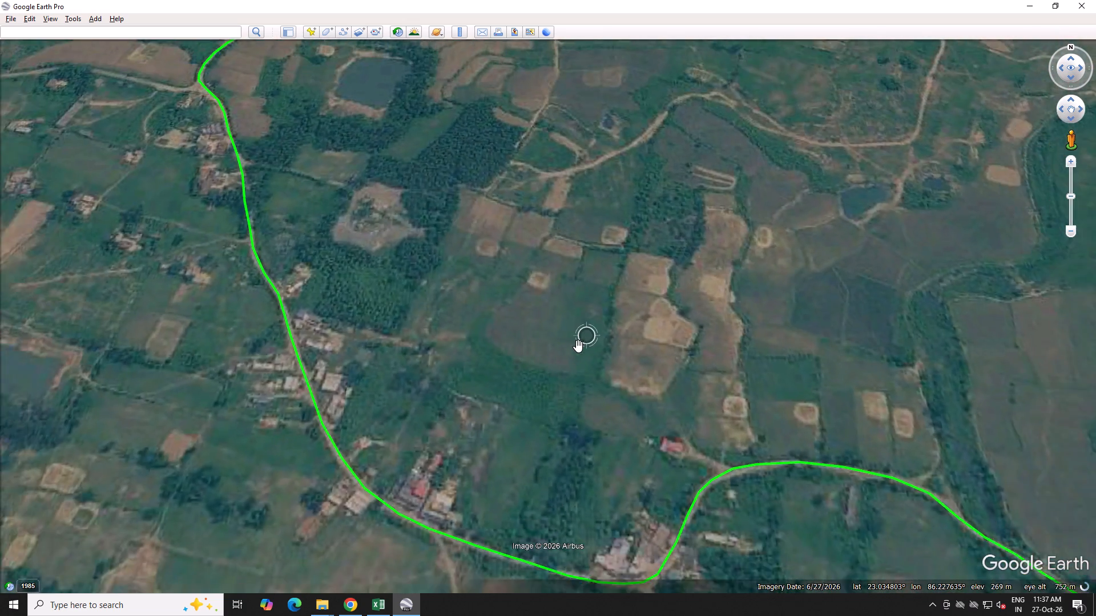
left_click_drag(403, 275, 606, 457)
scroll(576, 410, "down", 5)
scroll(570, 407, "down", 16)
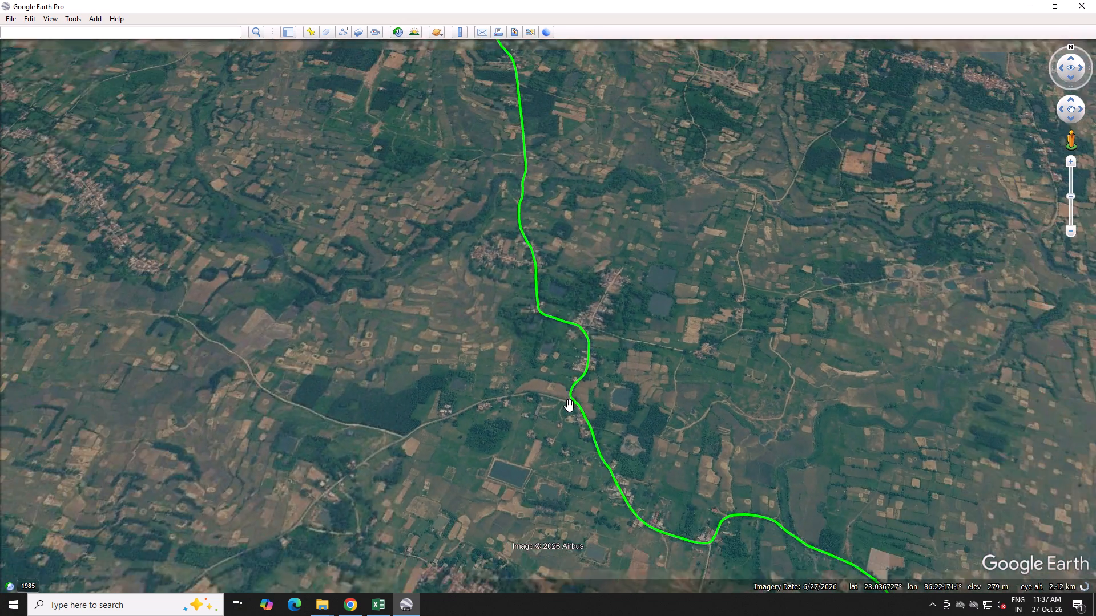
scroll(569, 406, "down", 6)
left_click_drag(417, 219, 482, 468)
left_click_drag(569, 233, 566, 329)
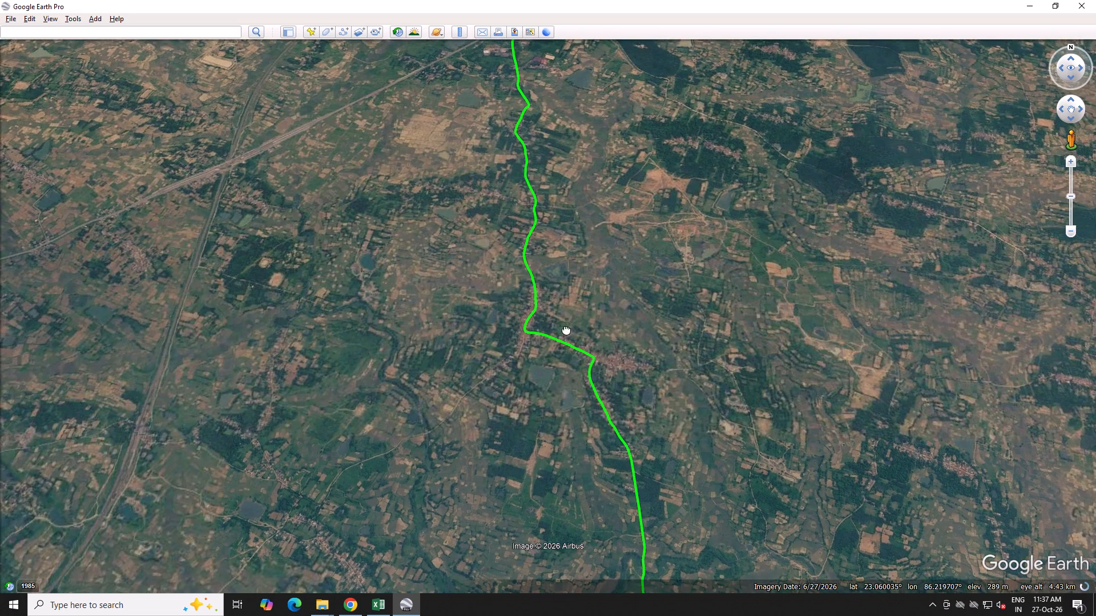
left_click_drag(566, 329, 593, 460)
scroll(538, 195, "up", 14)
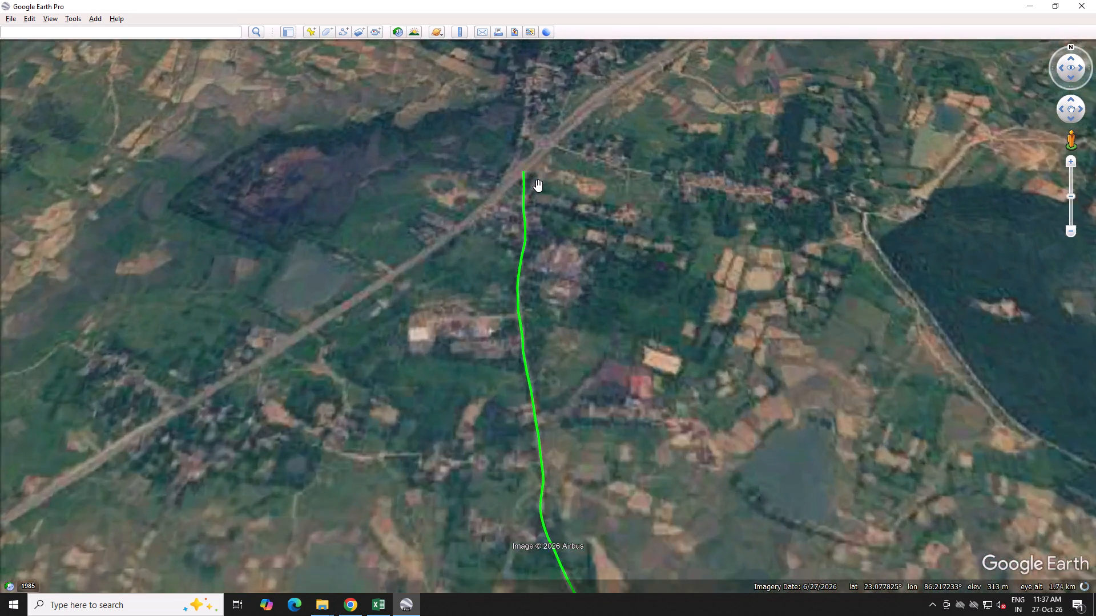
scroll(538, 186, "up", 10)
scroll(539, 185, "up", 12)
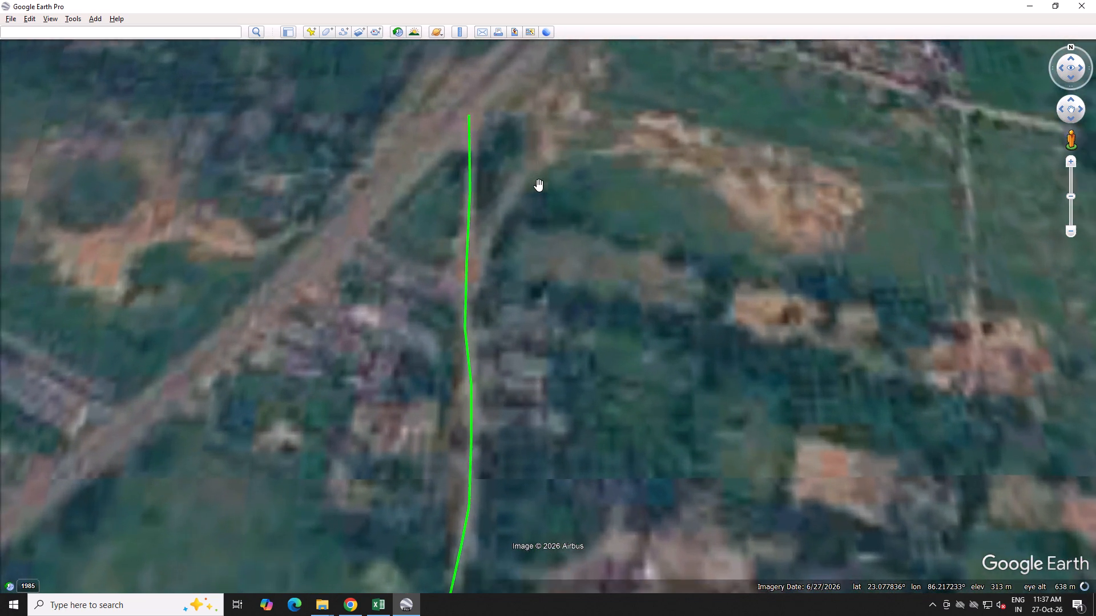
scroll(539, 185, "up", 2)
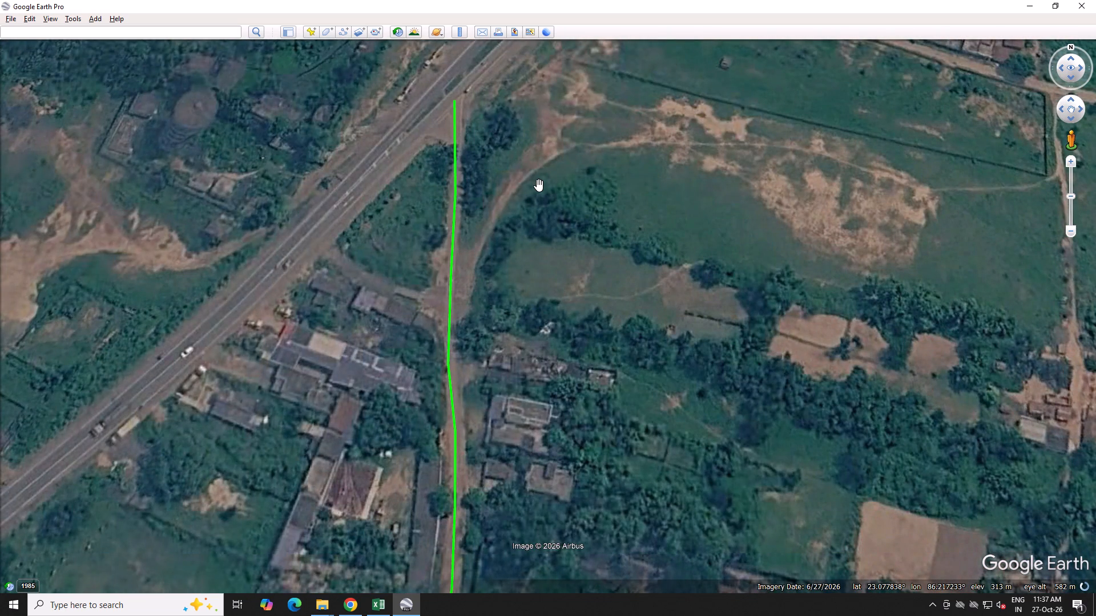
Follow the green route line south to its Berada end and examine the end point closely.
scroll(539, 185, "down", 7)
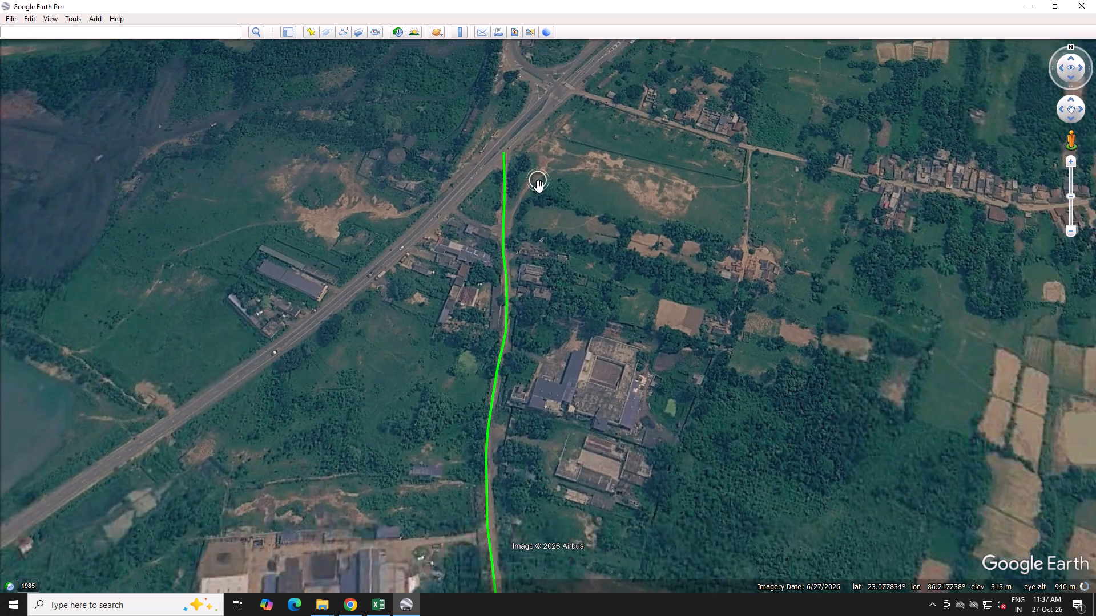
scroll(539, 187, "down", 3)
left_click_drag(608, 355, 538, 162)
scroll(538, 160, "down", 10)
left_click_drag(555, 315, 547, 263)
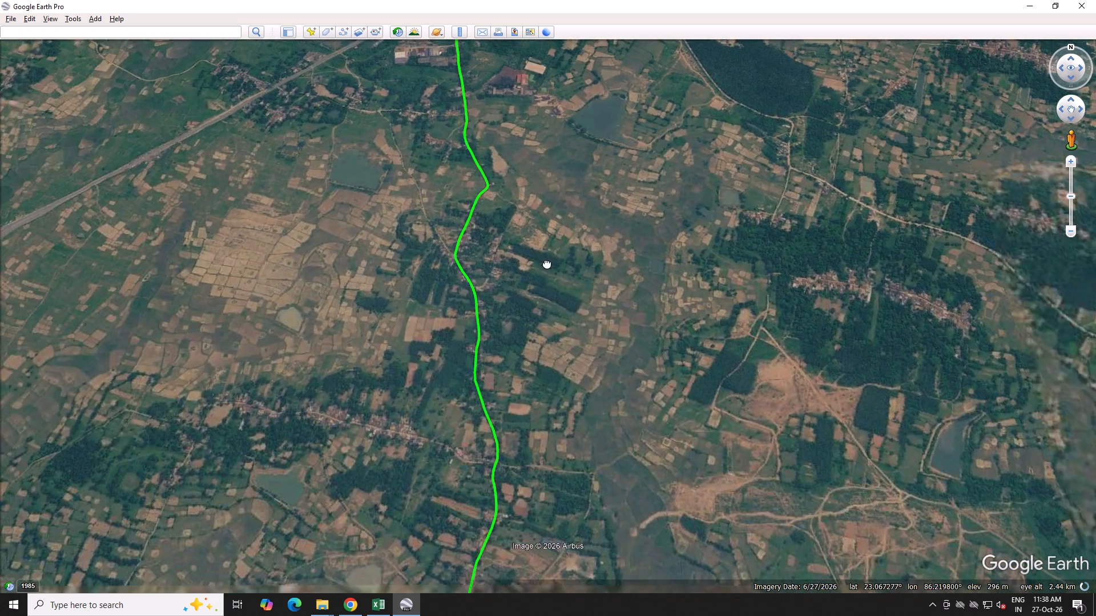
left_click_drag(547, 263, 532, 149)
scroll(526, 157, "down", 8)
left_click_drag(590, 334, 564, 169)
left_click_drag(609, 346, 557, 189)
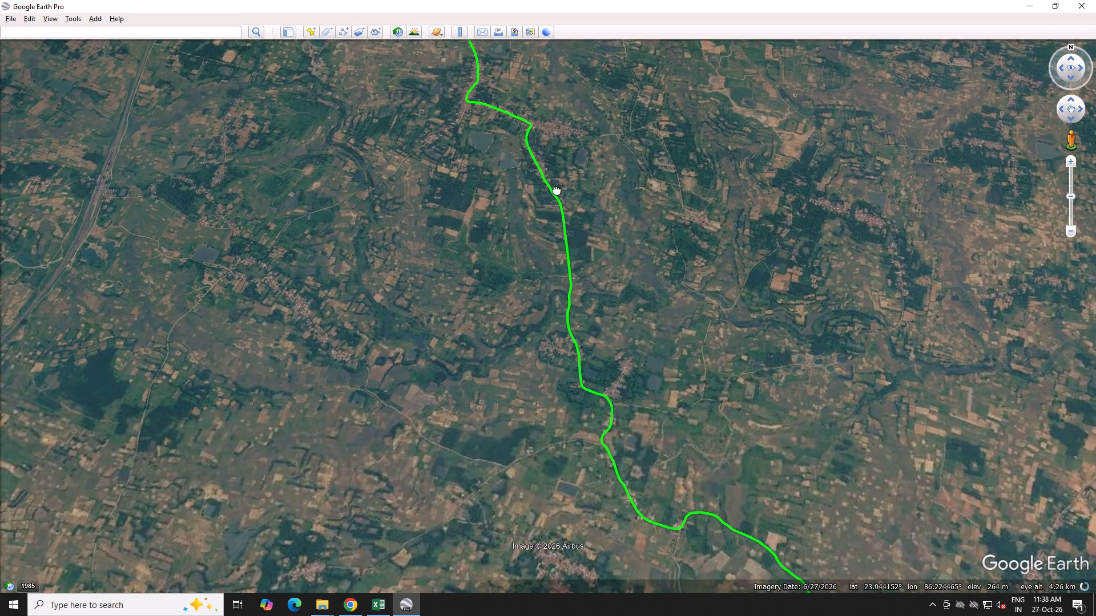
left_click_drag(557, 189, 550, 172)
left_click_drag(673, 339, 550, 164)
left_click_drag(683, 345, 606, 174)
scroll(607, 406, "up", 6)
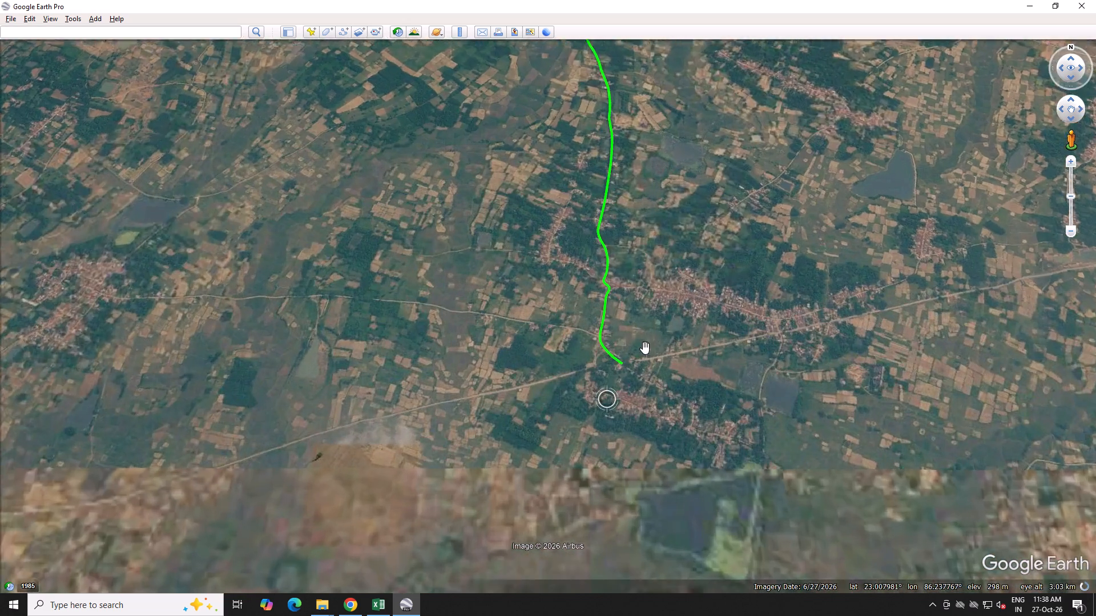
scroll(645, 348, "up", 13)
scroll(645, 347, "up", 10)
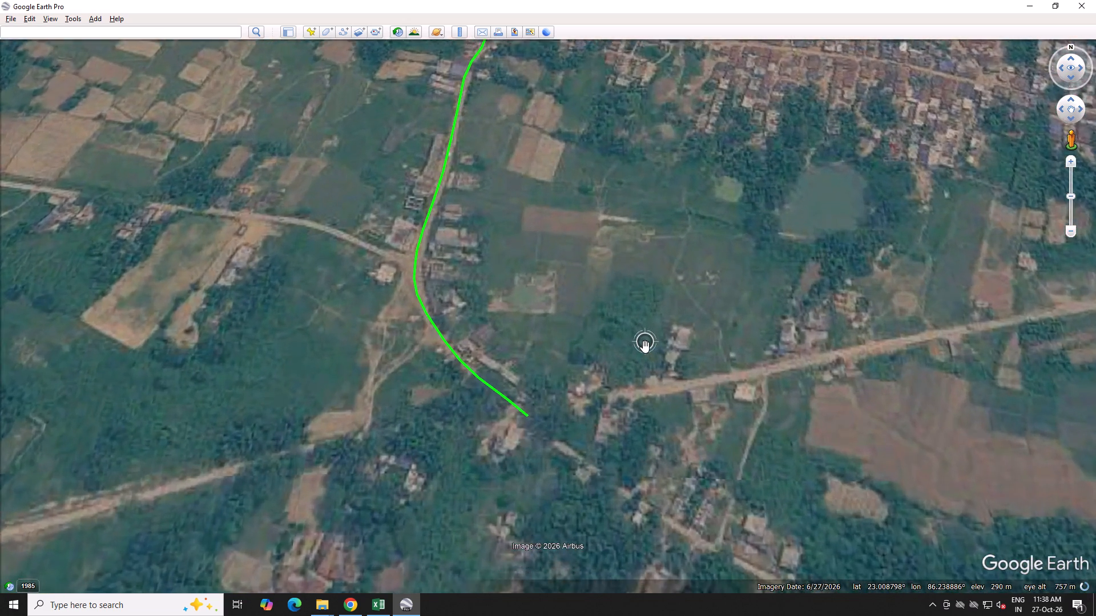
scroll(645, 347, "up", 9)
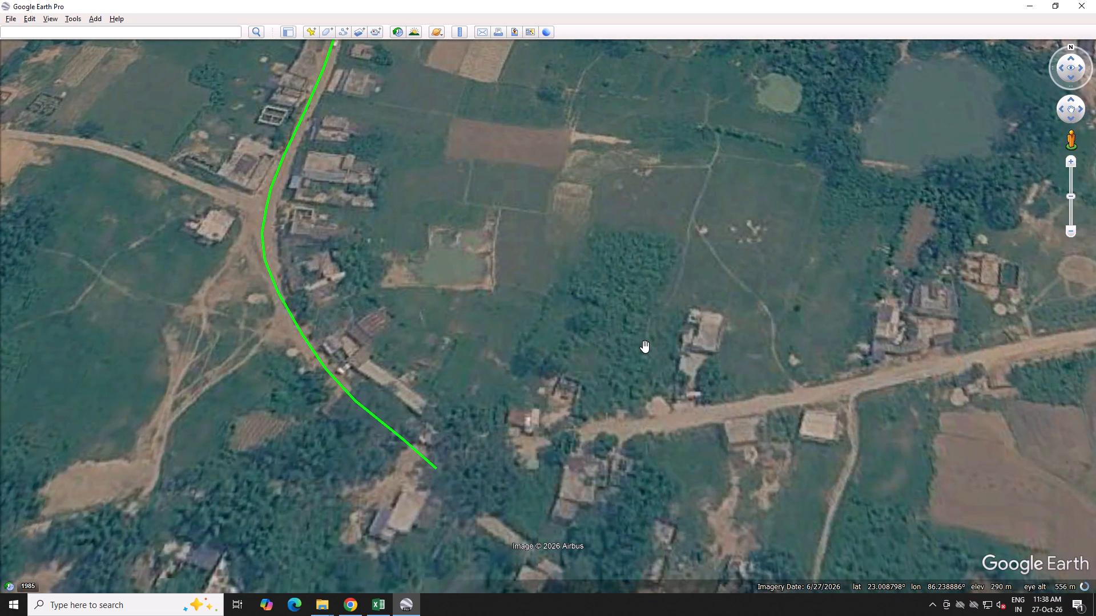
scroll(645, 347, "up", 4)
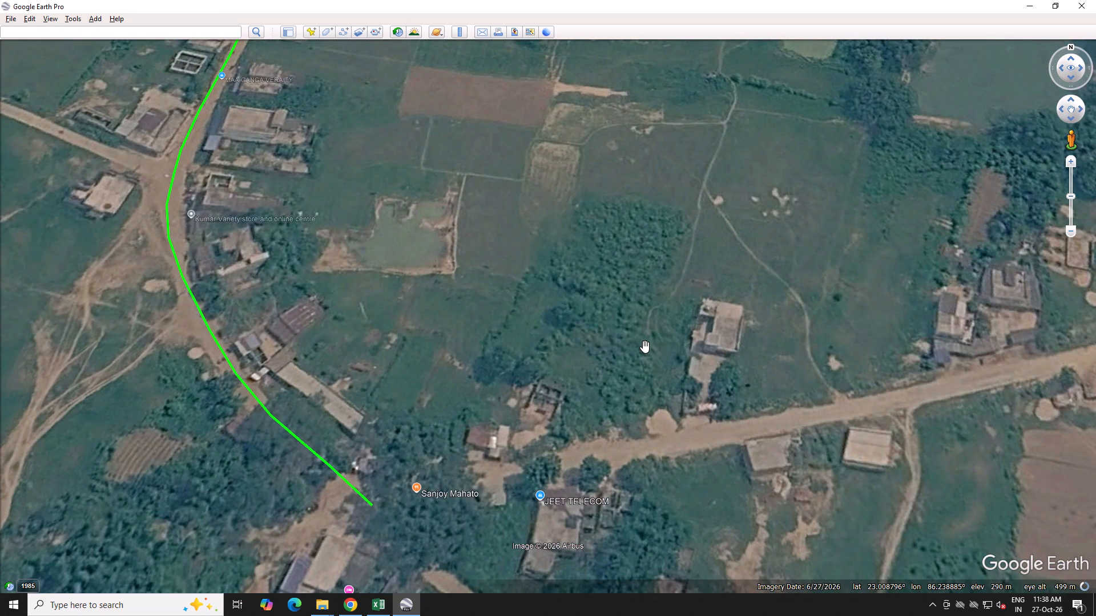
Examine the villages and connecting roads surrounding the route's Berada end point.
scroll(645, 347, "down", 2)
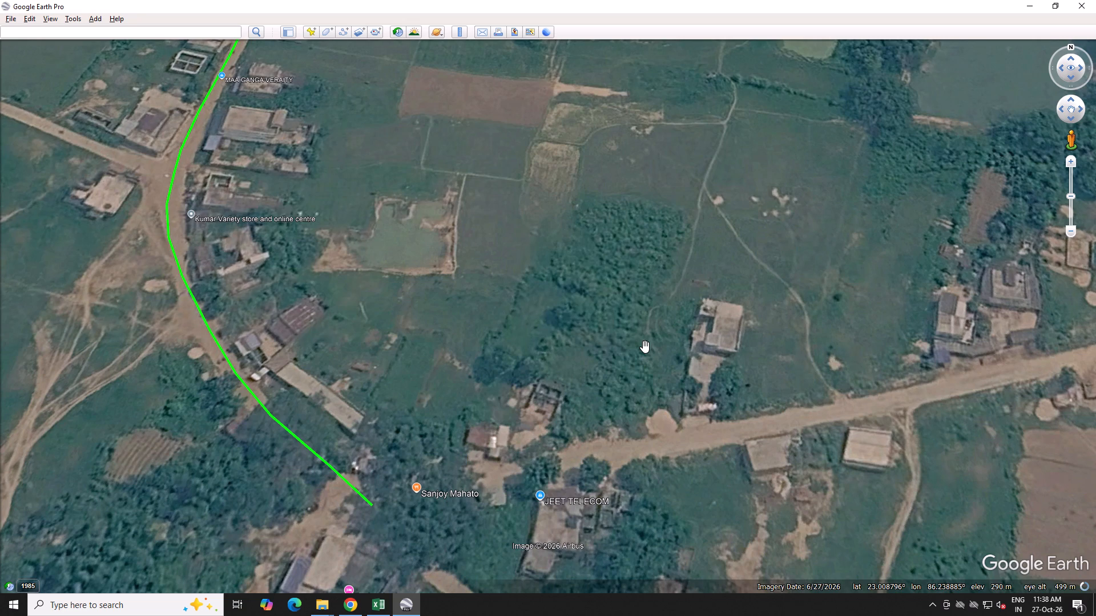
scroll(645, 347, "down", 19)
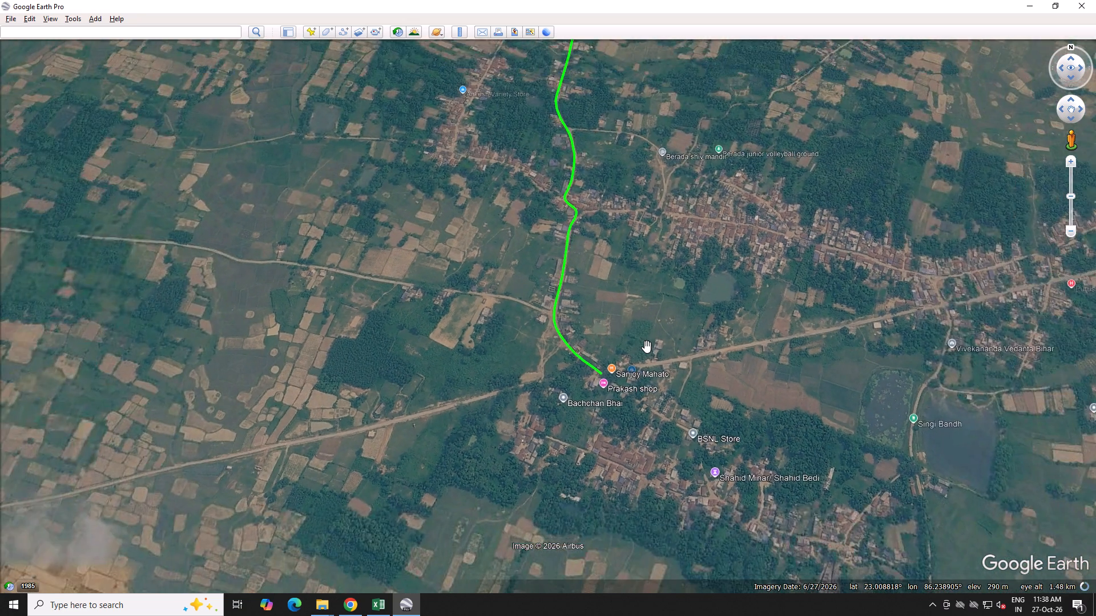
scroll(647, 347, "down", 16)
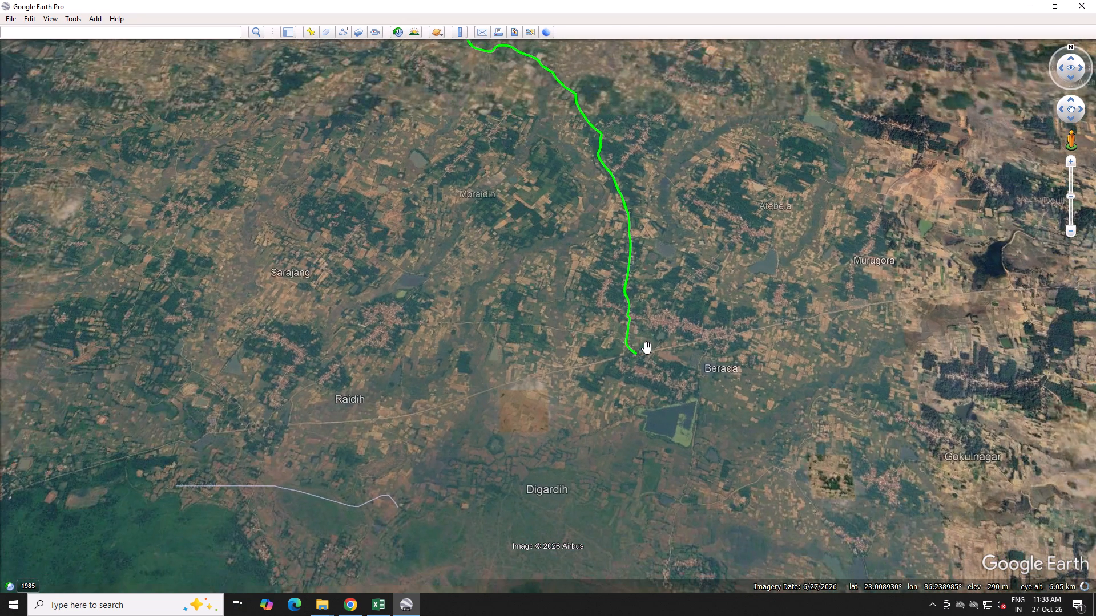
scroll(648, 343, "up", 4)
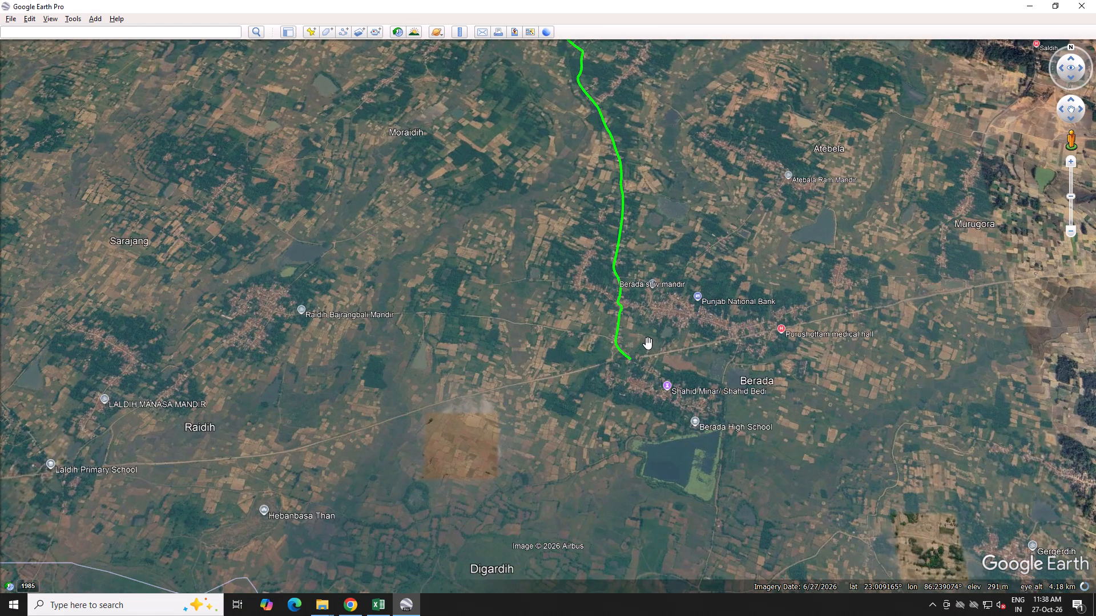
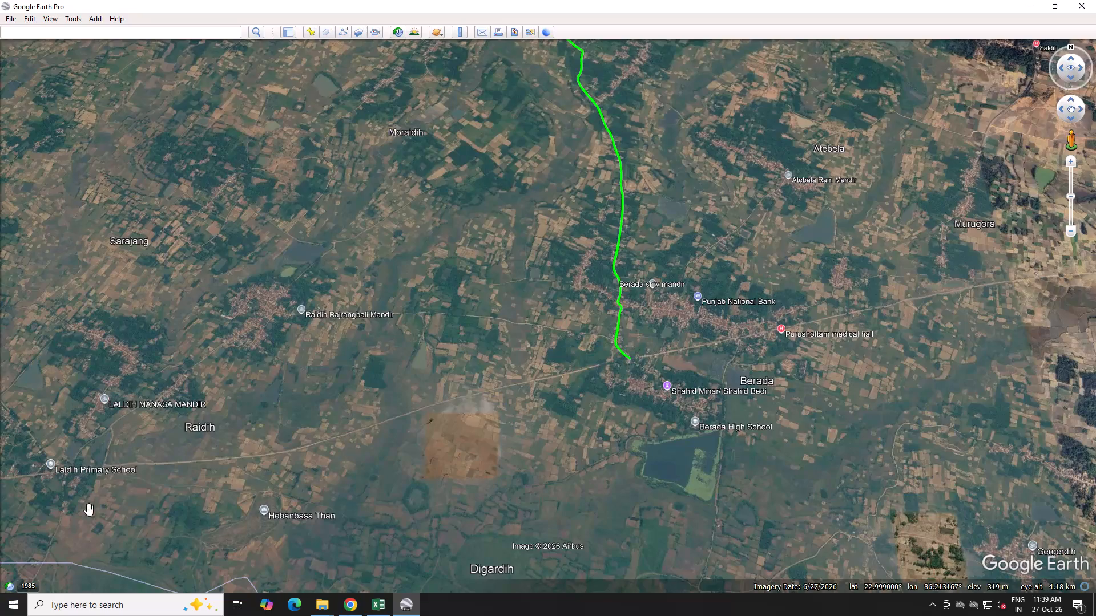
Examine the full extent of the green route line, closing in on its Berada end.
scroll(909, 317, "down", 4)
scroll(658, 341, "down", 4)
left_click_drag(674, 311, 623, 476)
scroll(625, 459, "down", 11)
left_click_drag(617, 455, 594, 379)
scroll(585, 455, "up", 3)
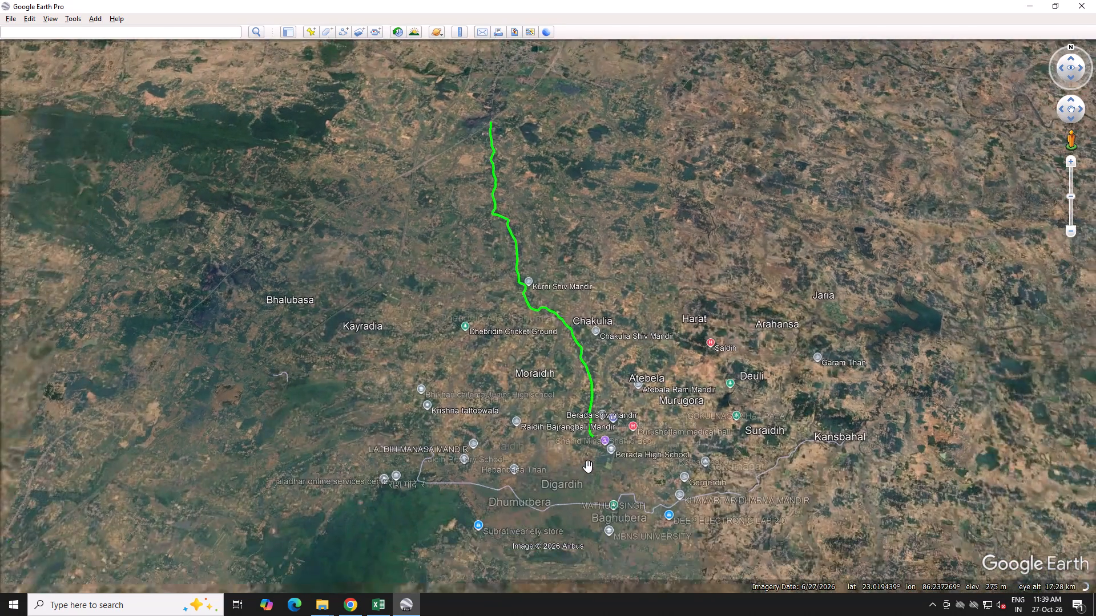
scroll(588, 467, "up", 20)
scroll(588, 467, "up", 13)
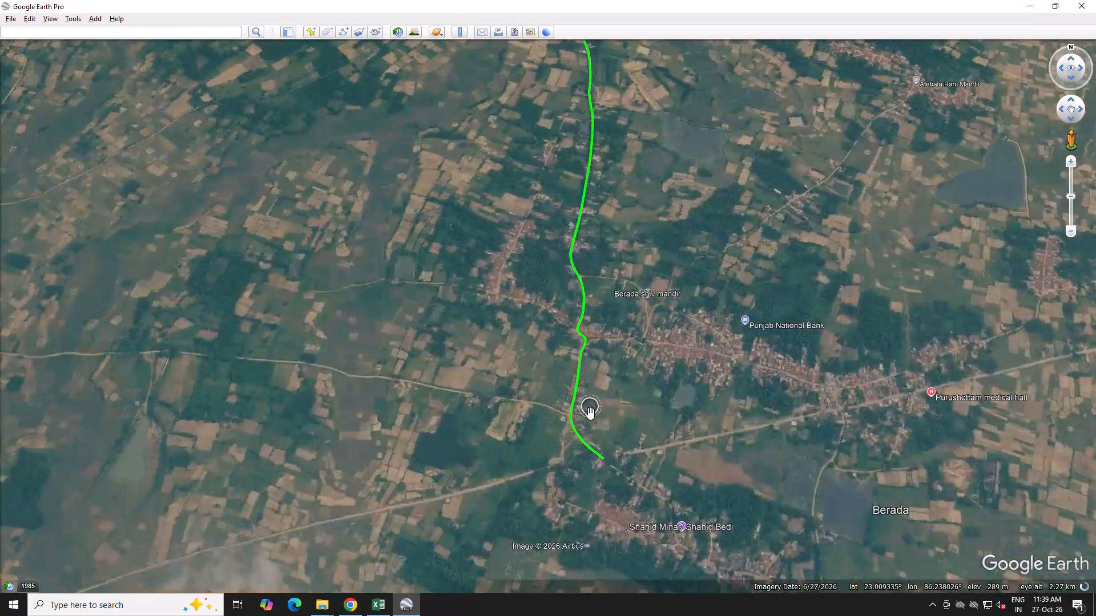
scroll(590, 414, "up", 20)
scroll(590, 414, "up", 6)
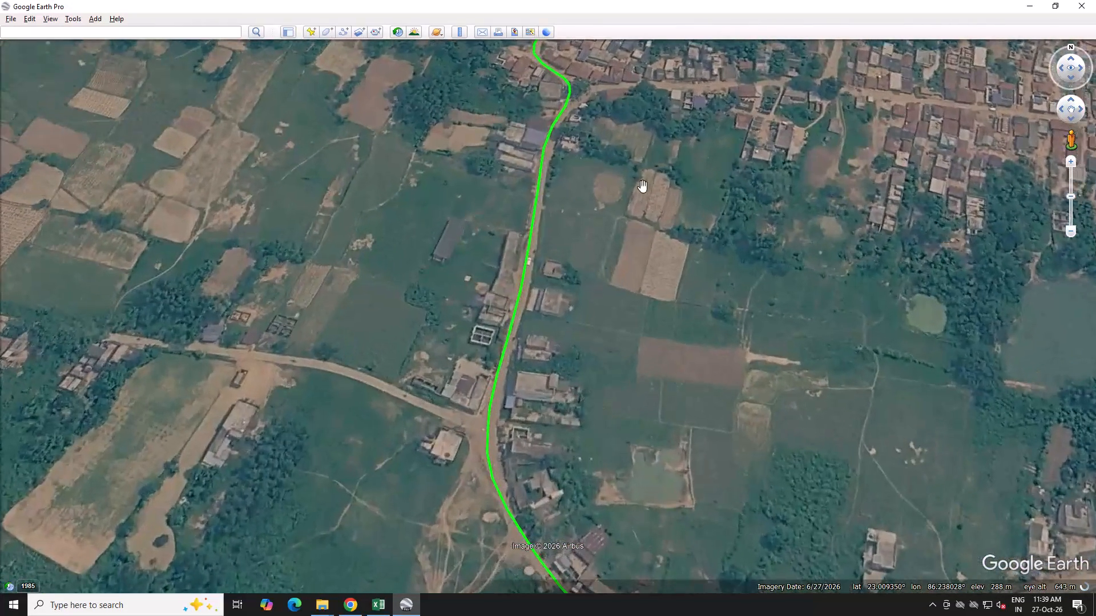
Follow the green route line north from Berada, examining the road alignment, side-road junctions and roadside settlements along it.
left_click_drag(636, 135, 711, 528)
left_click_drag(656, 297, 661, 561)
left_click_drag(671, 237, 617, 538)
left_click_drag(670, 249, 622, 521)
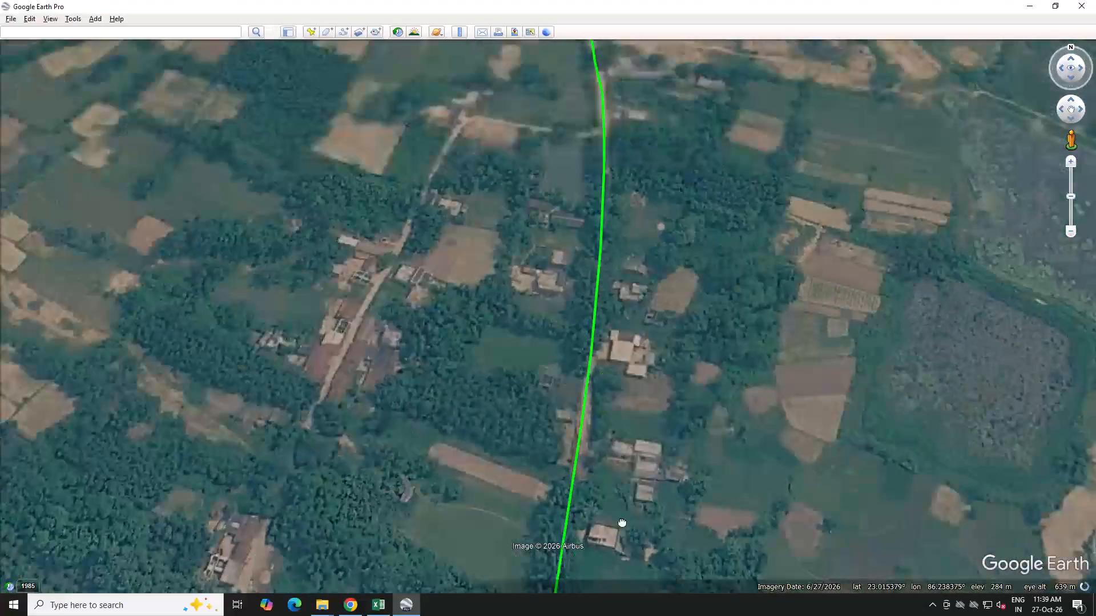
left_click_drag(622, 521, 621, 545)
scroll(635, 412, "down", 8)
left_click_drag(574, 261, 601, 494)
scroll(599, 488, "down", 11)
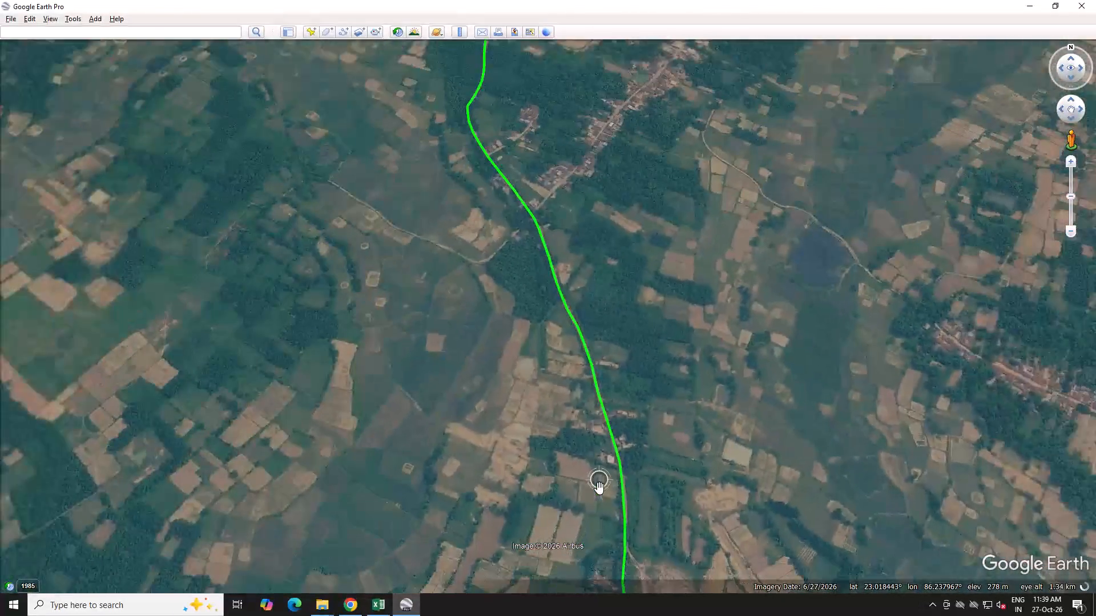
left_click_drag(490, 235, 577, 513)
scroll(461, 194, "up", 14)
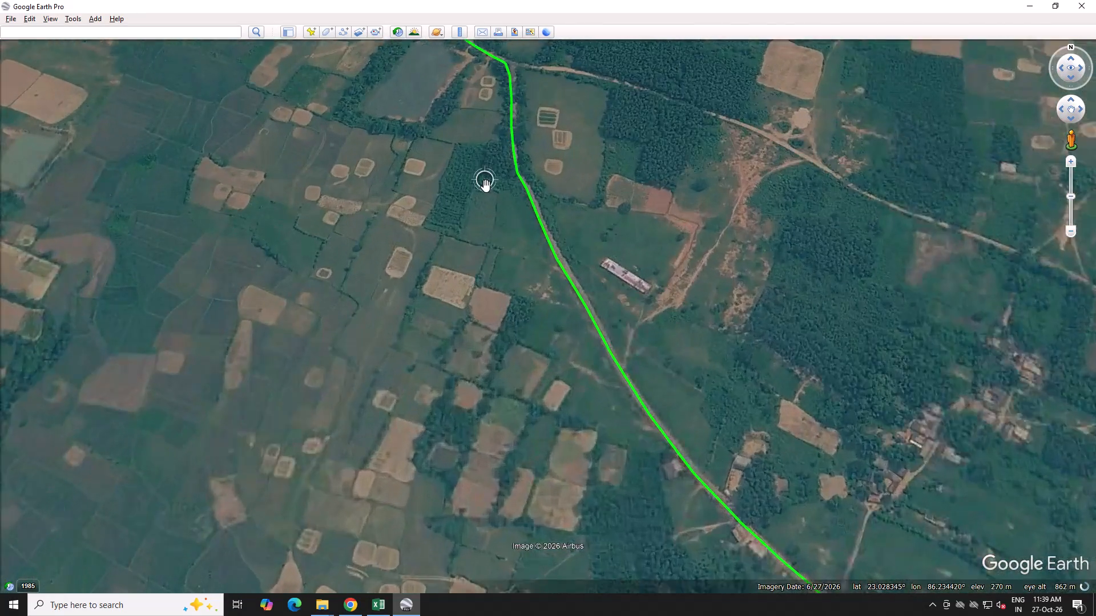
scroll(486, 186, "up", 20)
scroll(486, 186, "up", 1)
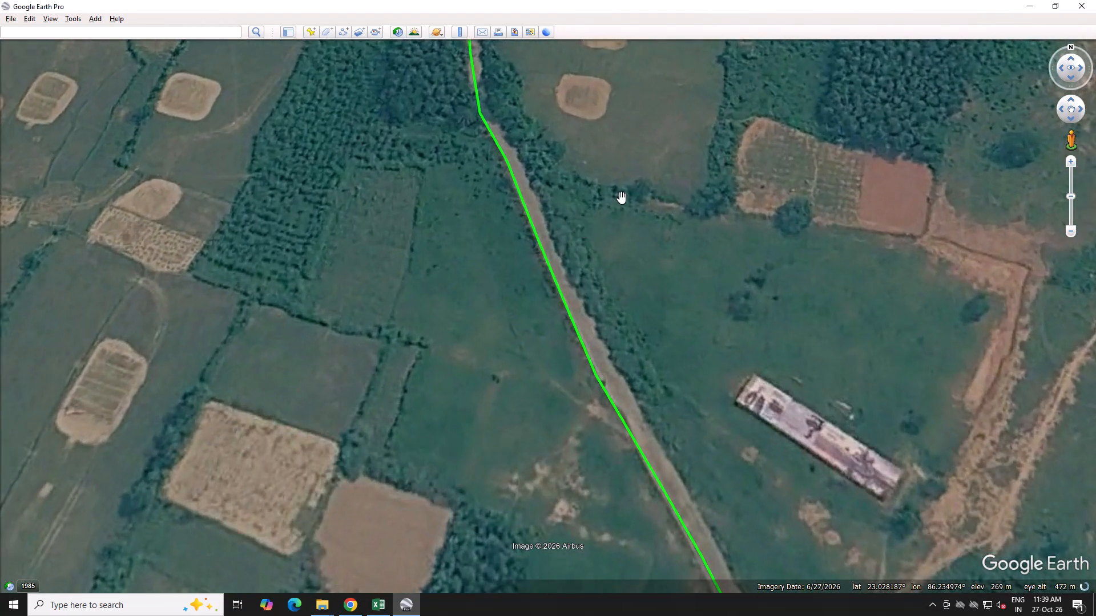
left_click_drag(622, 198, 660, 448)
scroll(655, 441, "down", 6)
left_click_drag(500, 220, 663, 519)
scroll(651, 493, "down", 6)
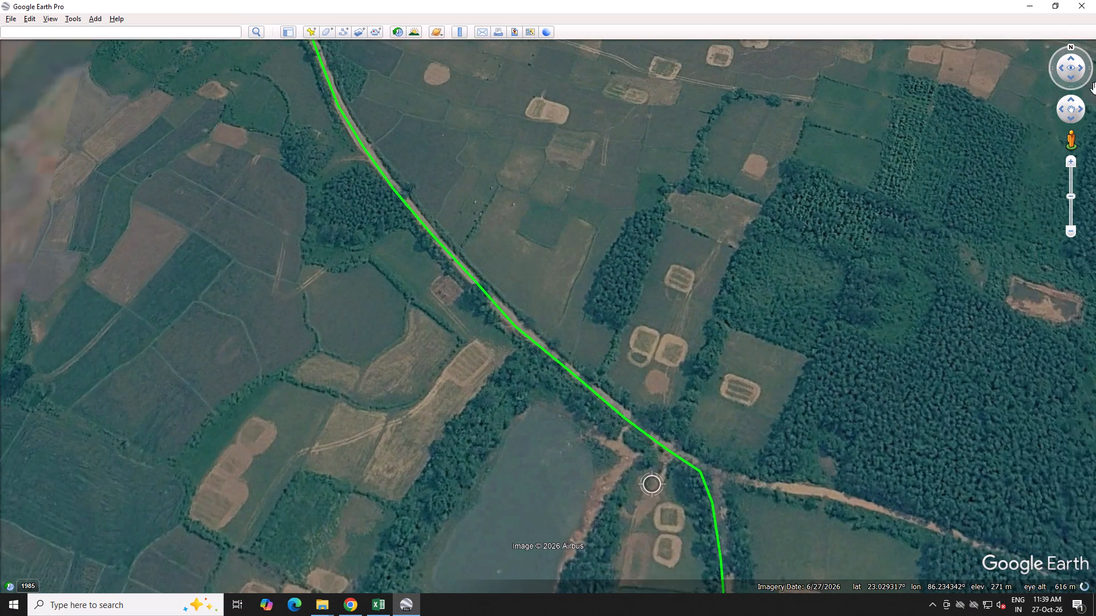
Switch back to the Excel workbook and review the Inventory sheet's road details, chainage rows and village list.
left_click(1029, 9)
left_click(380, 610)
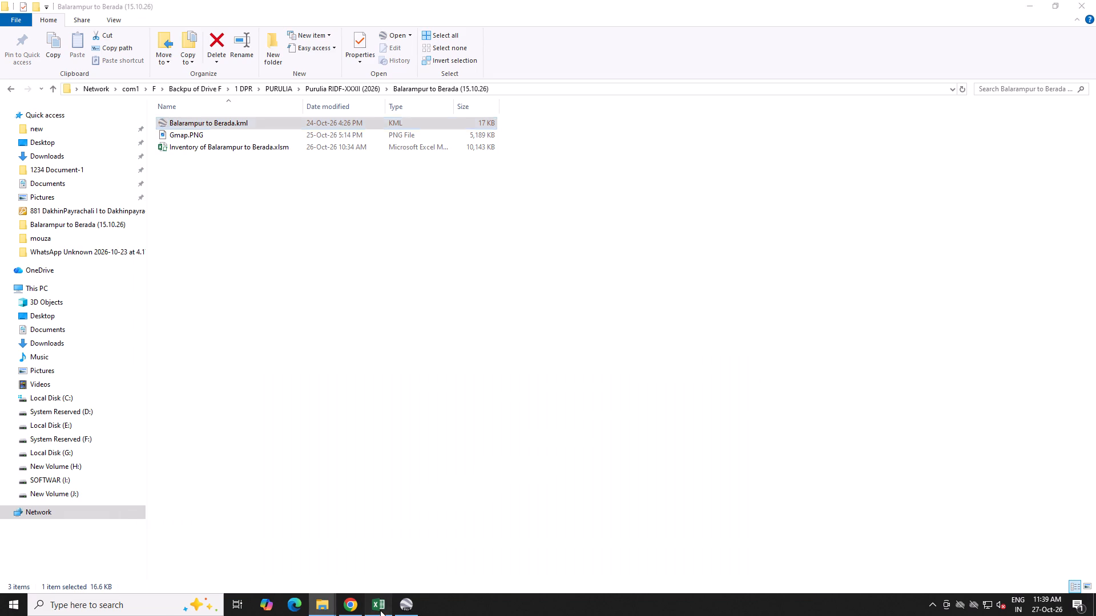
left_click(358, 449)
scroll(358, 449, "up", 8)
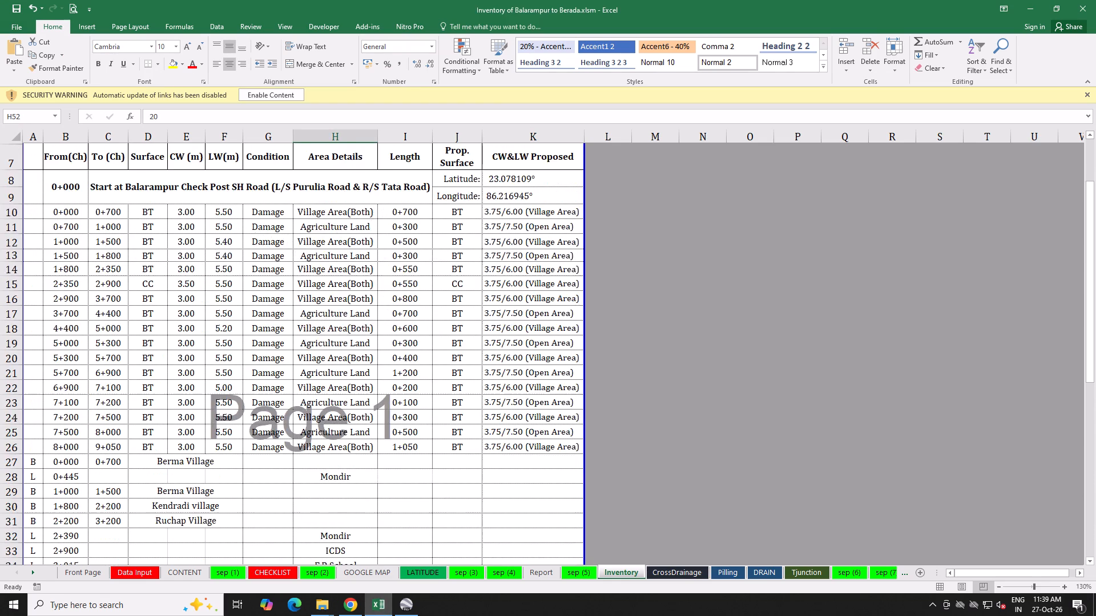
scroll(358, 449, "up", 3)
scroll(358, 449, "down", 2)
scroll(358, 449, "up", 1)
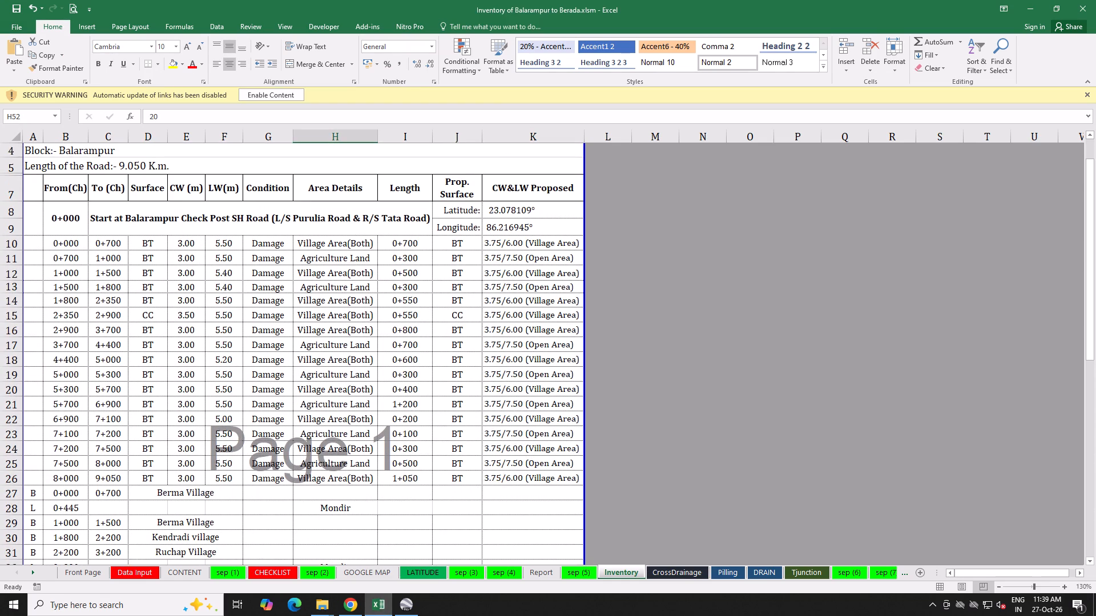
scroll(358, 447, "up", 4)
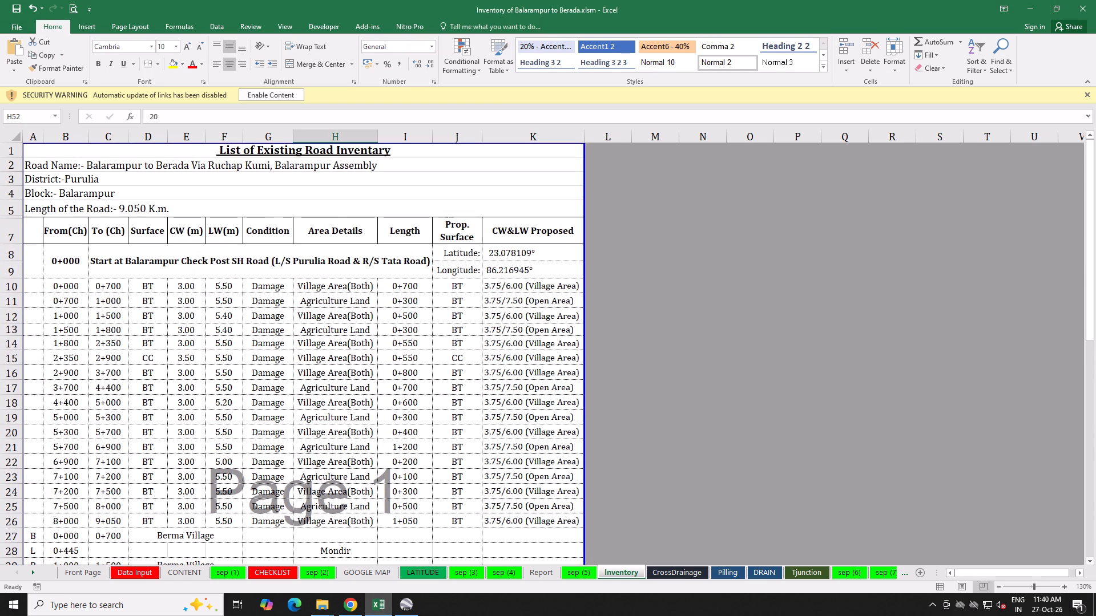
scroll(358, 447, "down", 8)
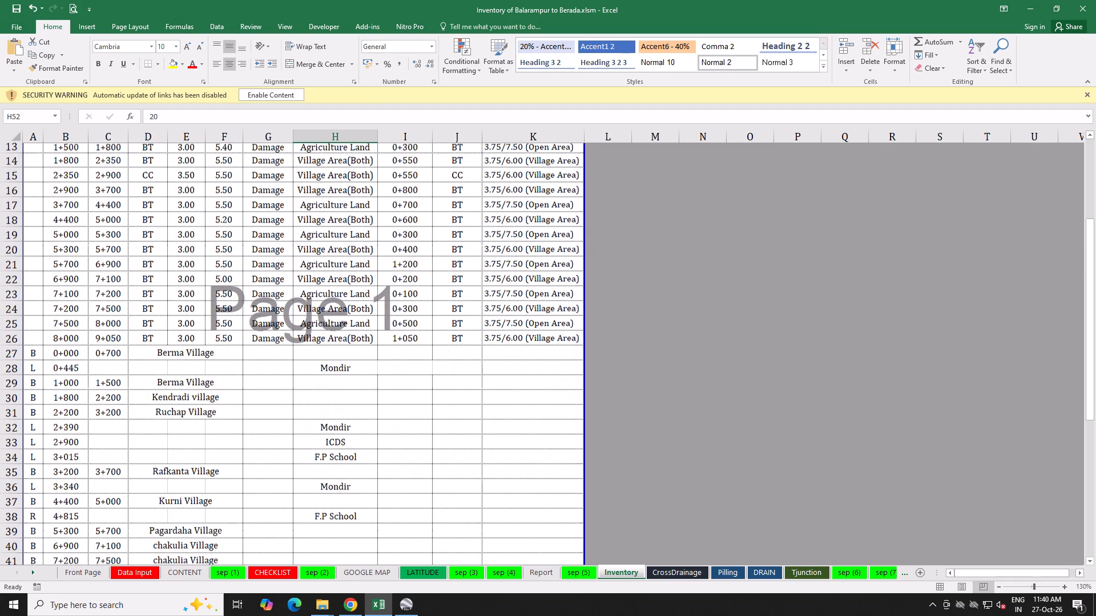
On the Data Input sheet, set the flexible pavement's Embankment Width to 3.75 m.
left_click(120, 575)
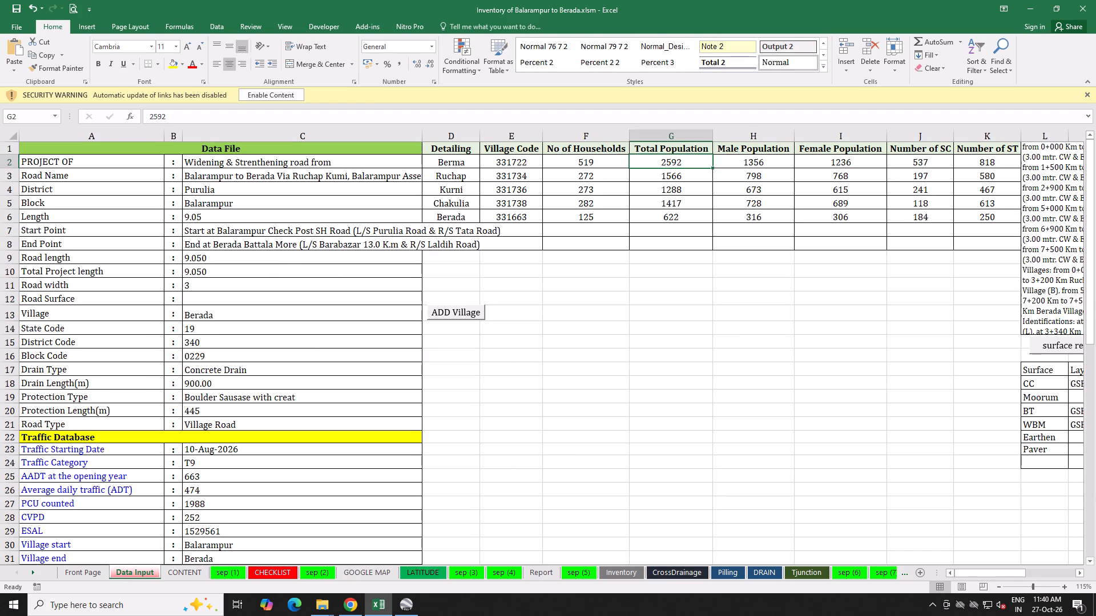
scroll(179, 530, "down", 6)
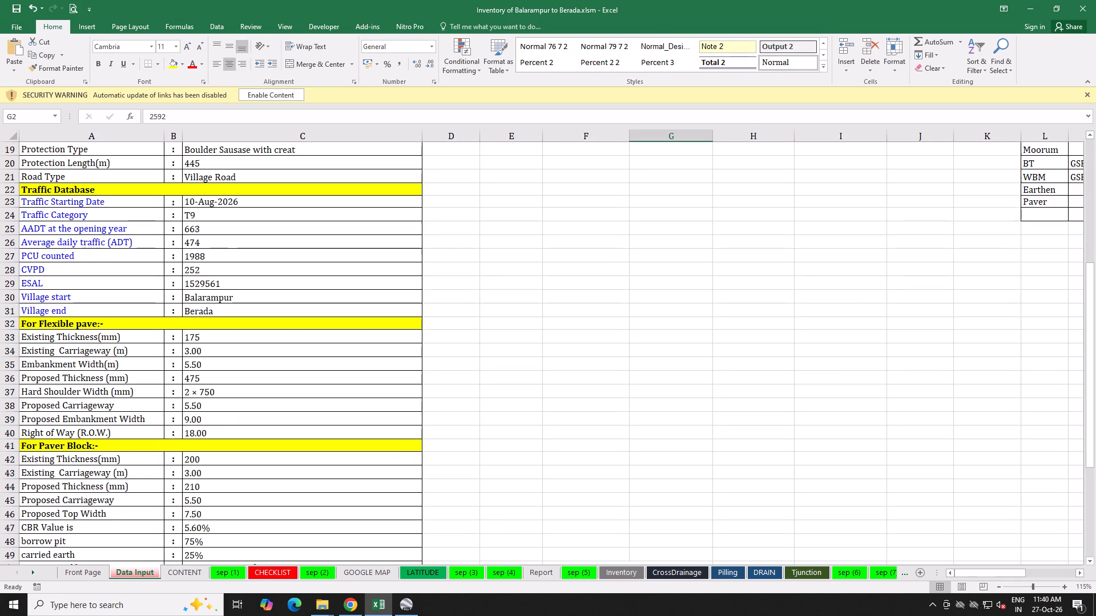
left_click(221, 365)
type("3.75")
key("Return")
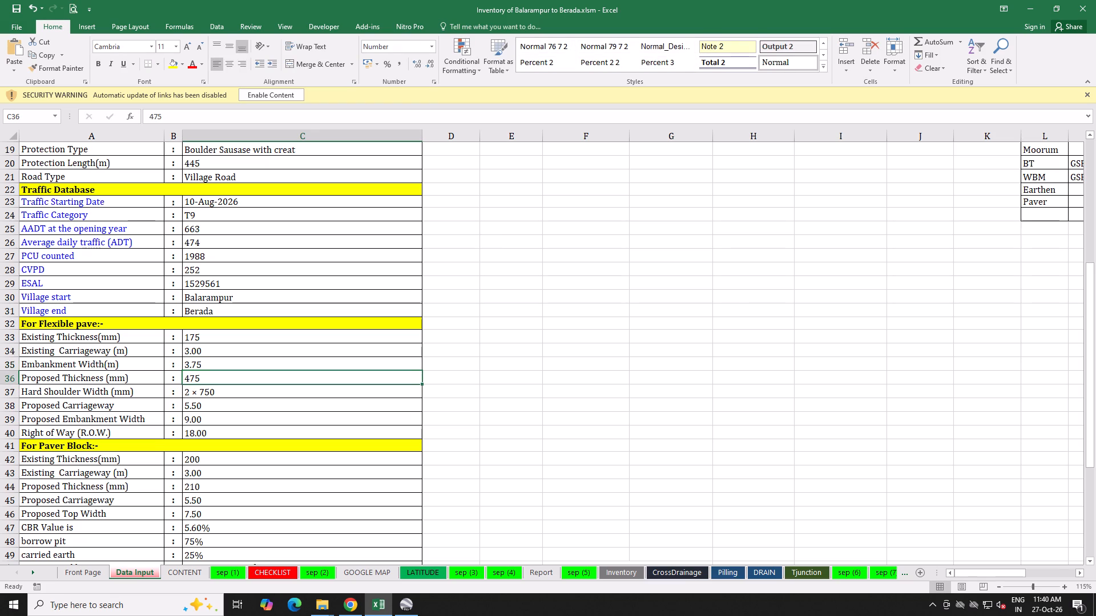
Review the remaining Data Input entries, from the pavement sections down to the print date and back to the project details.
scroll(223, 373, "down", 3)
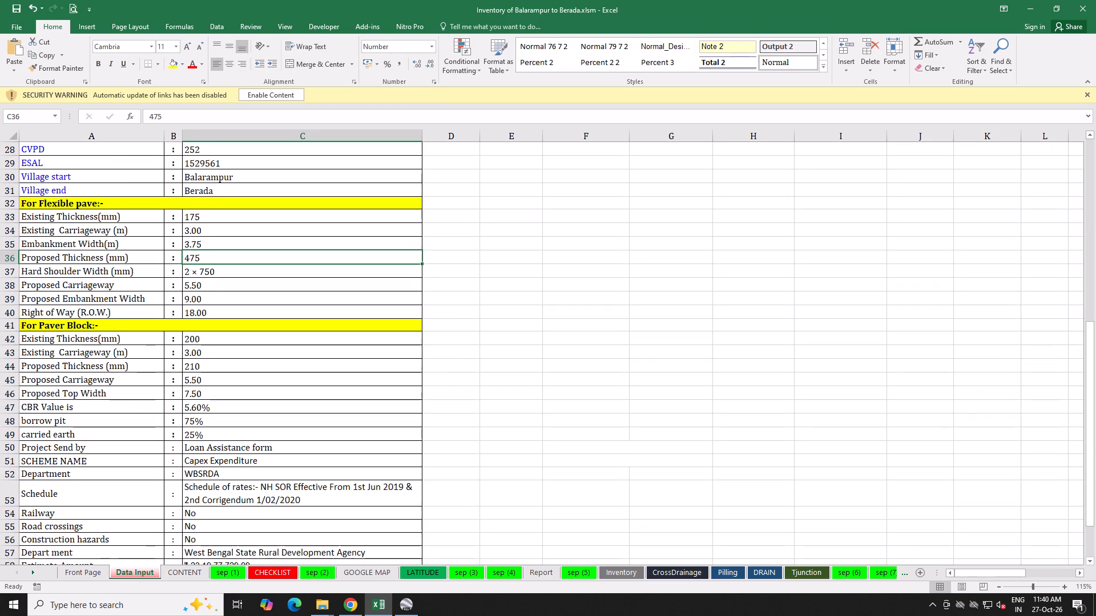
scroll(225, 404, "down", 2)
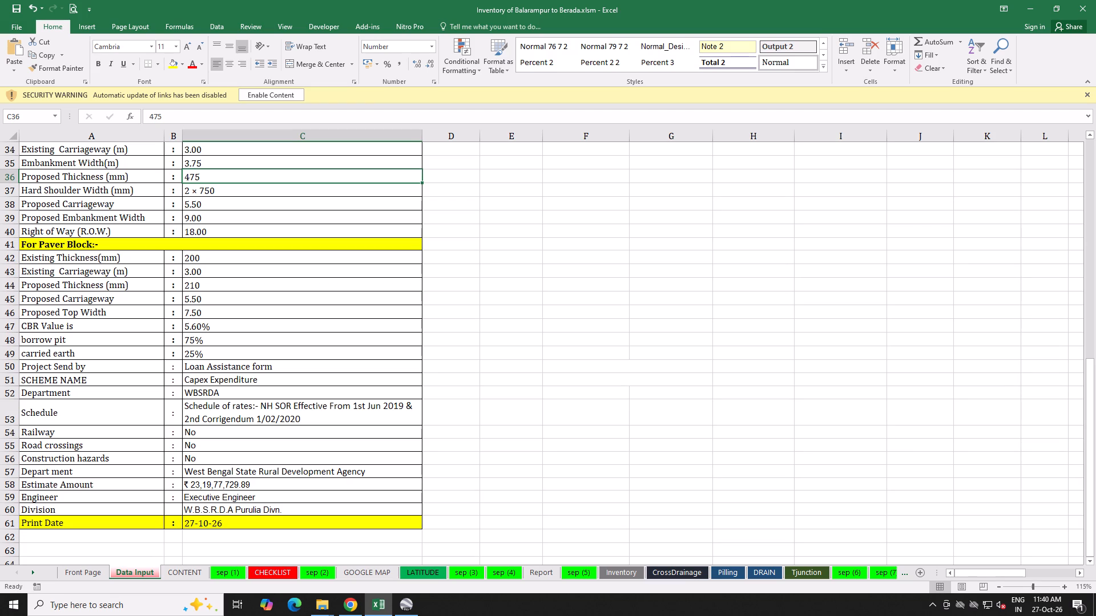
scroll(221, 462, "up", 10)
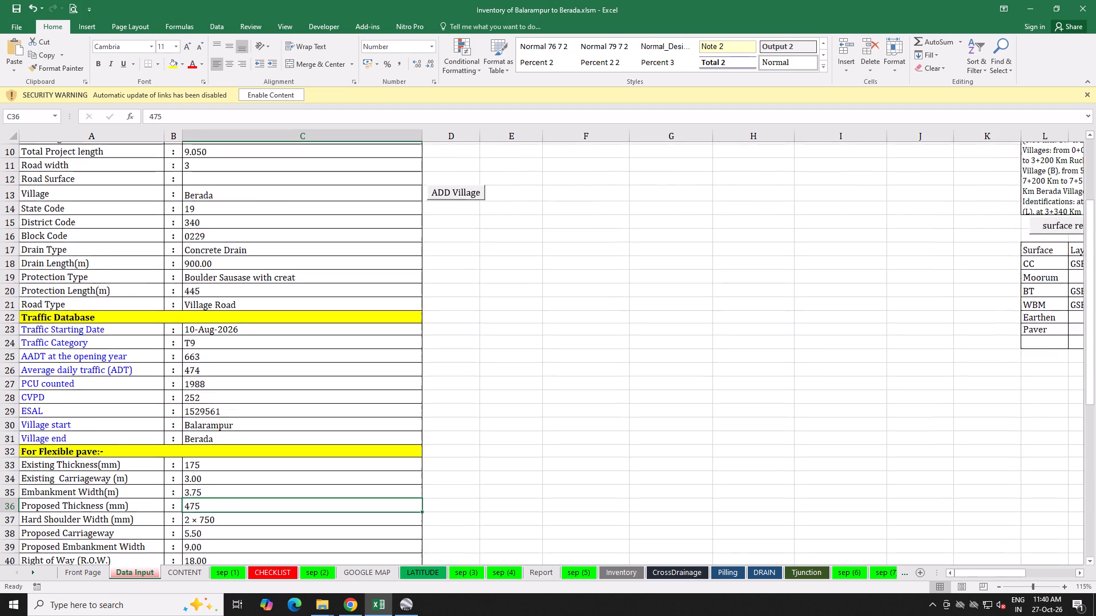
scroll(224, 463, "up", 5)
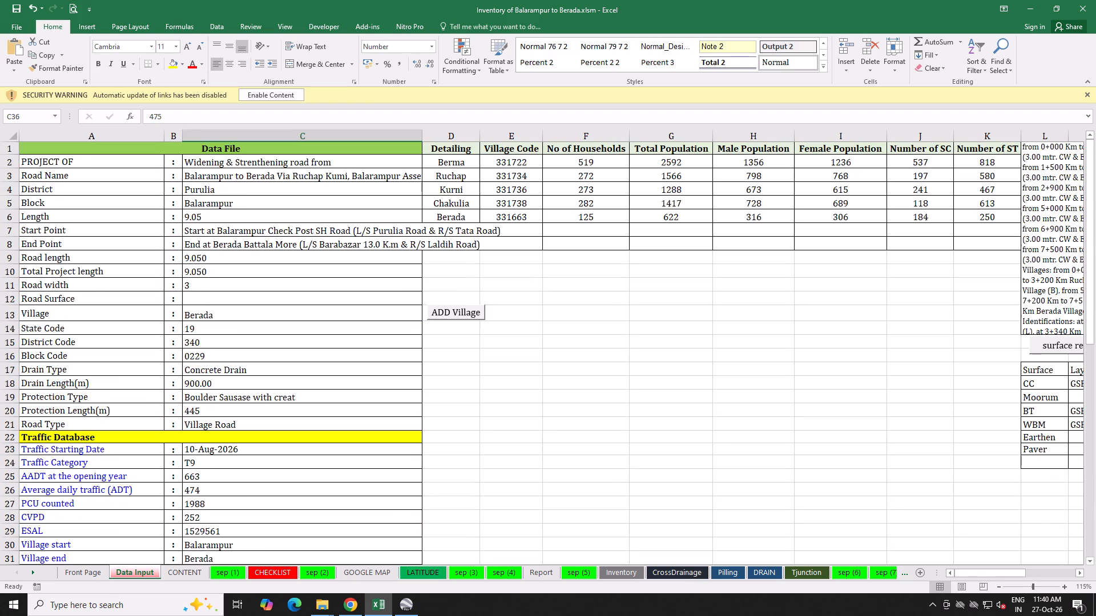
Save the inventory workbook.
left_click(21, 3)
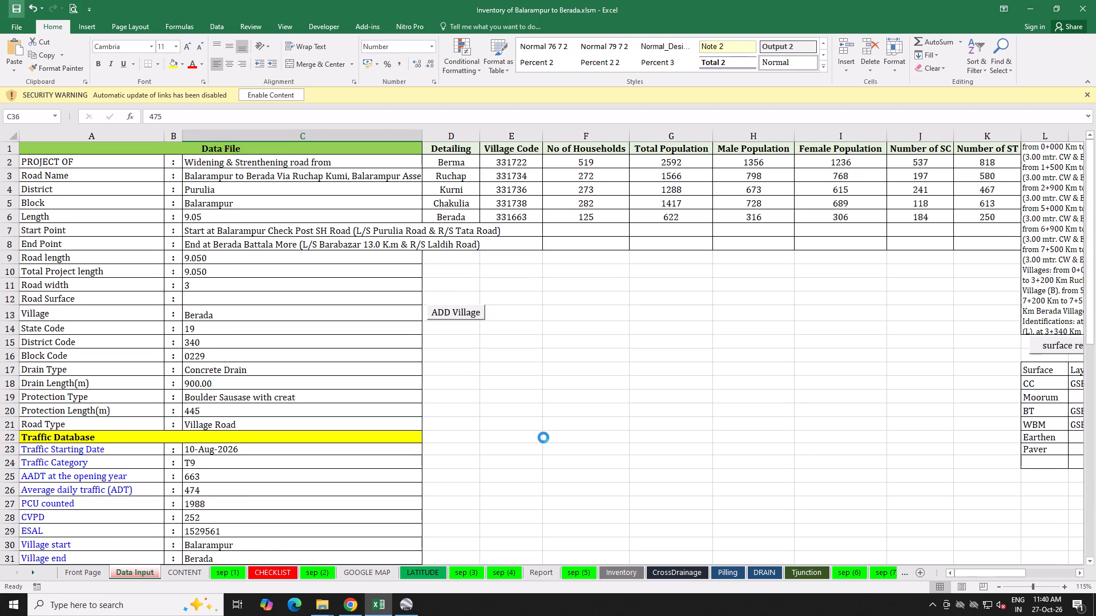
left_click(543, 437)
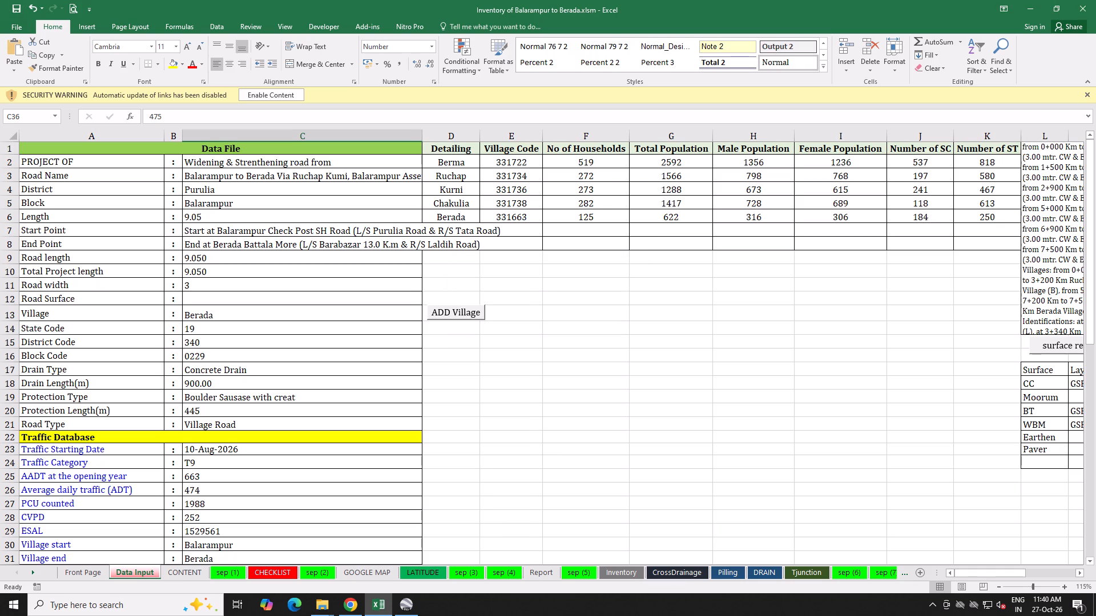
Insert "The road " at the start of the existing surface description in cell L1 of the Data Input sheet.
left_click(1055, 213)
left_click(145, 115)
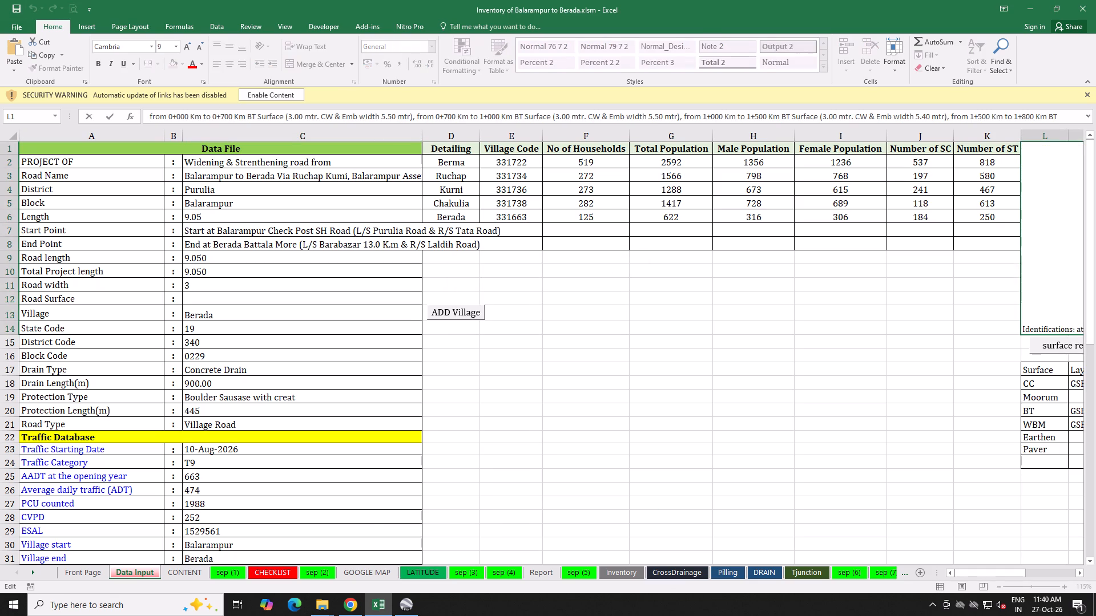
type("The")
key("space")
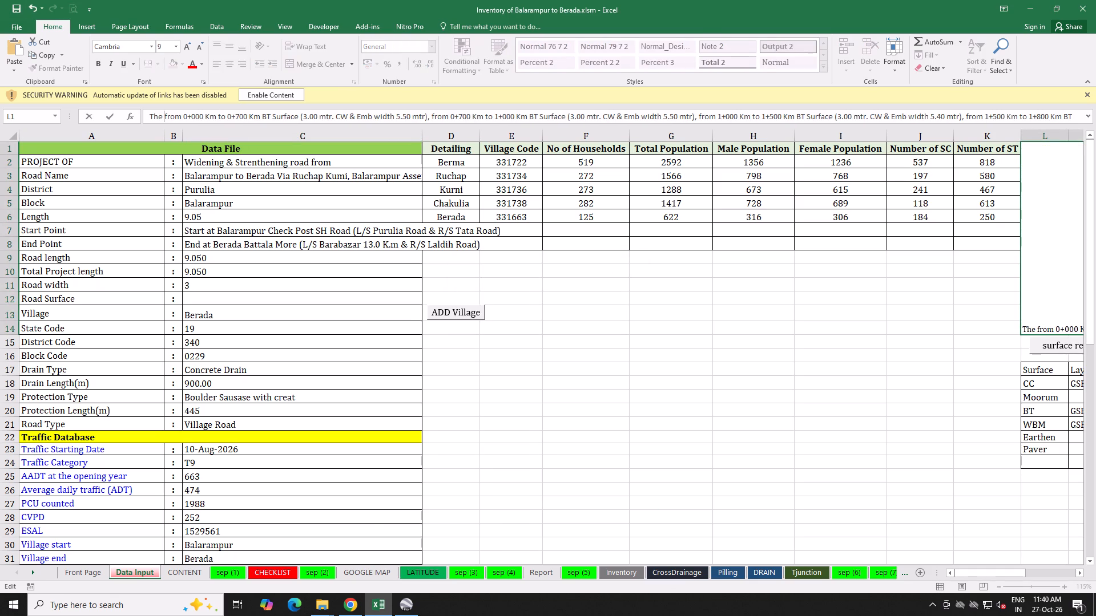
type("road")
key("space")
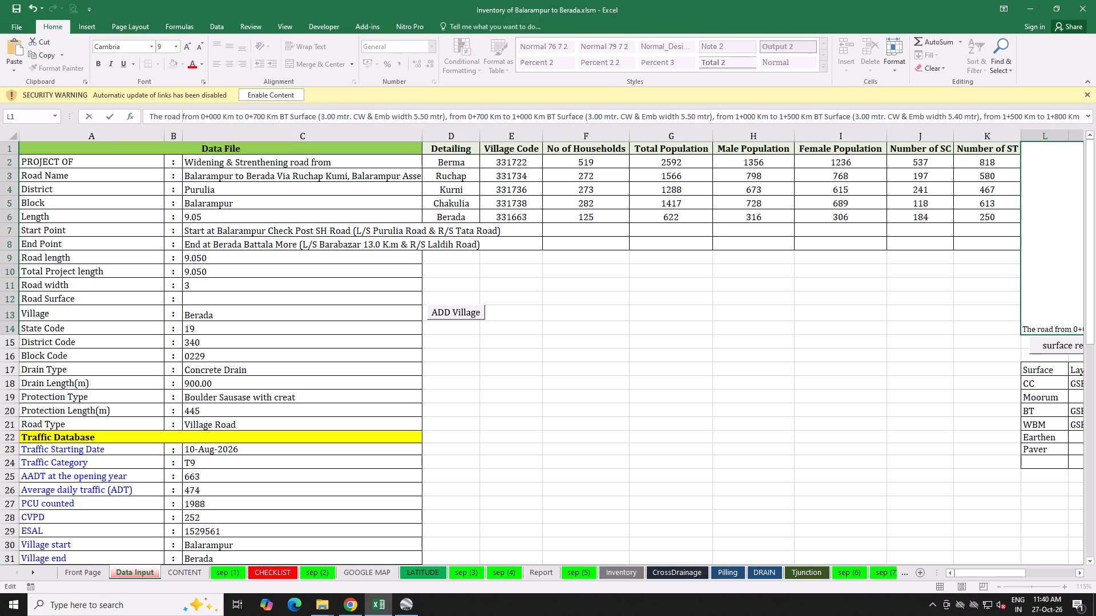
left_click(684, 313)
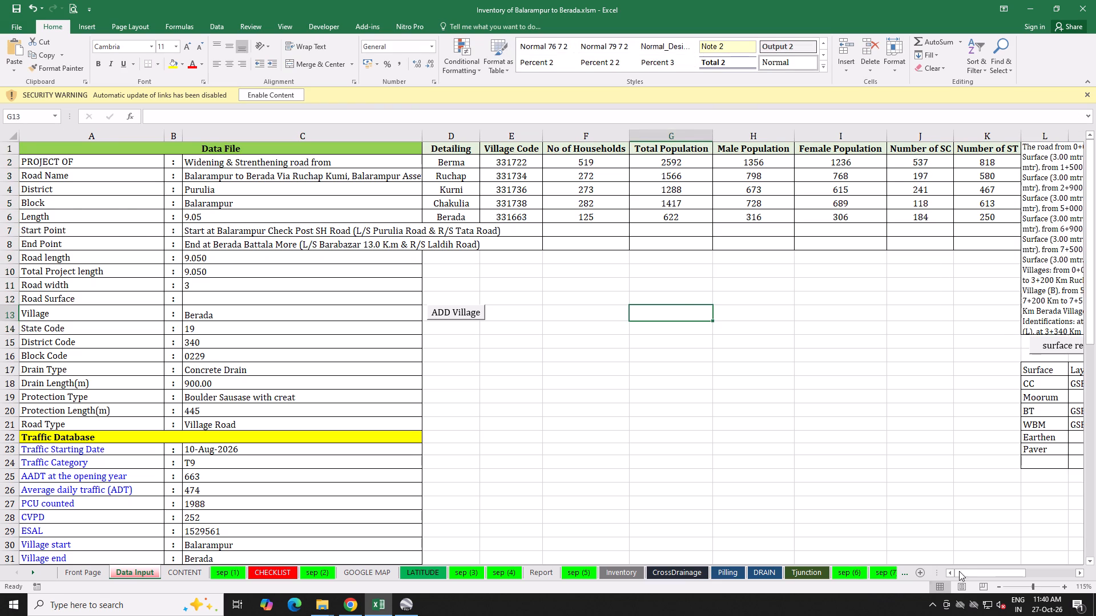
Insert "Started " at the start of the proposed surface description in cell U1.
left_click_drag(969, 570, 1095, 568)
left_click(535, 243)
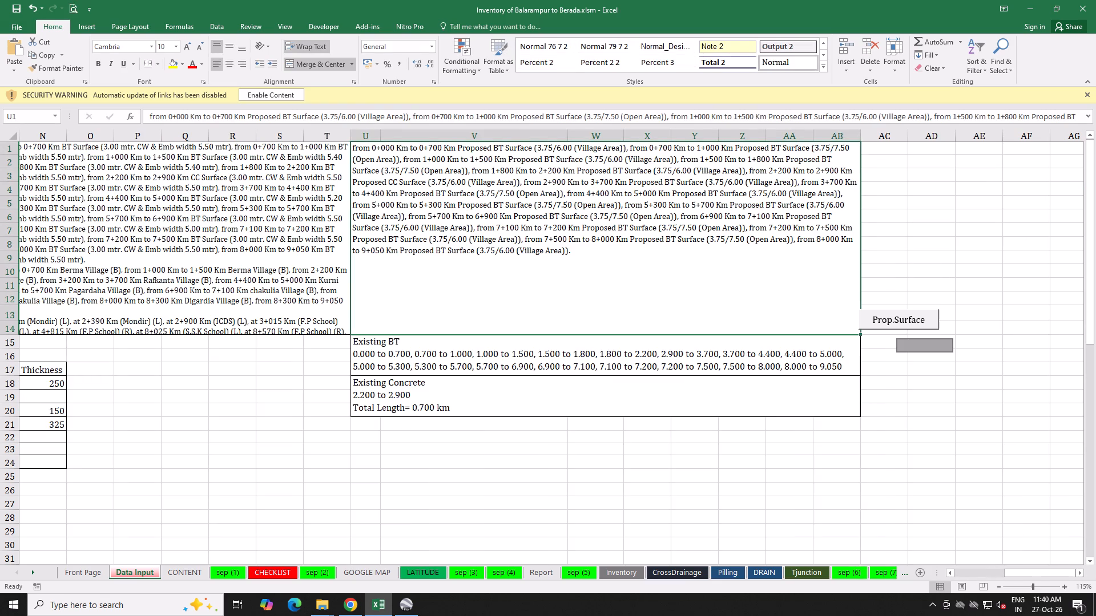
left_click(145, 115)
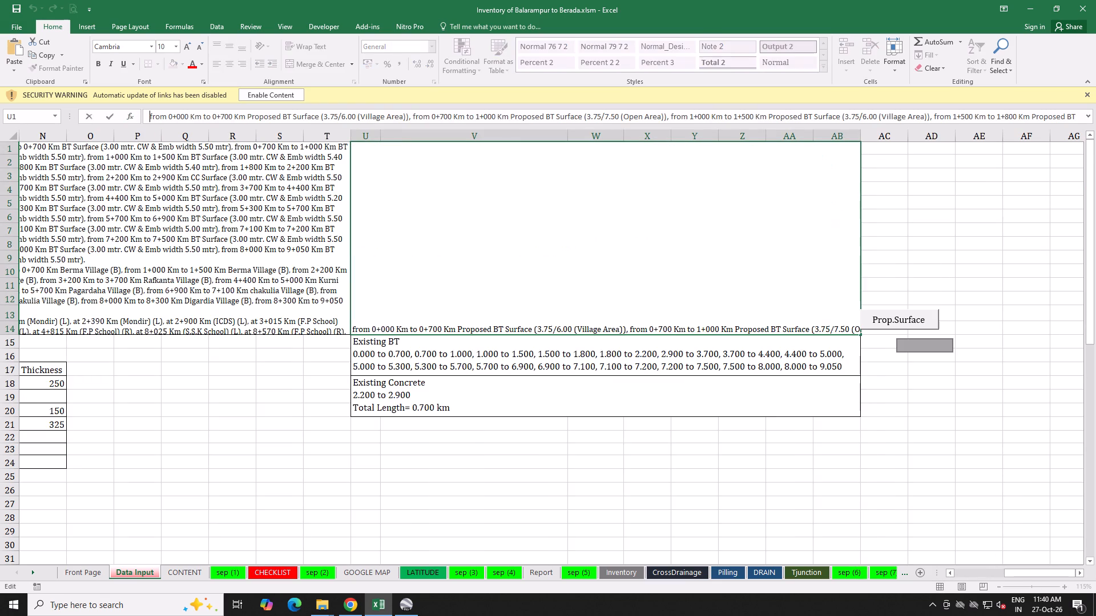
type("St")
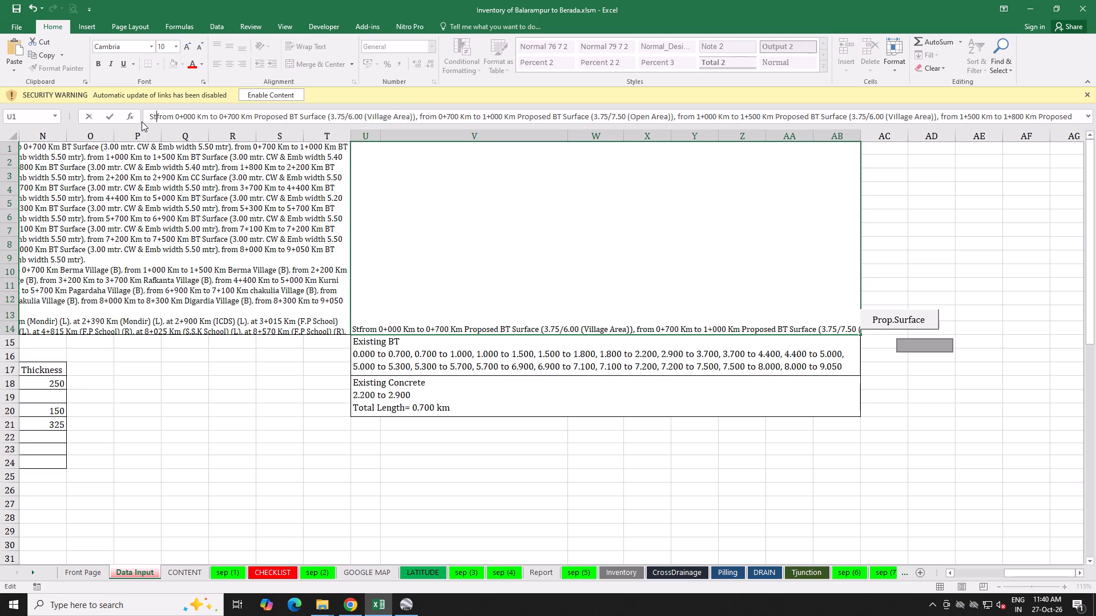
type("arted")
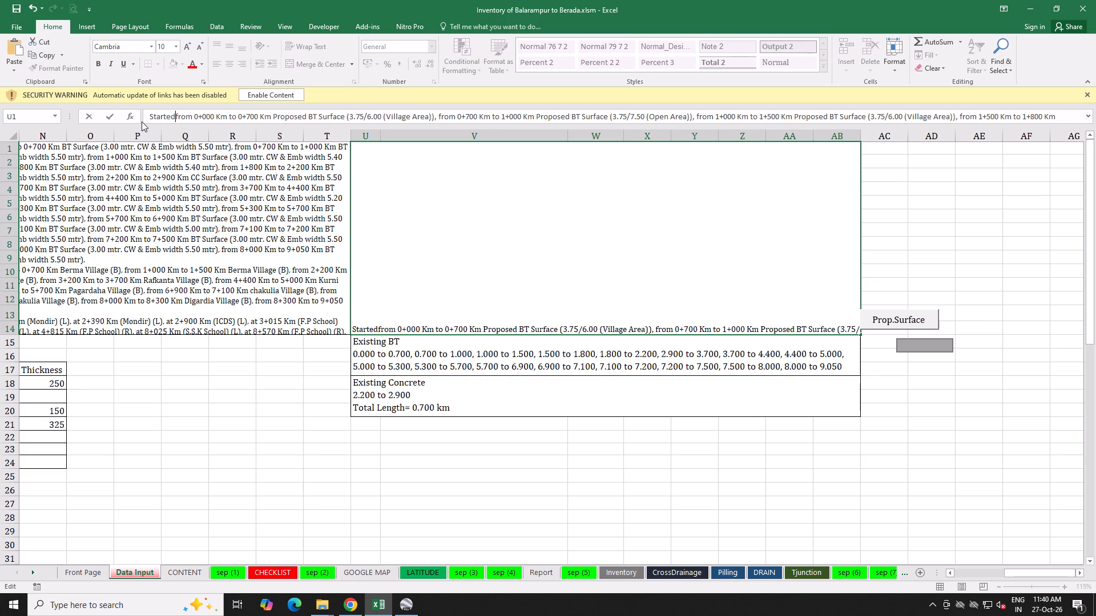
key("space")
left_click(284, 394)
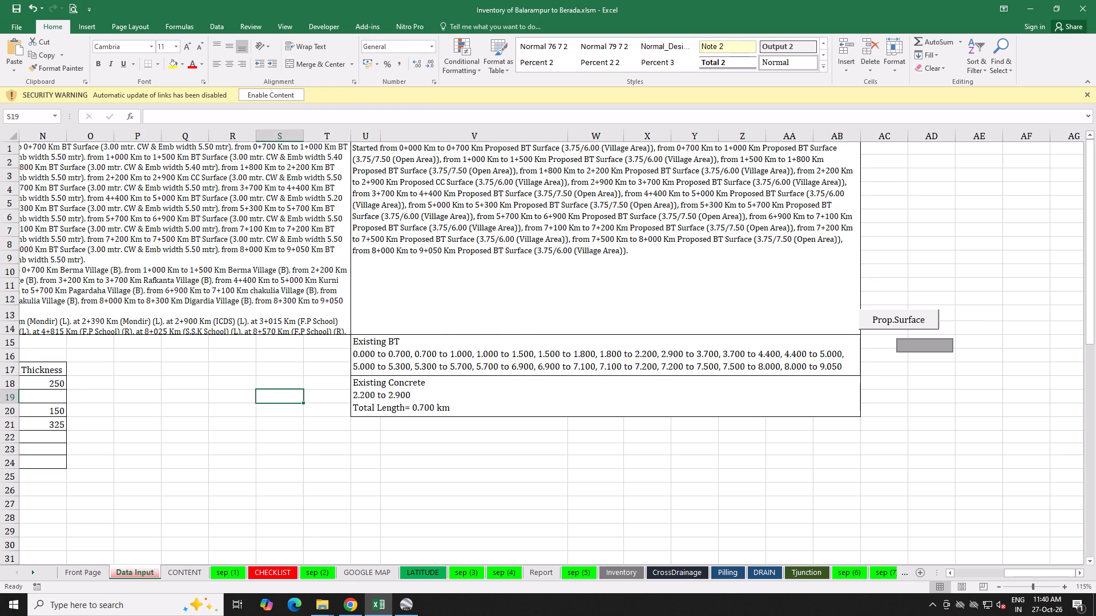
In the Data Input sheet's flexible pavement section, set proposed carriageway to 3.75, proposed embankment width to 7.5 and right of way to 15.
left_click_drag(1032, 570, 937, 567)
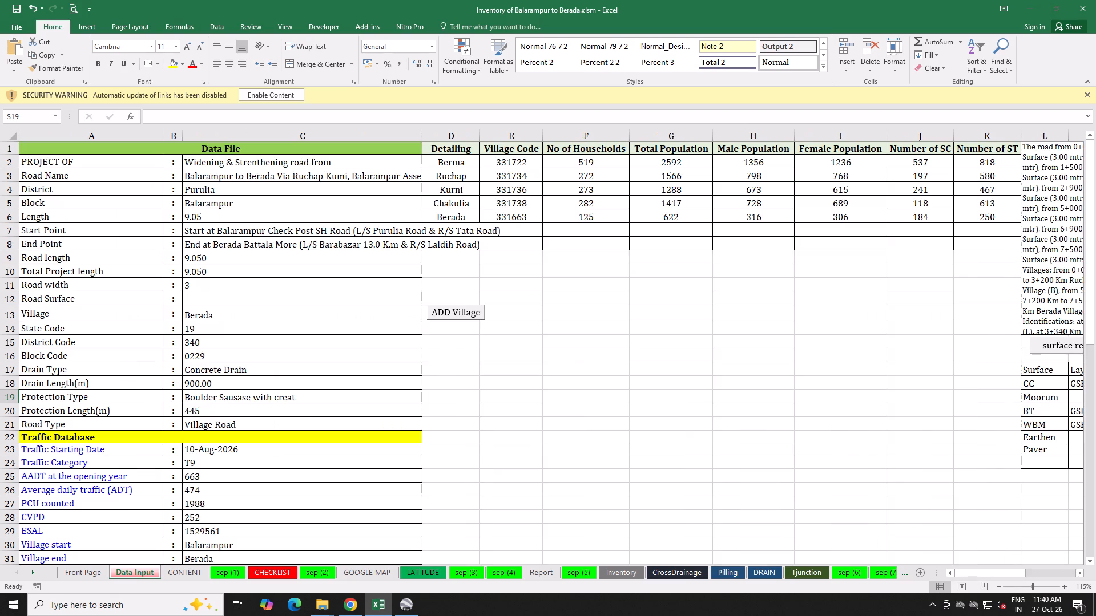
scroll(345, 396, "down", 11)
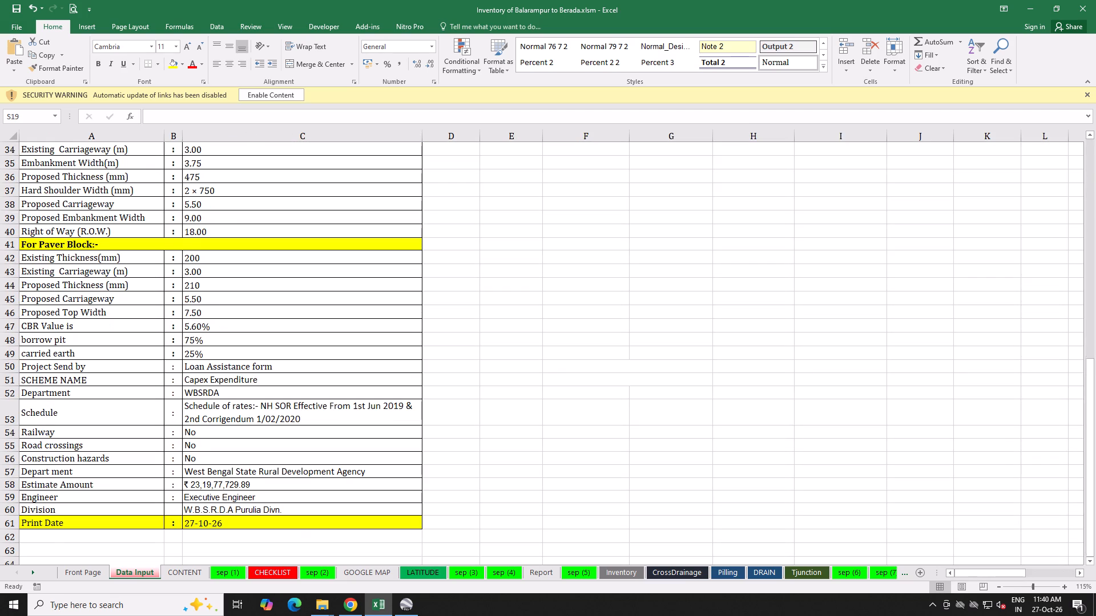
scroll(342, 399, "up", 2)
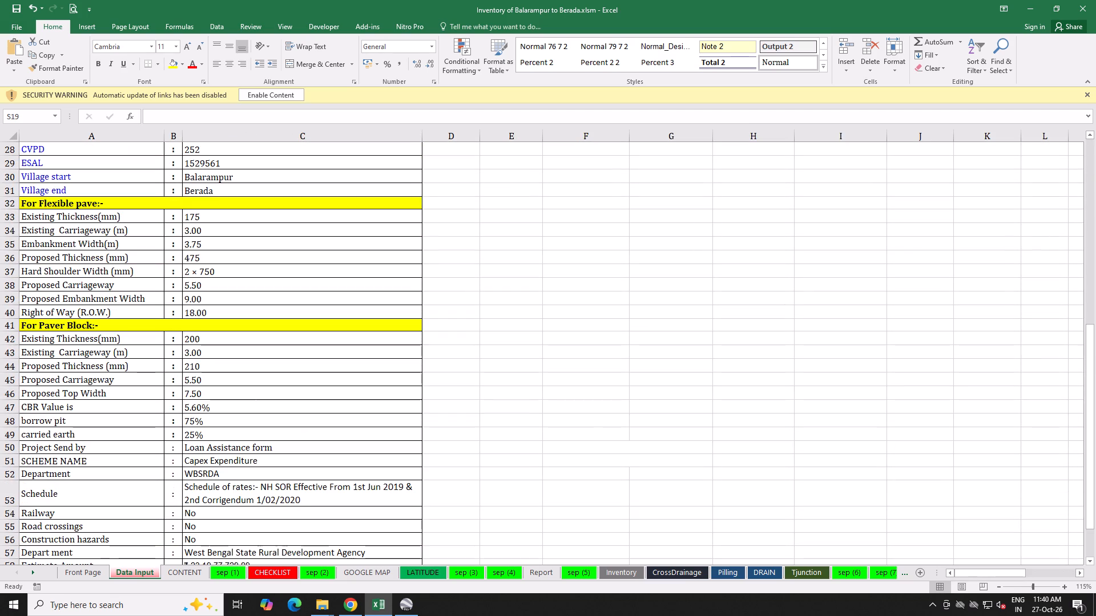
left_click(192, 287)
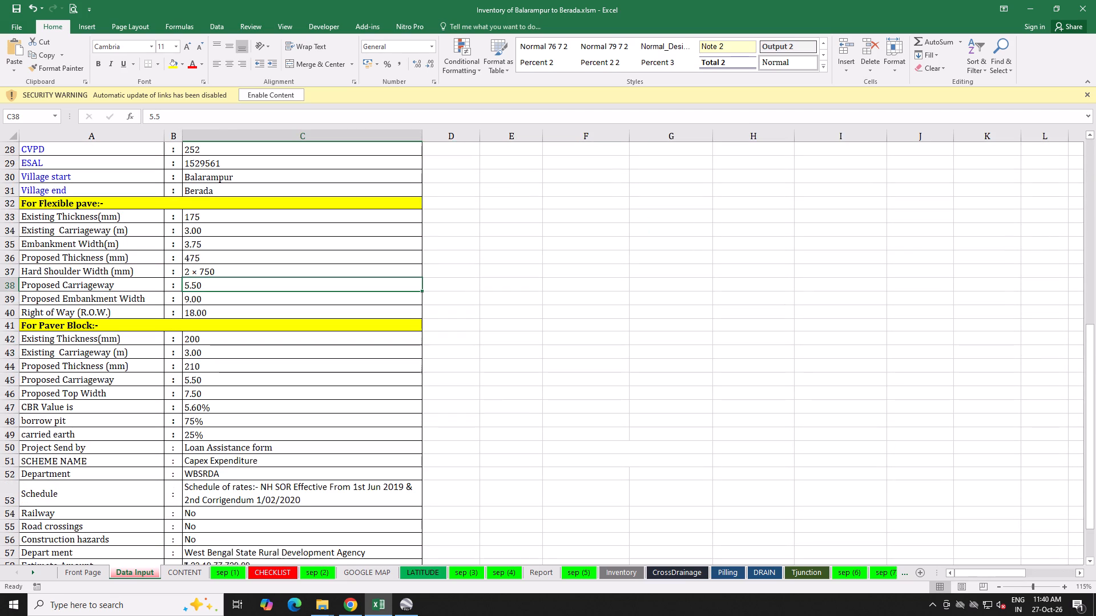
type("3.75")
key("Return")
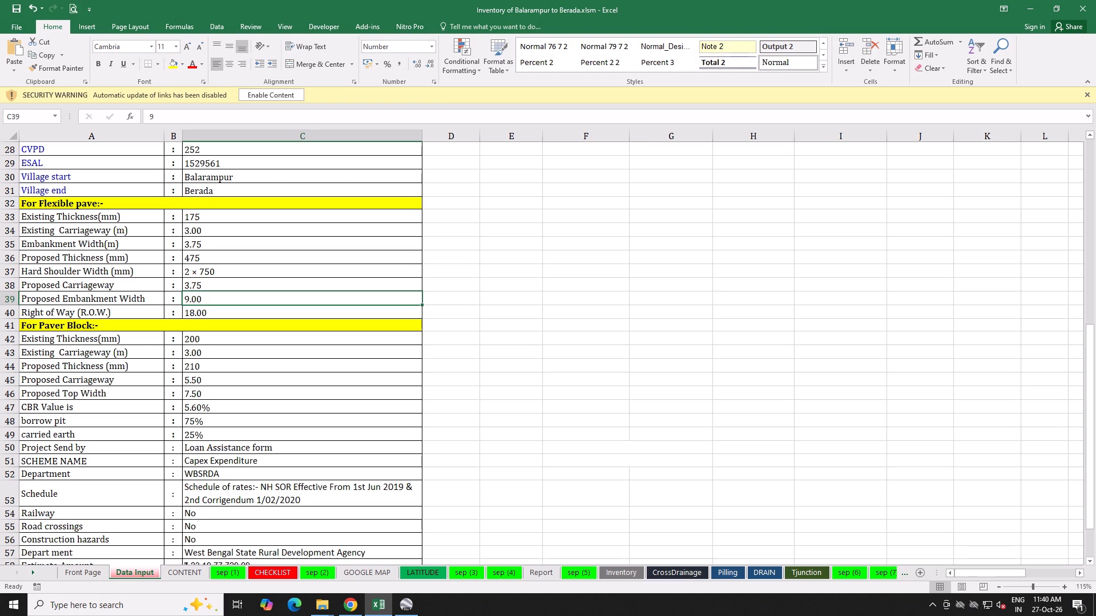
type("7.5")
key("Return")
type("15")
key("Return")
In the paver block section, set the proposed carriageway to 3.75 and the proposed top width to 6.
key("Return")
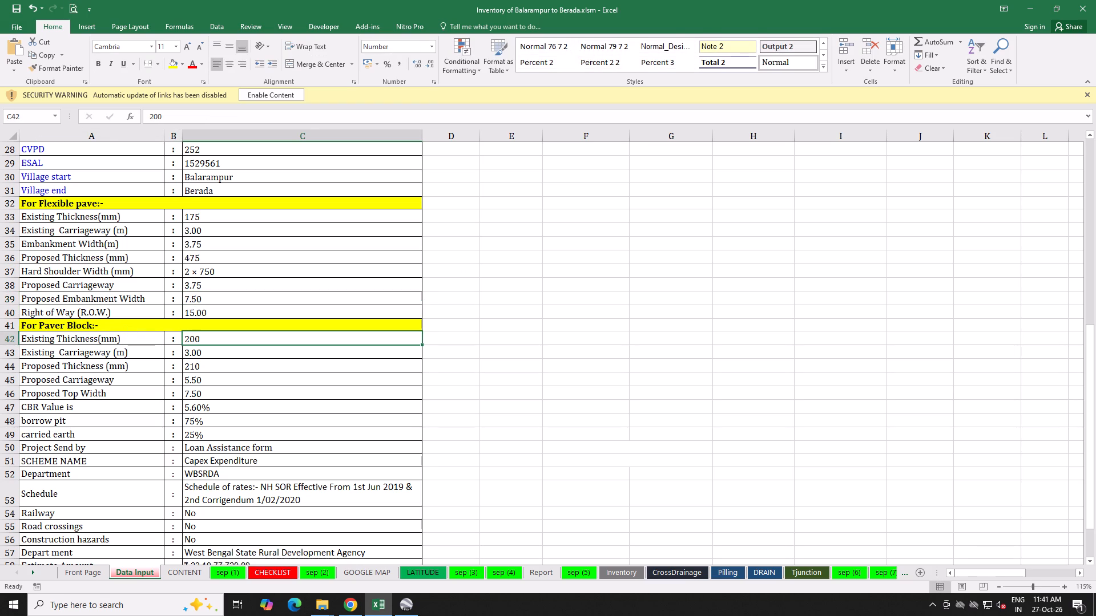
key("Return")
key("Return")
key("Return")
type("3.75")
key("Return")
key("6")
key("Return")
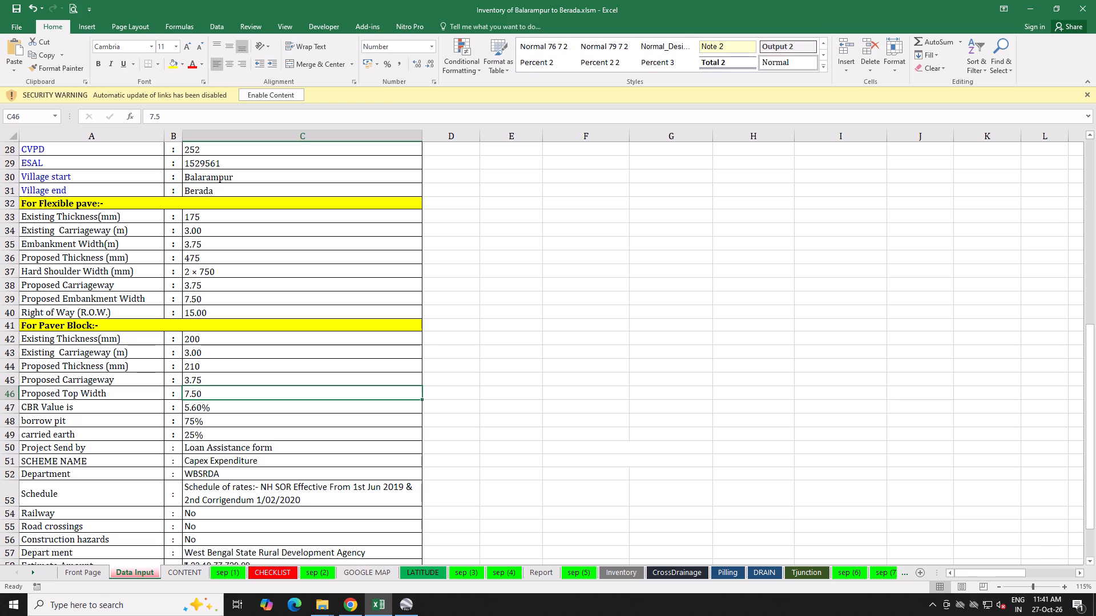
key("Return")
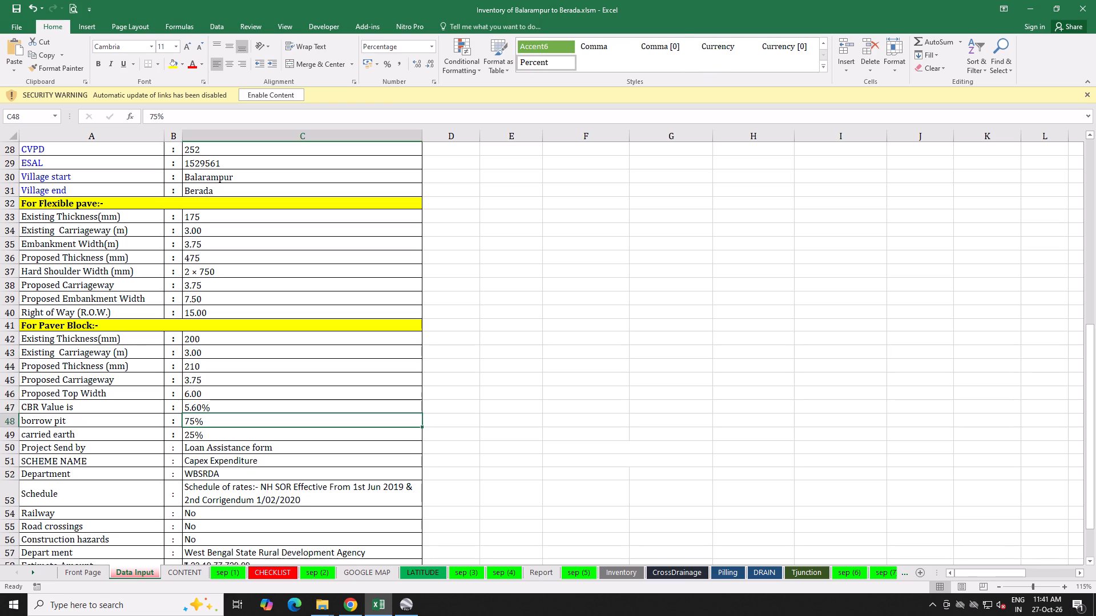
key("Return")
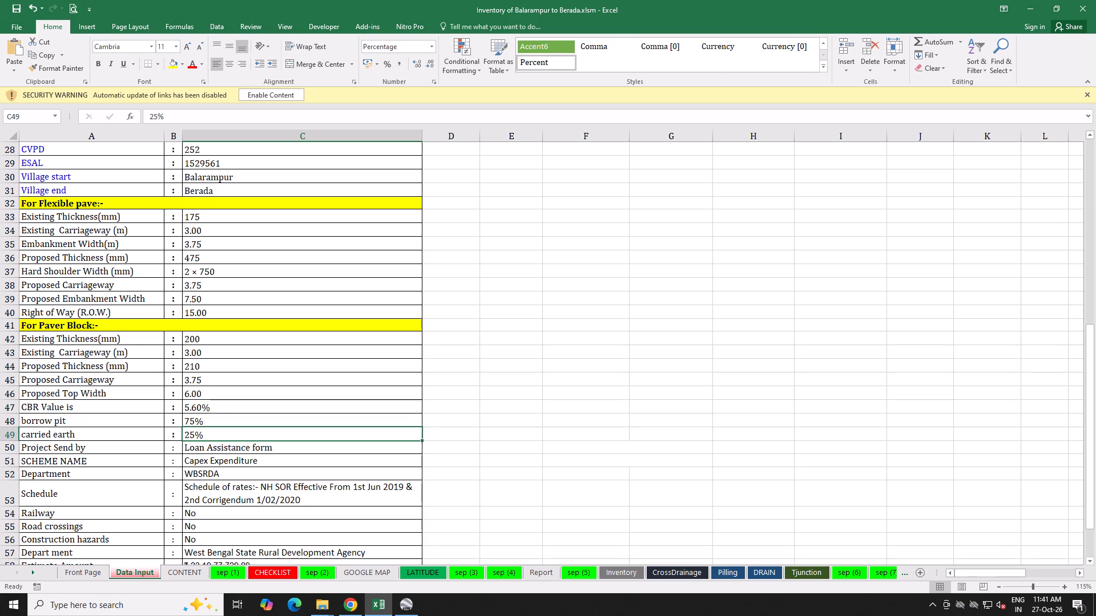
Save the inventory workbook.
key("ctrl+s")
Change the month of the traffic starting date in the Traffic Database section to 10, giving 10-Oct-2026.
scroll(212, 278, "up", 6)
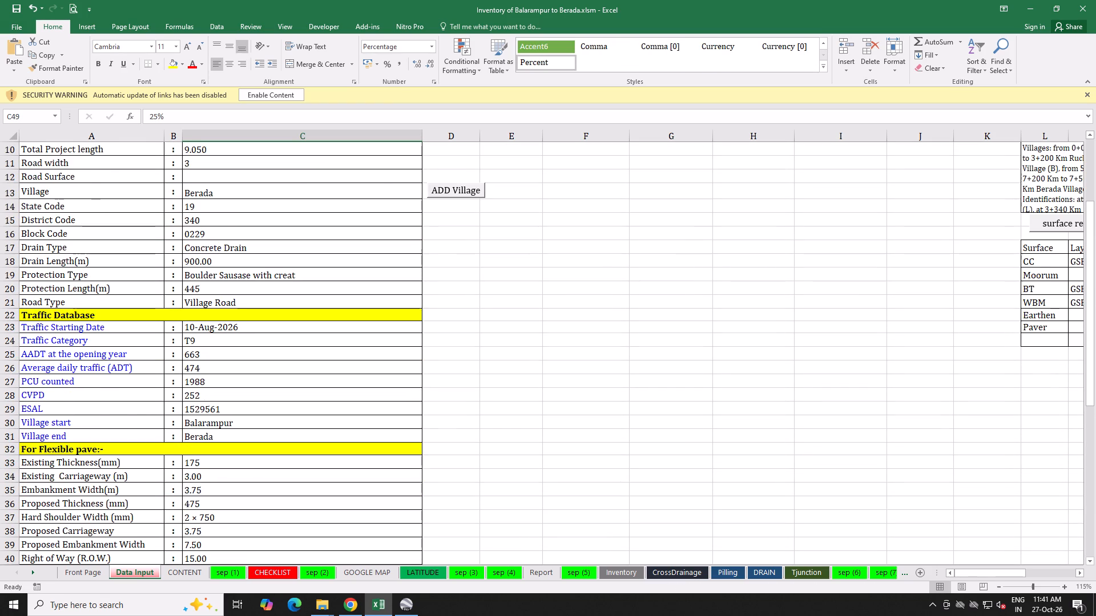
left_click(239, 326)
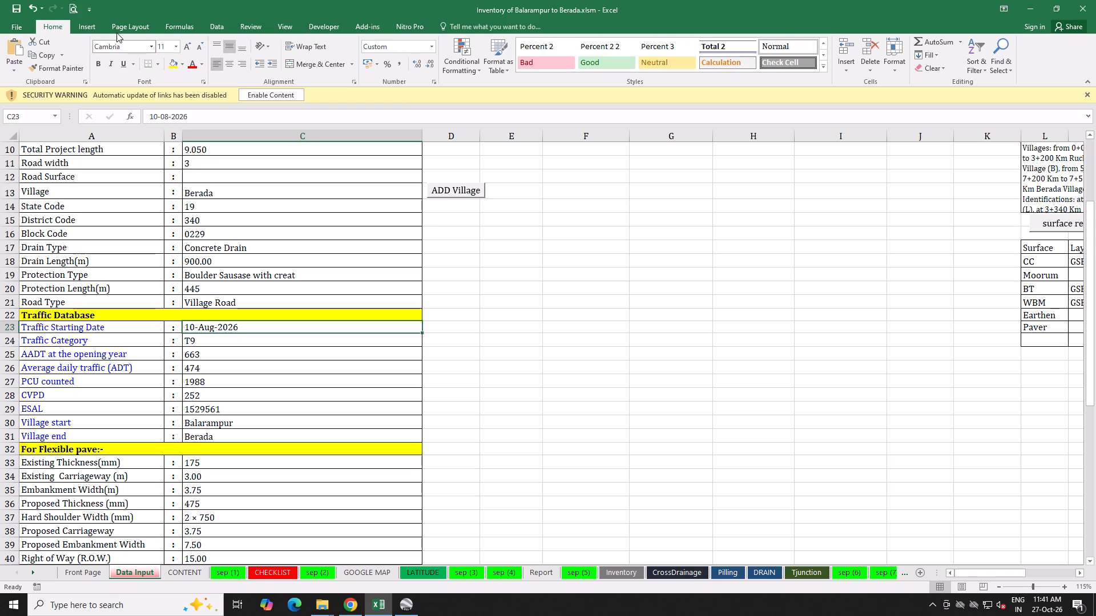
left_click_drag(163, 116, 170, 118)
key("BackSpace")
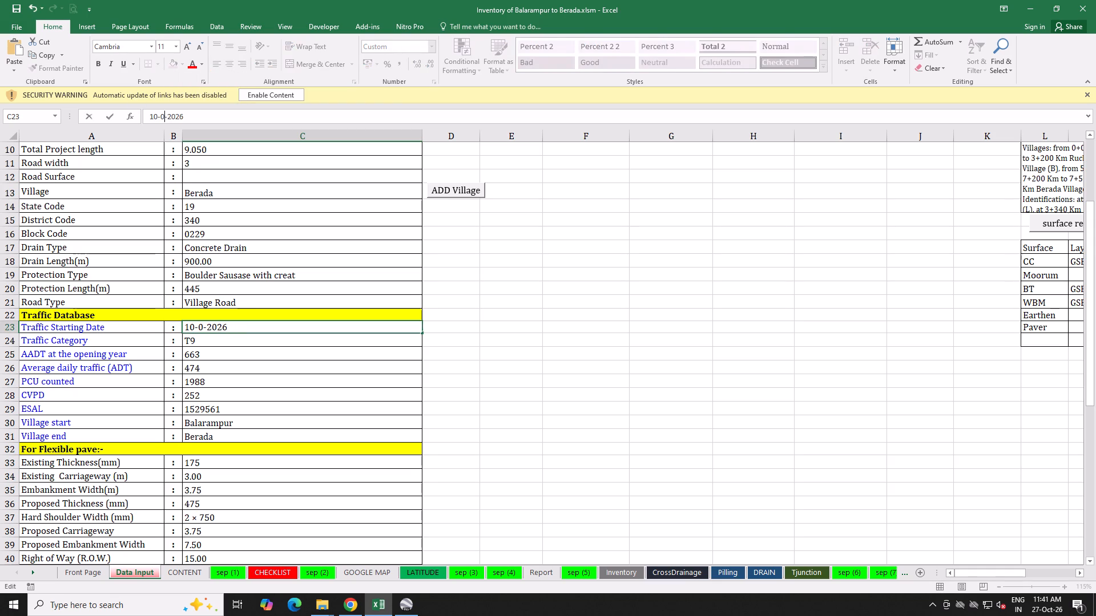
key("BackSpace")
type("10")
key("Return")
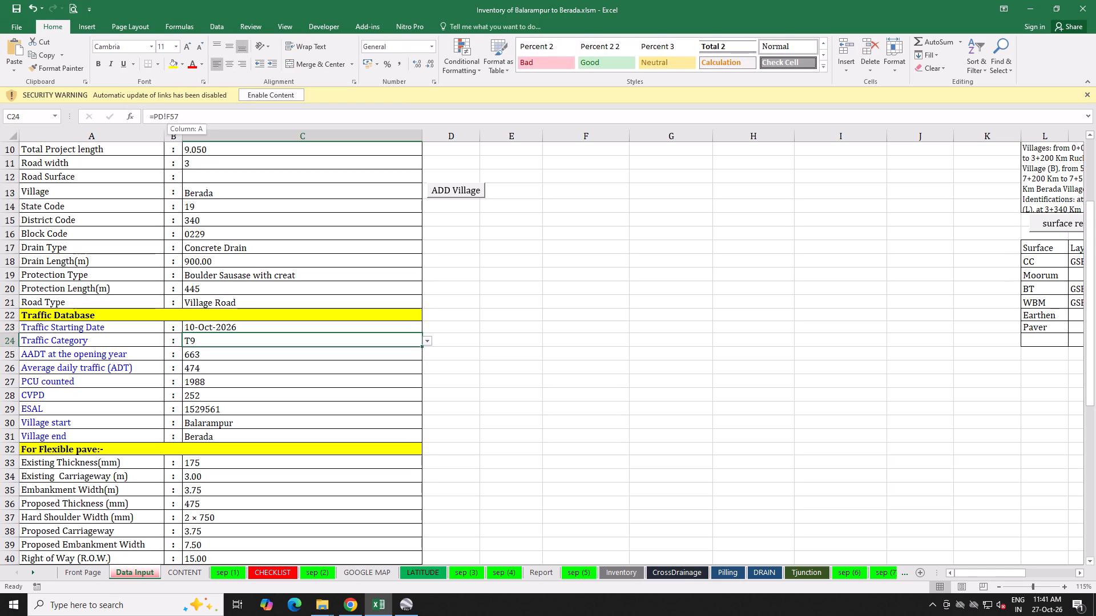
Save the workbook with the revised traffic starting date.
left_click(19, 6)
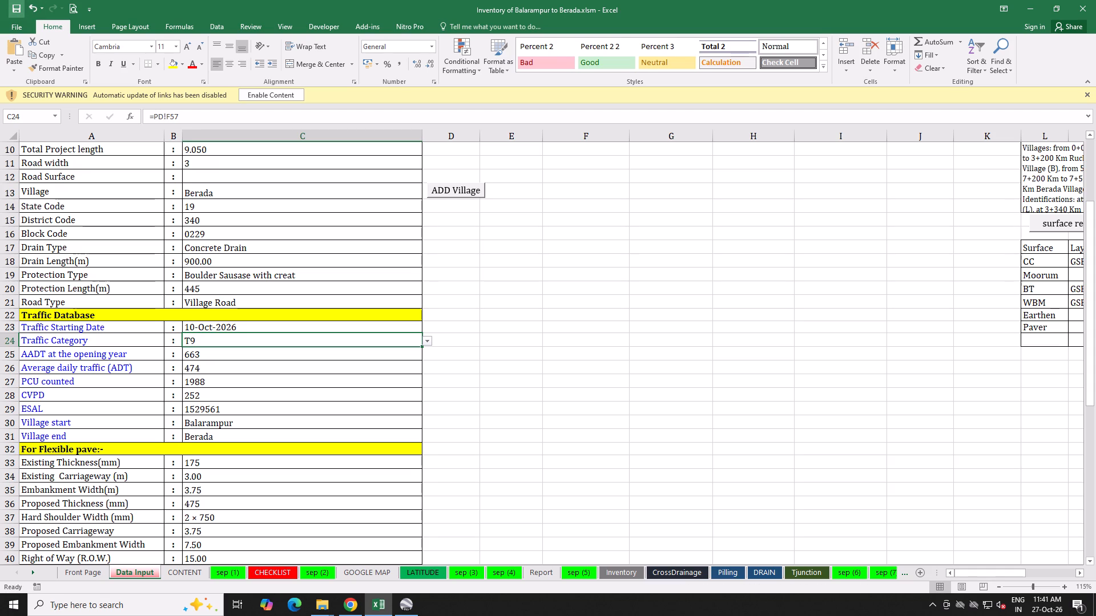
left_click(522, 319)
left_click(522, 319)
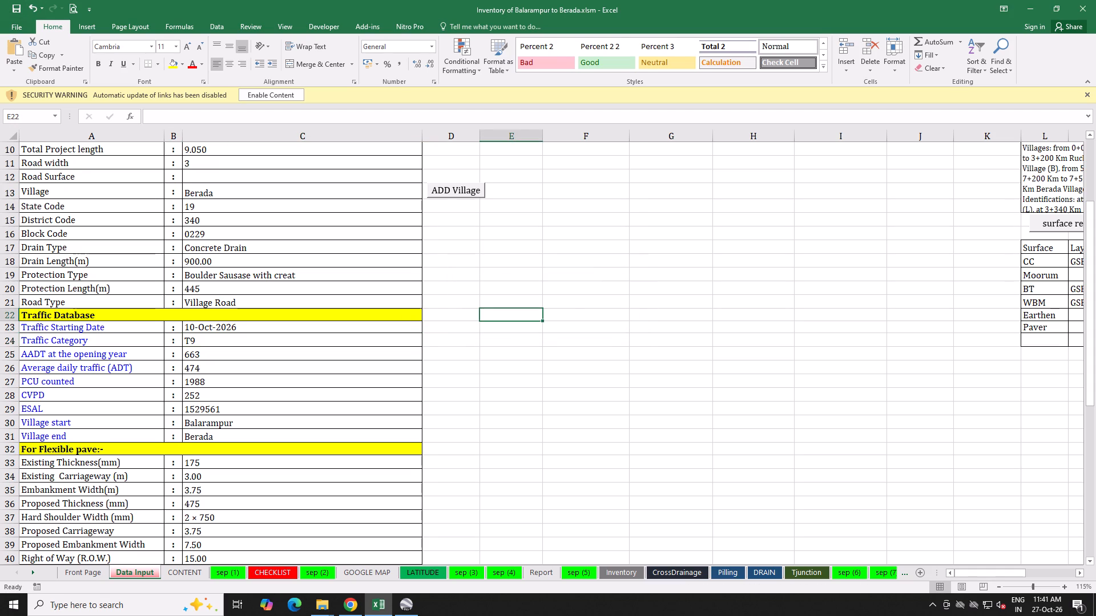
Review the Data Input entries from the project details down to the print date, including the traffic and pavement sections.
scroll(522, 319, "down", 2)
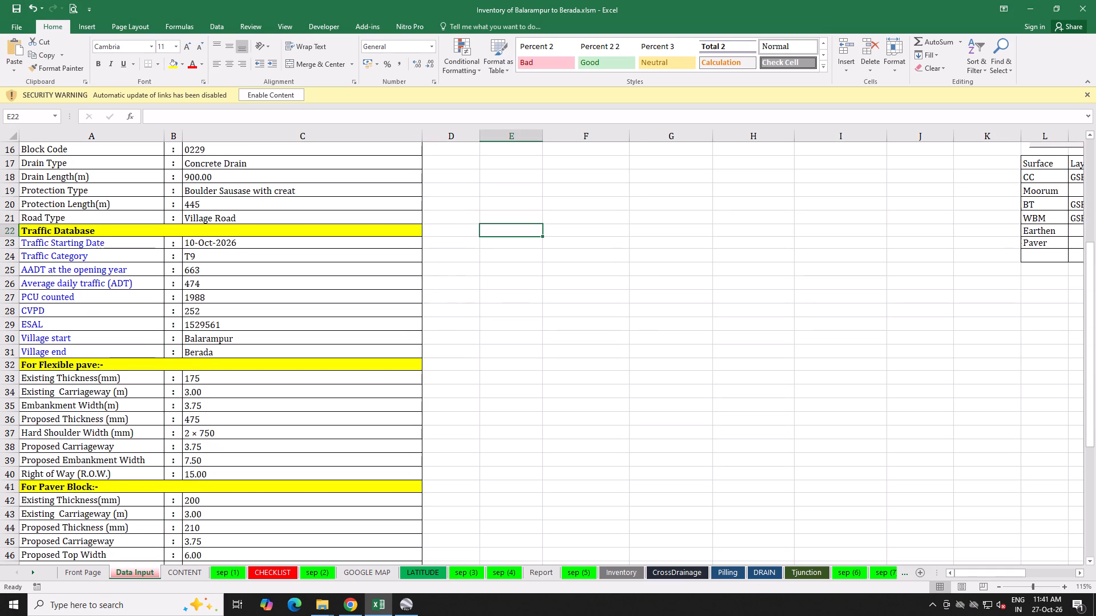
scroll(469, 334, "up", 6)
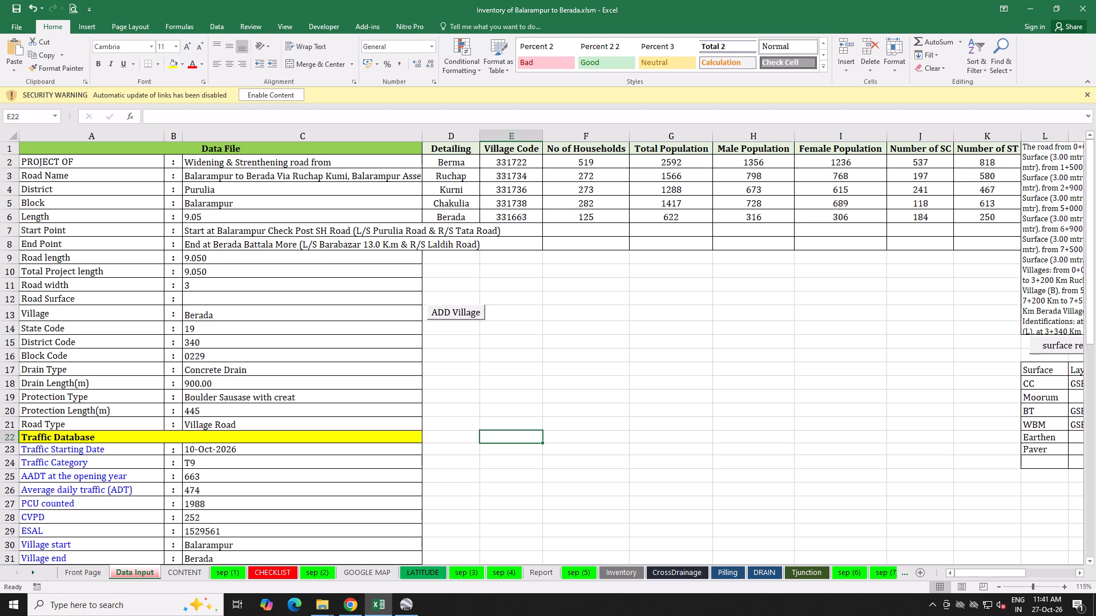
left_click(224, 156)
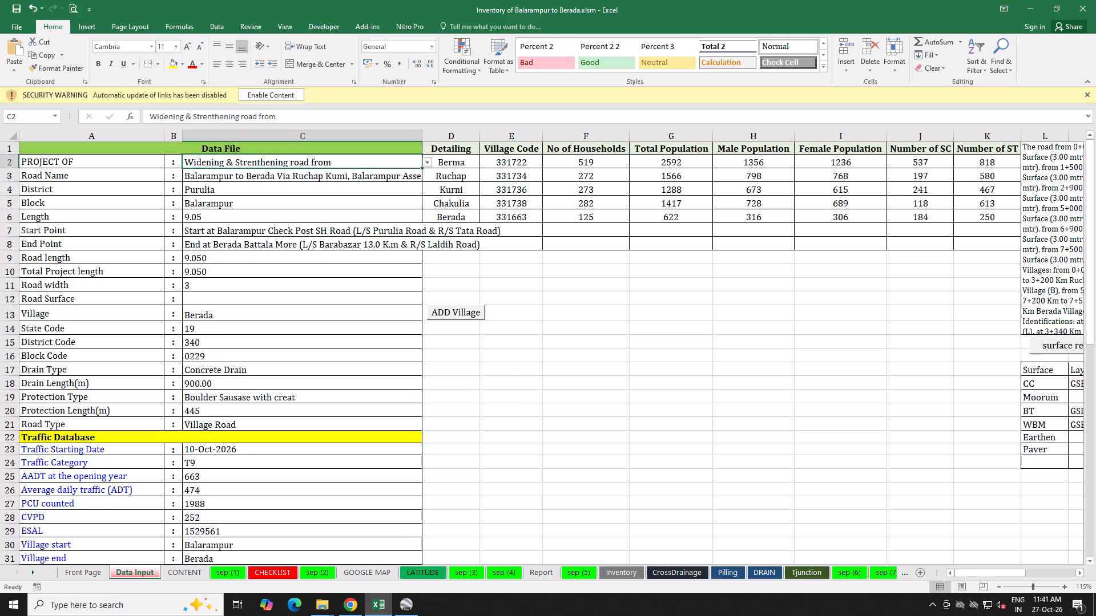
scroll(380, 270, "down", 6)
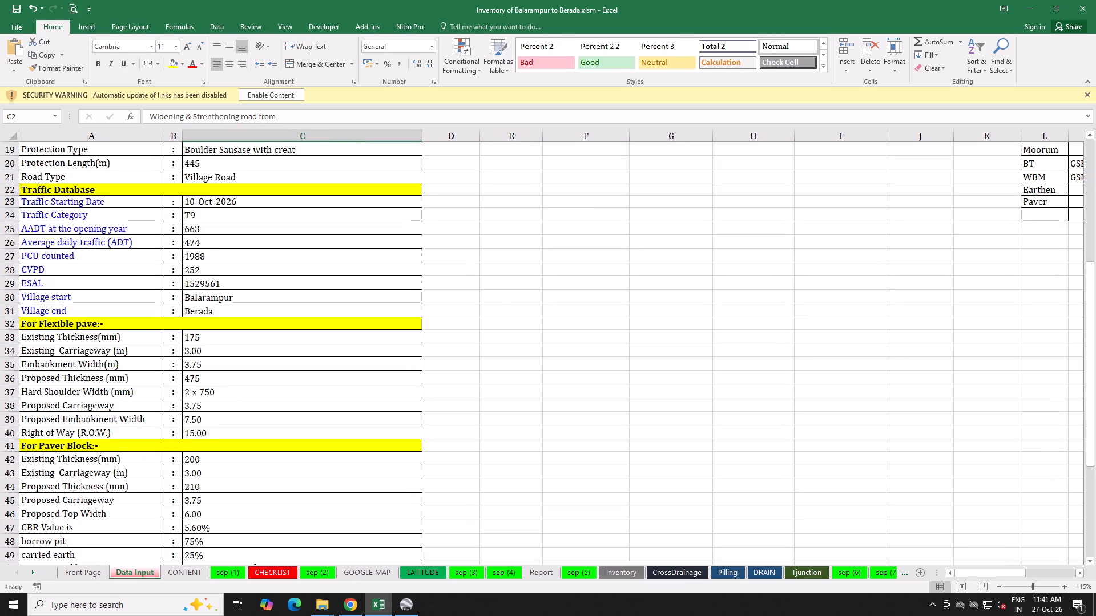
scroll(380, 277, "down", 6)
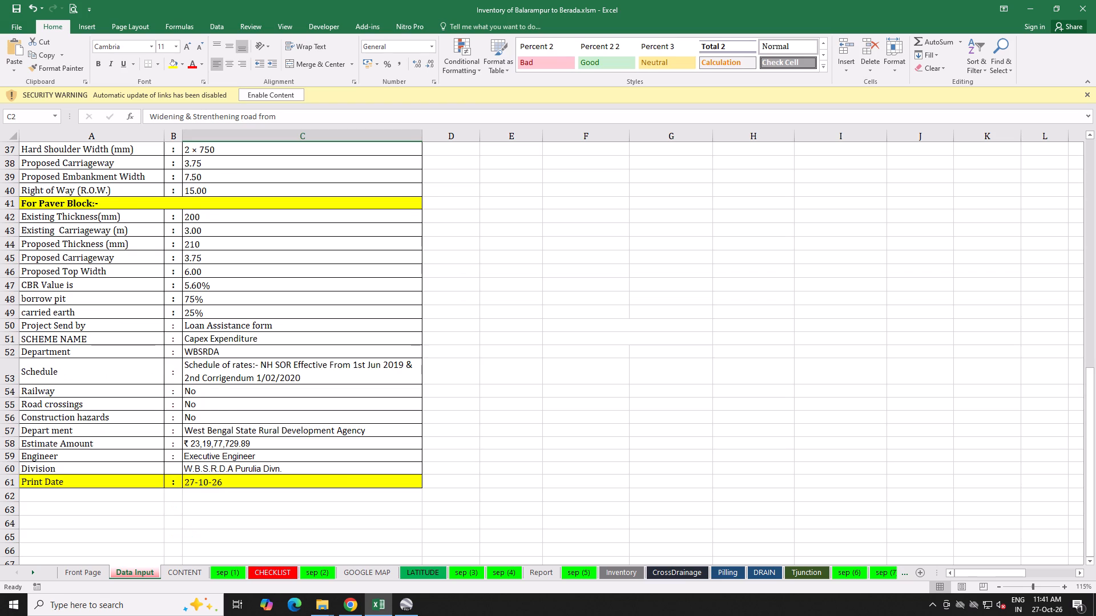
scroll(378, 279, "down", 2)
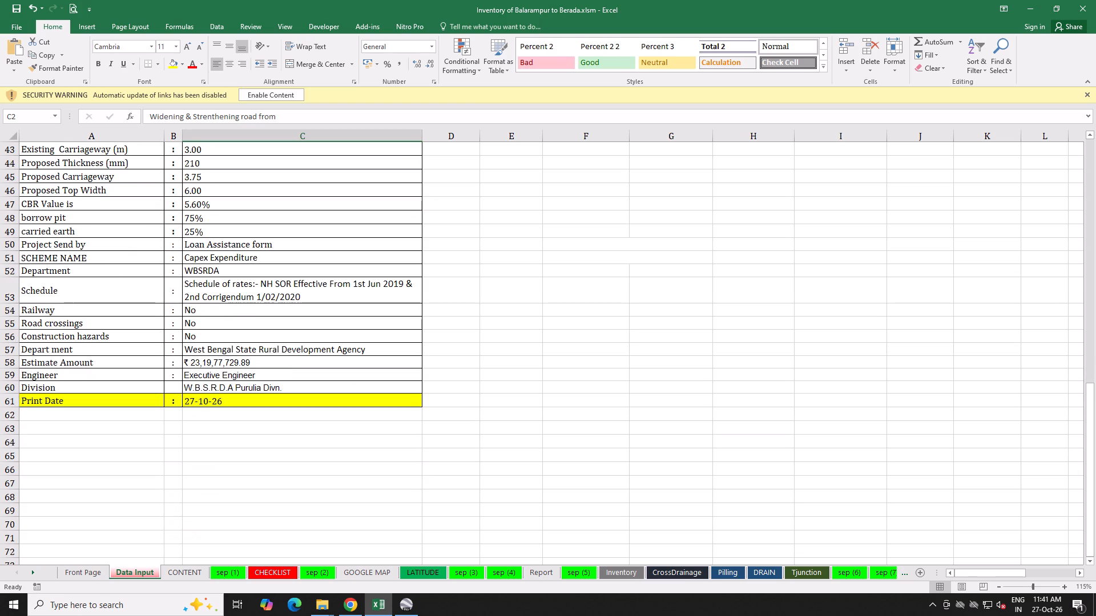
scroll(376, 285, "up", 1)
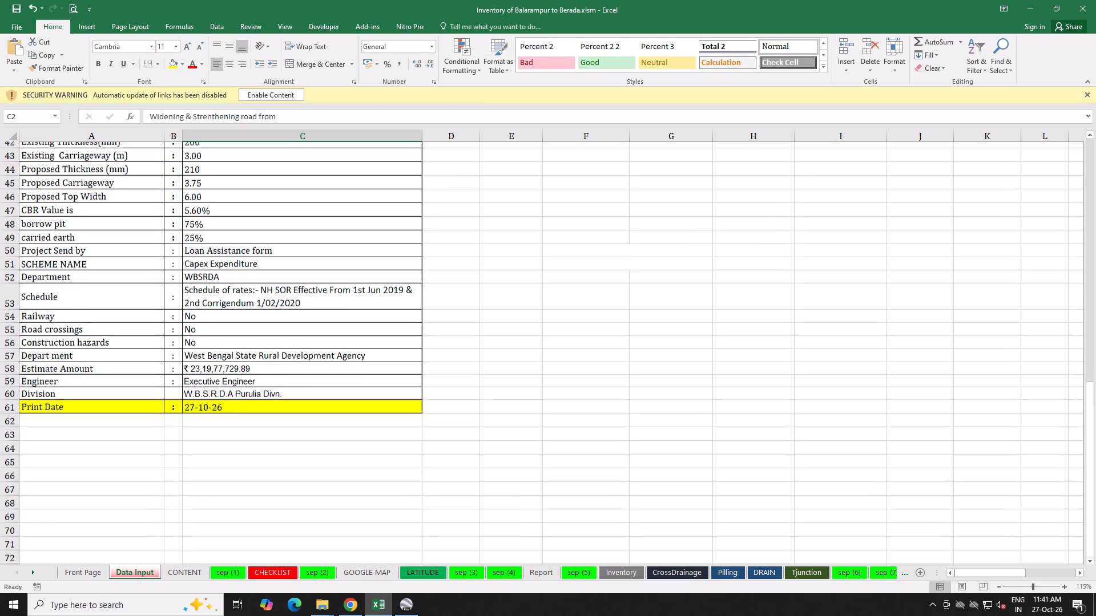
scroll(376, 285, "up", 13)
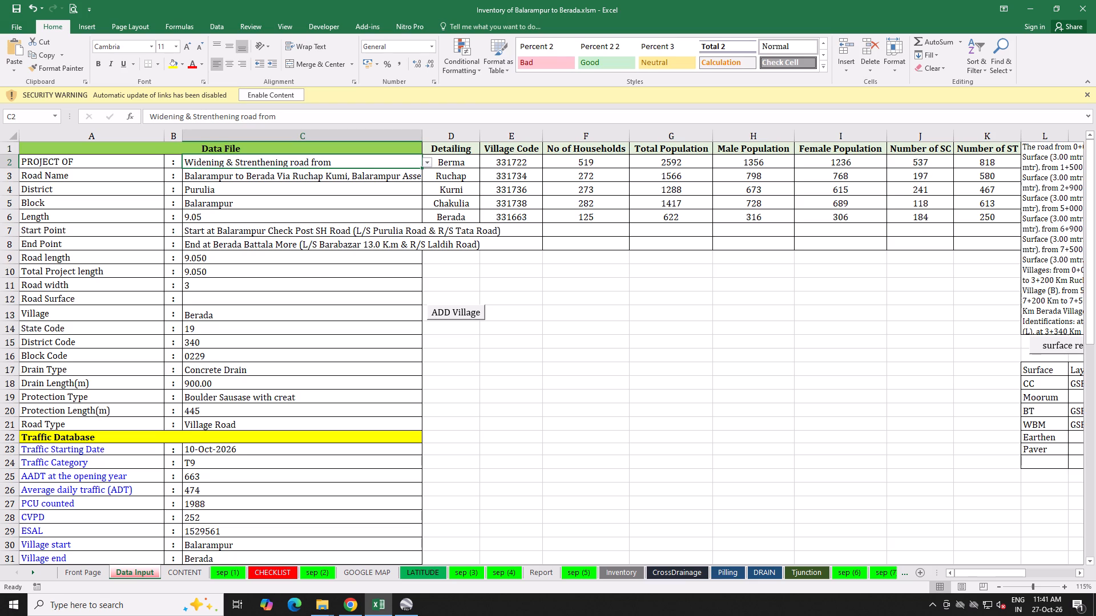
scroll(281, 414, "down", 4)
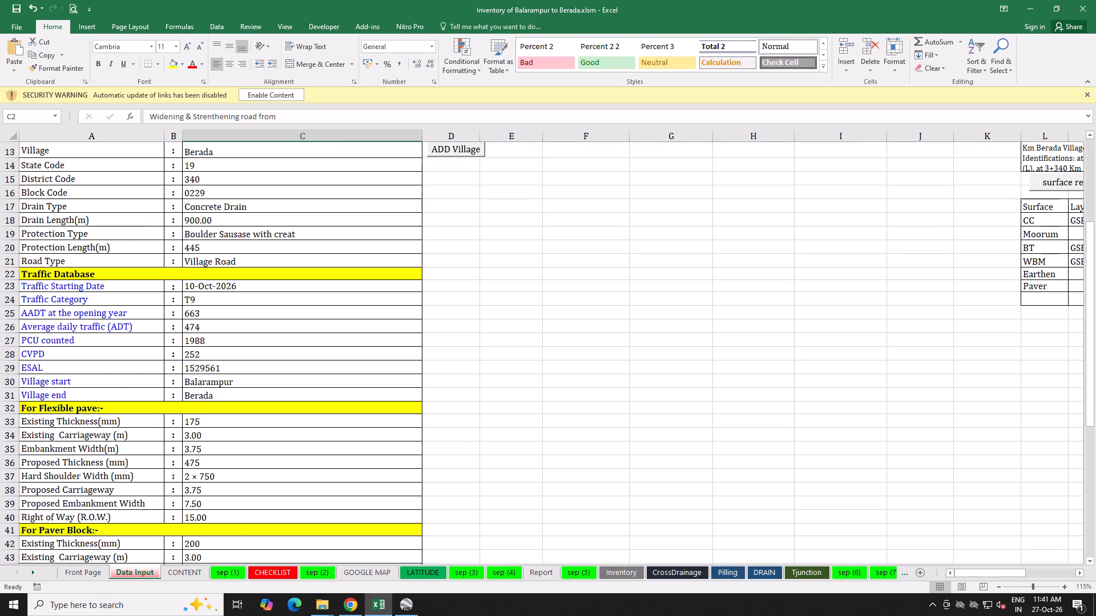
scroll(280, 414, "down", 4)
Check the files in the Balarampur to Berada (15.10.26) project folder in File Explorer, and return to the Excel workbook.
left_click(333, 613)
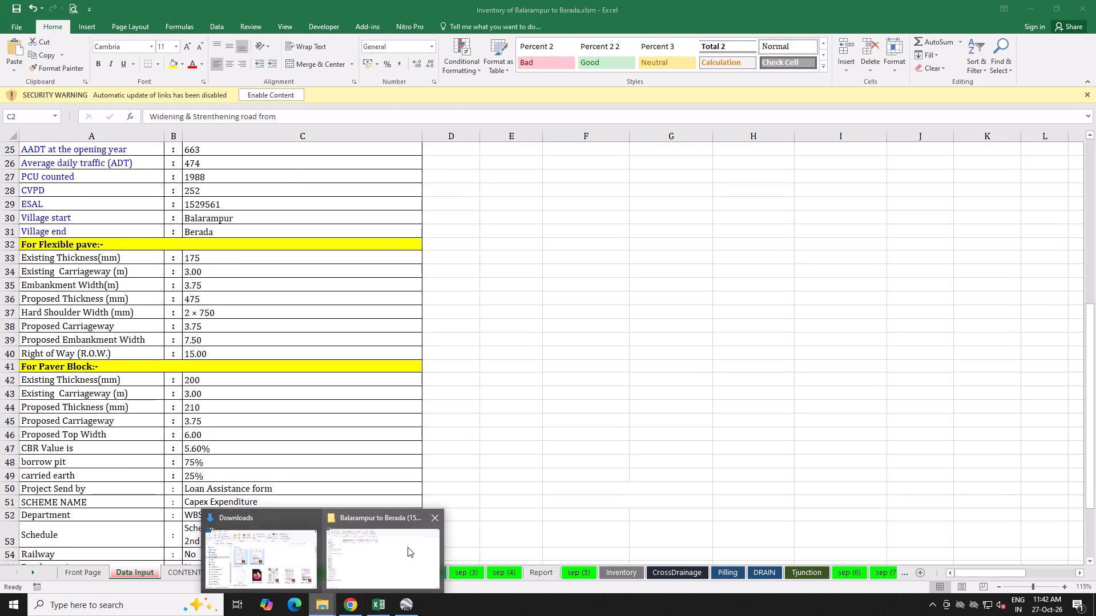
left_click(408, 546)
left_click(320, 91)
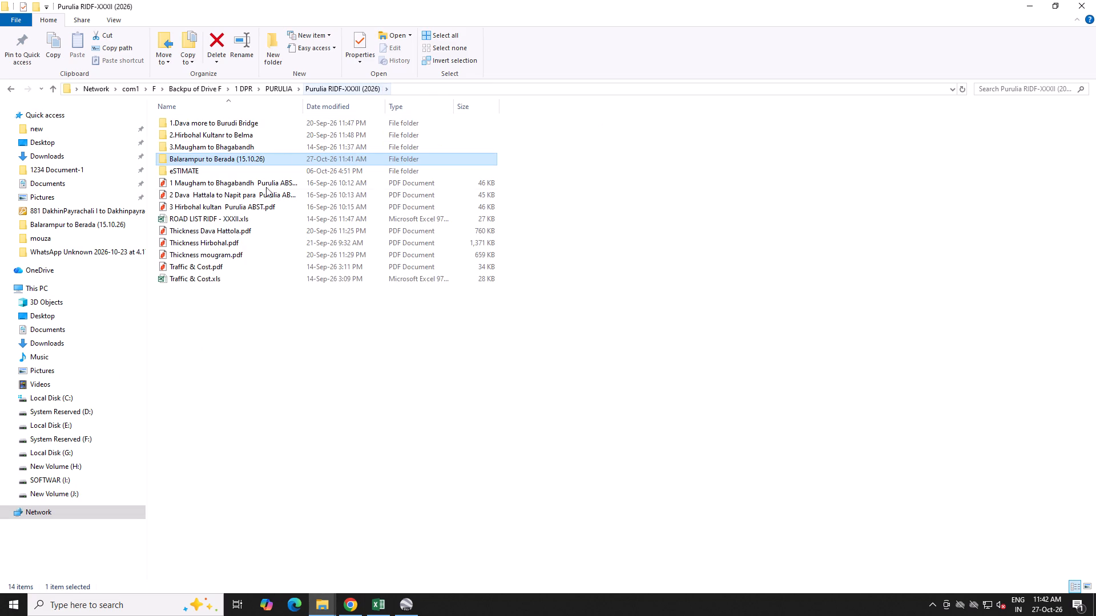
double_click(256, 159)
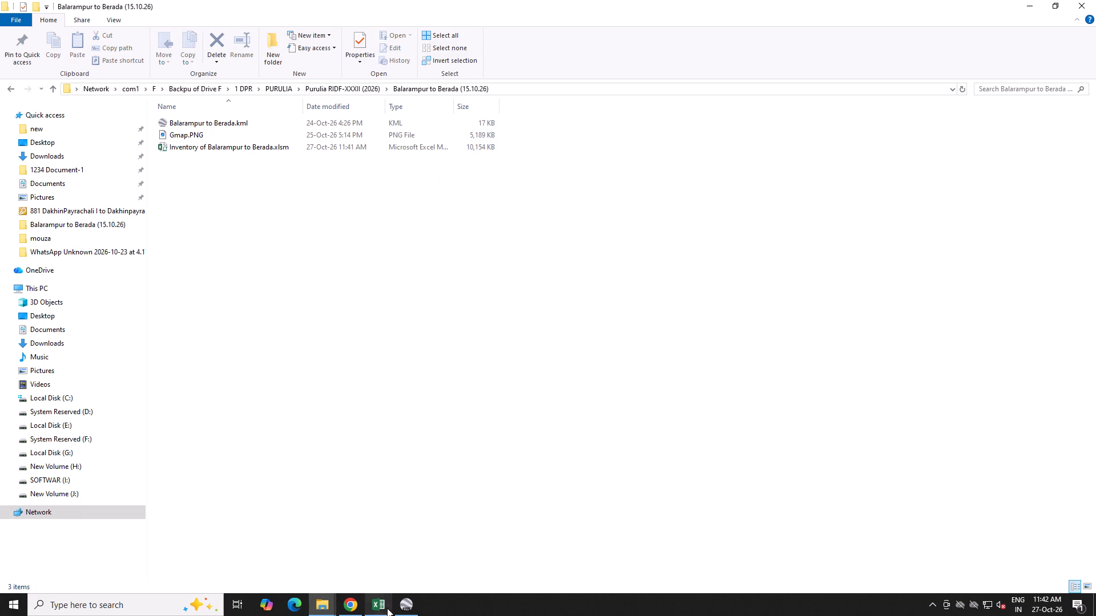
left_click(387, 607)
scroll(458, 447, "down", 4)
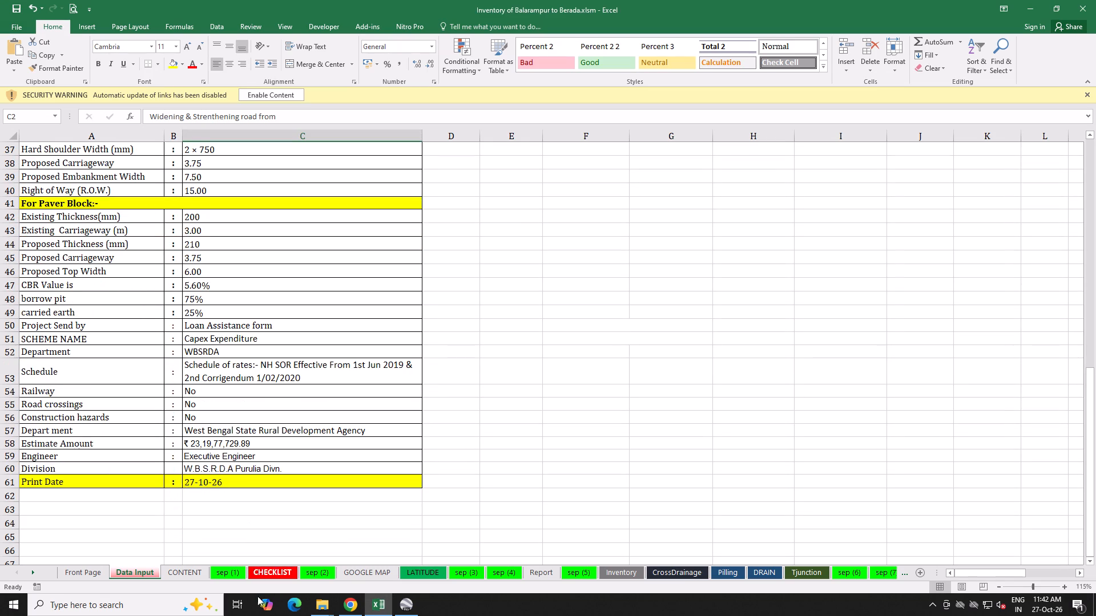
On the GOOGLE MAP sheet, change the route's distance label to read 0 to 9.50 Km.
left_click(368, 569)
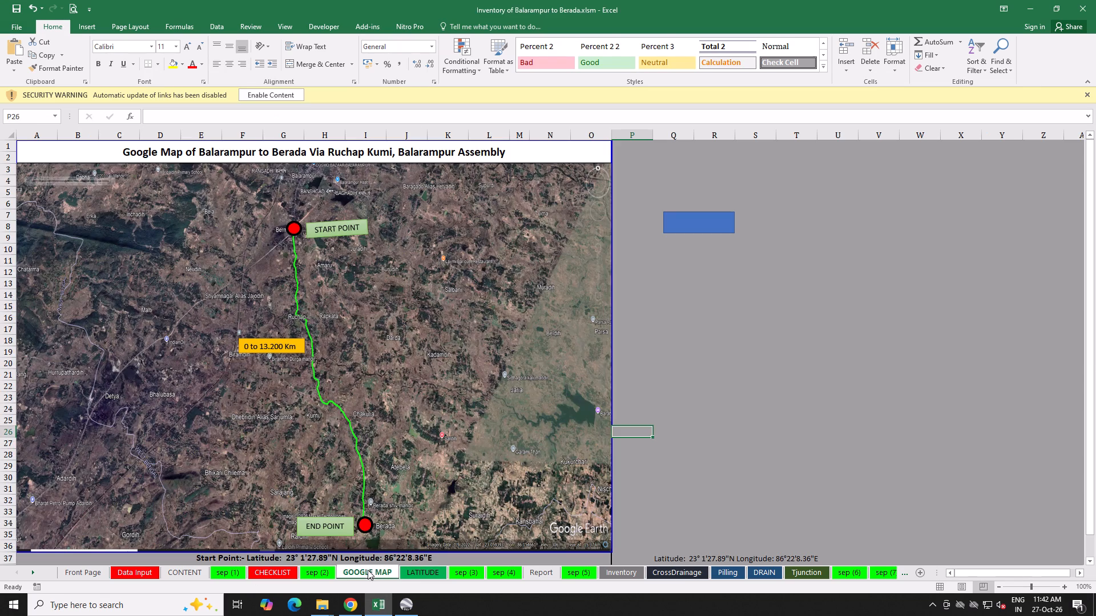
left_click(276, 351)
double_click(271, 345)
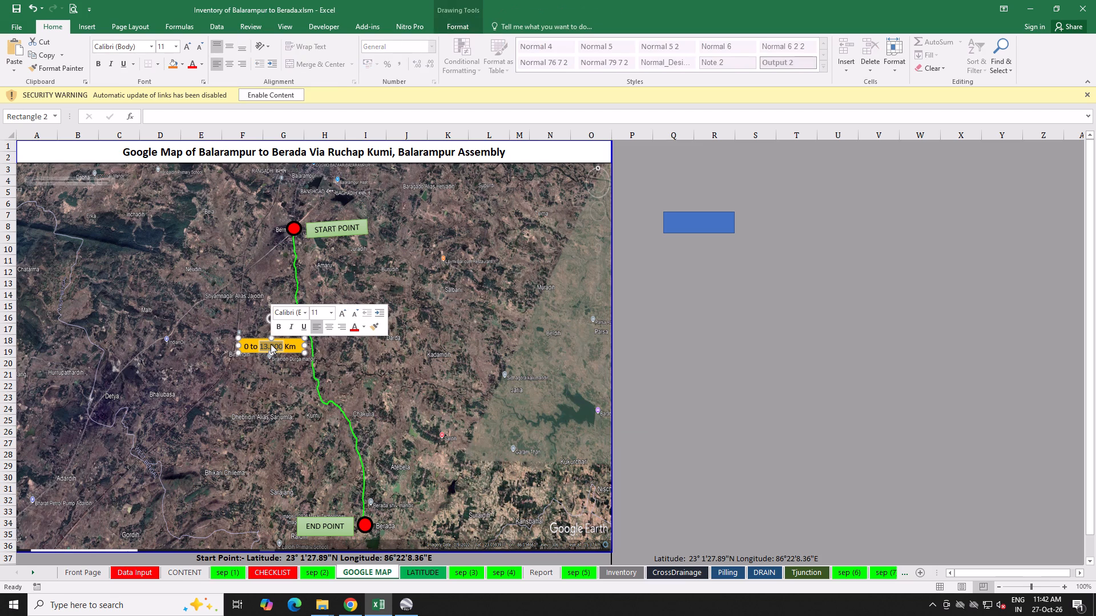
type("9.5")
key("0")
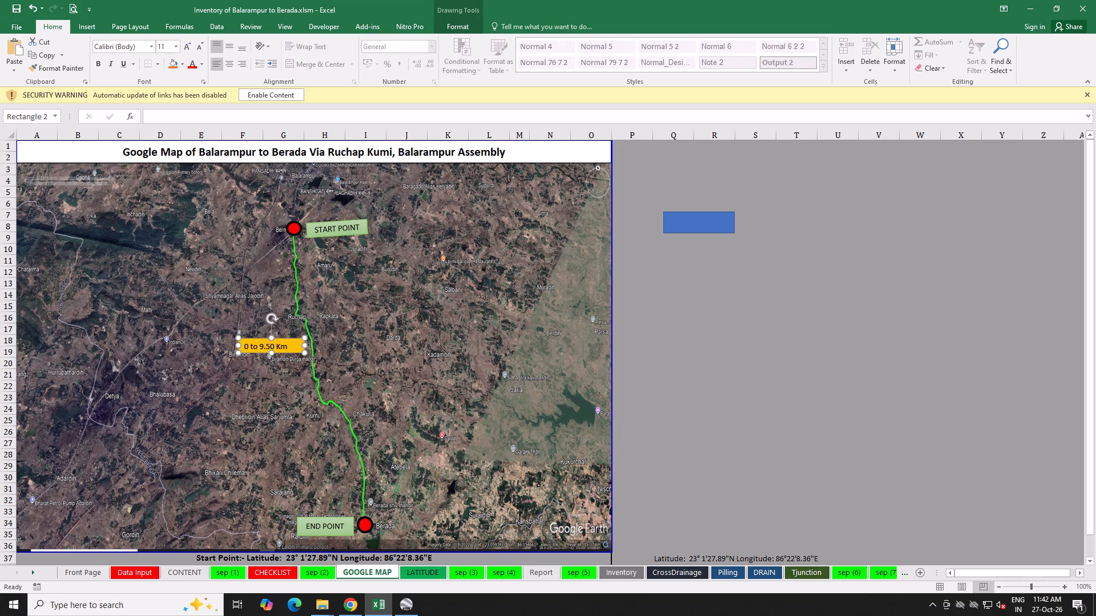
left_click(717, 343)
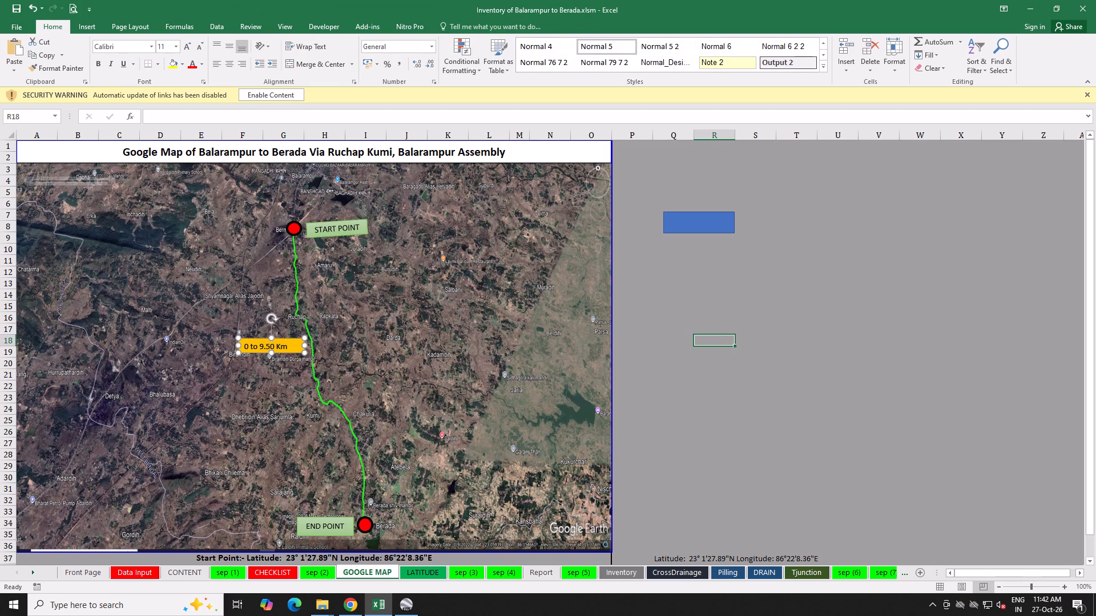
In Google Earth Pro, check the length of the Balarampur to Berada route with its elevation profile, and close the profile.
left_click(414, 604)
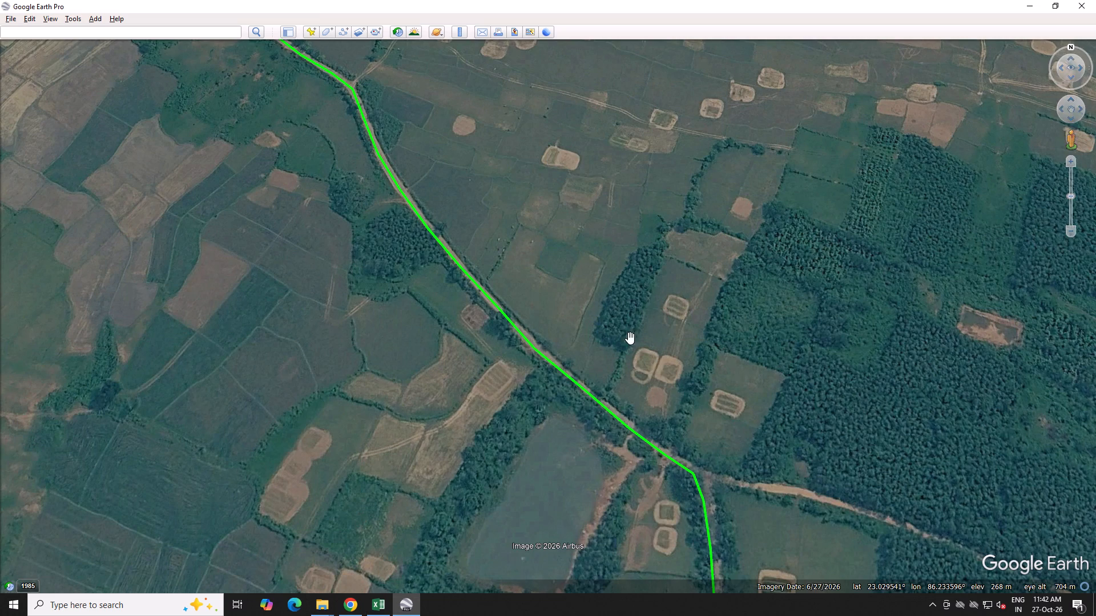
scroll(669, 332, "down", 4)
scroll(674, 342, "down", 19)
scroll(660, 363, "down", 4)
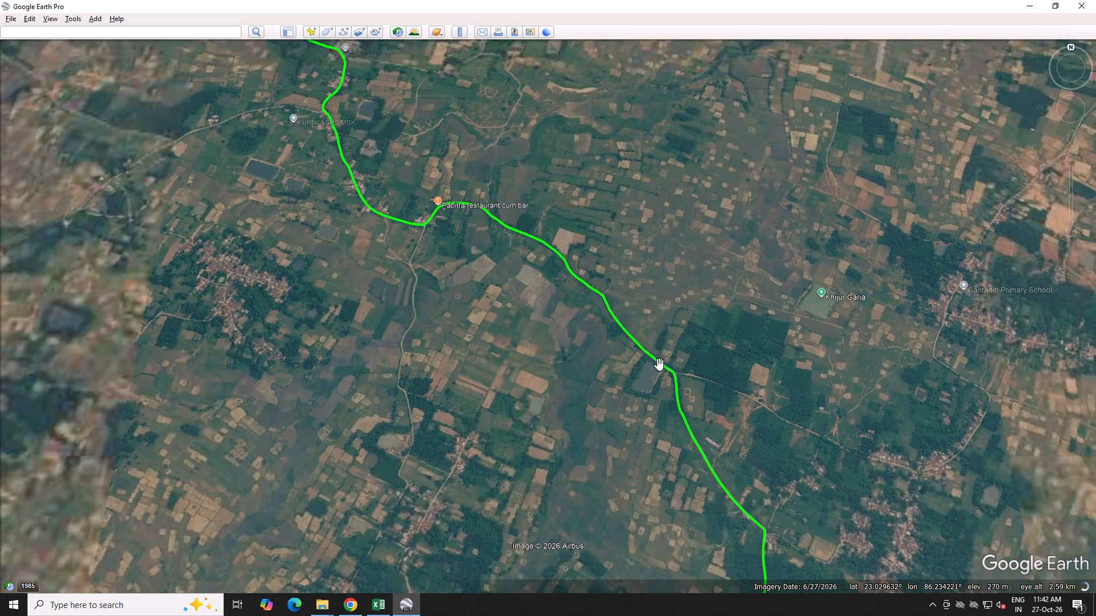
scroll(661, 367, "down", 17)
left_click_drag(590, 418, 567, 381)
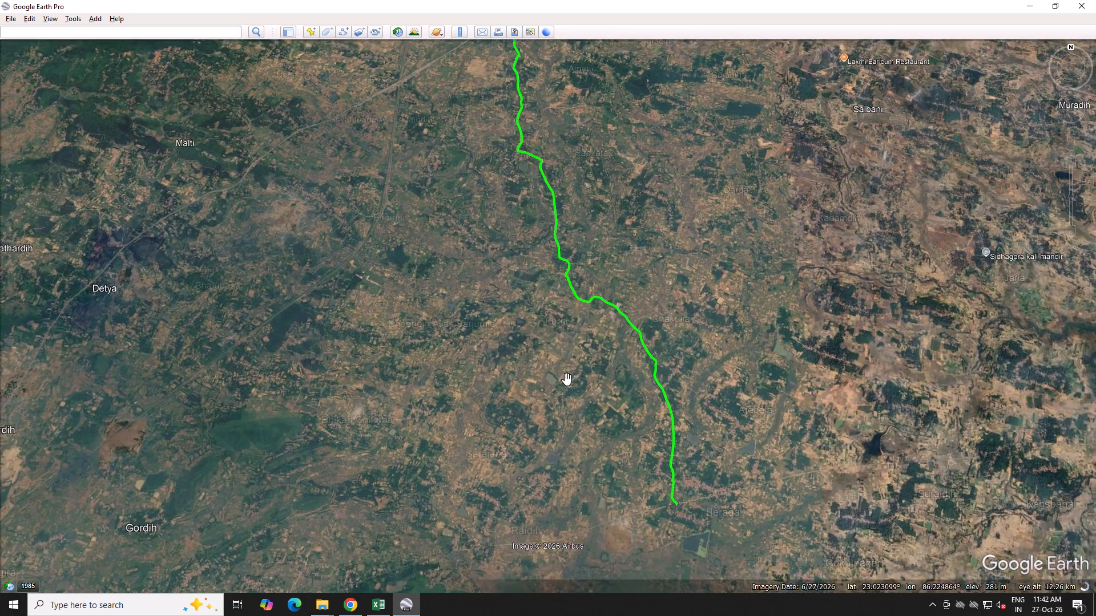
scroll(567, 379, "down", 4)
scroll(567, 379, "up", 2)
right_click(624, 320)
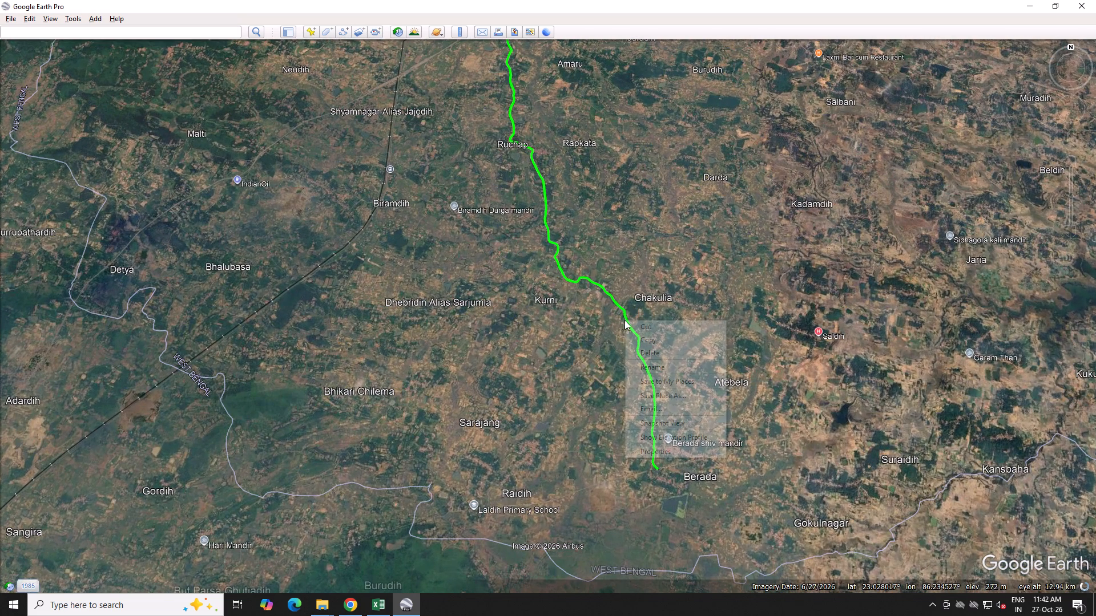
left_click(648, 436)
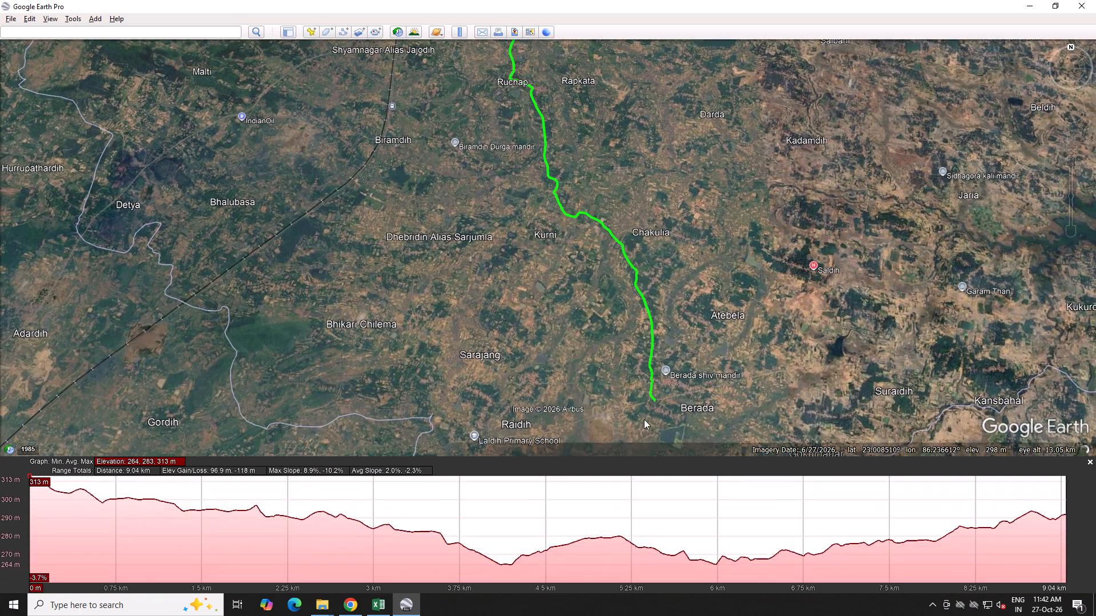
left_click(1092, 417)
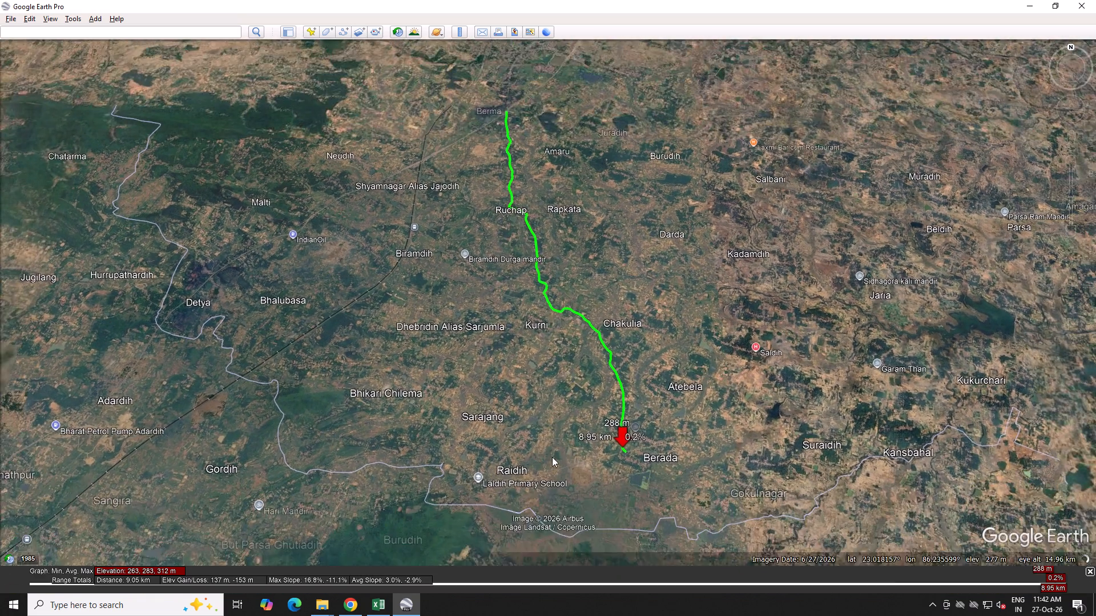
Examine the villages west of the route's southern part around Sarajang, Moraidih and Raidih.
scroll(552, 457, "up", 8)
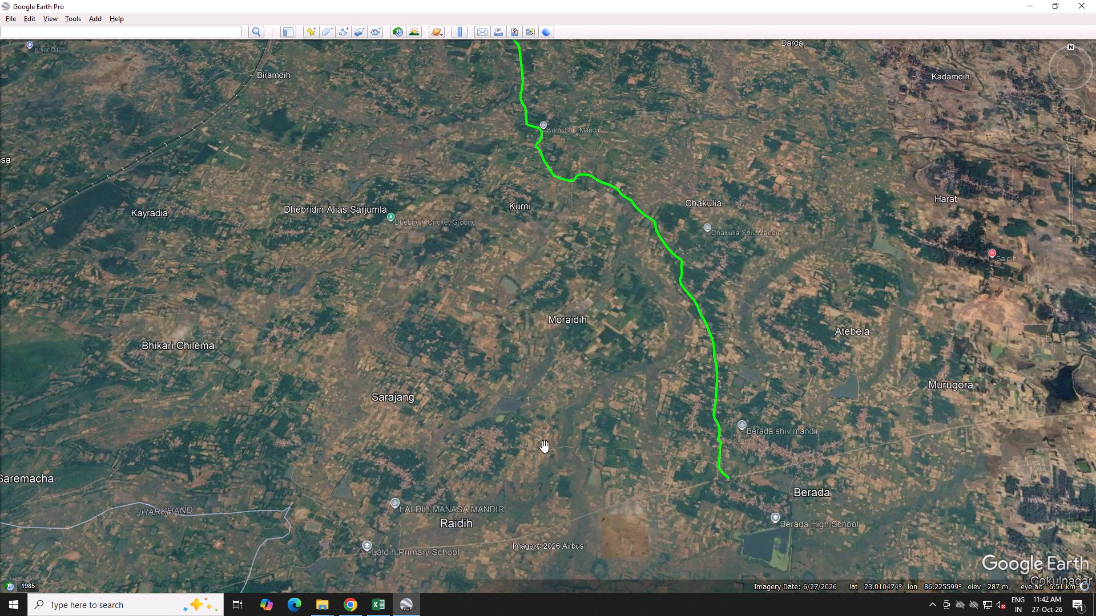
scroll(539, 429, "up", 3)
left_click_drag(505, 368, 694, 341)
scroll(572, 341, "up", 4)
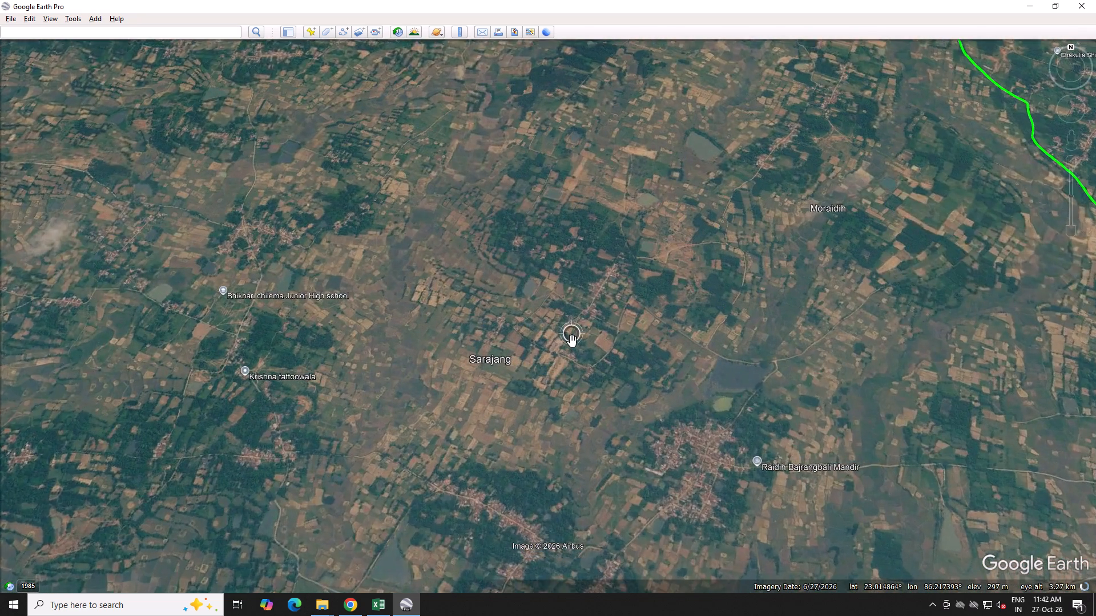
scroll(572, 341, "down", 8)
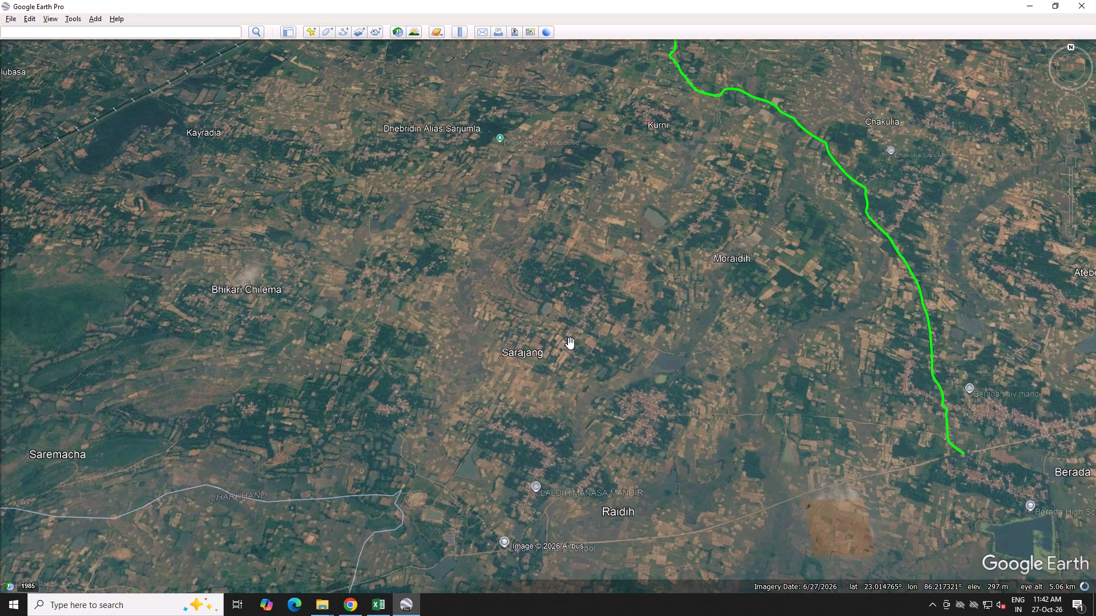
scroll(570, 345, "down", 8)
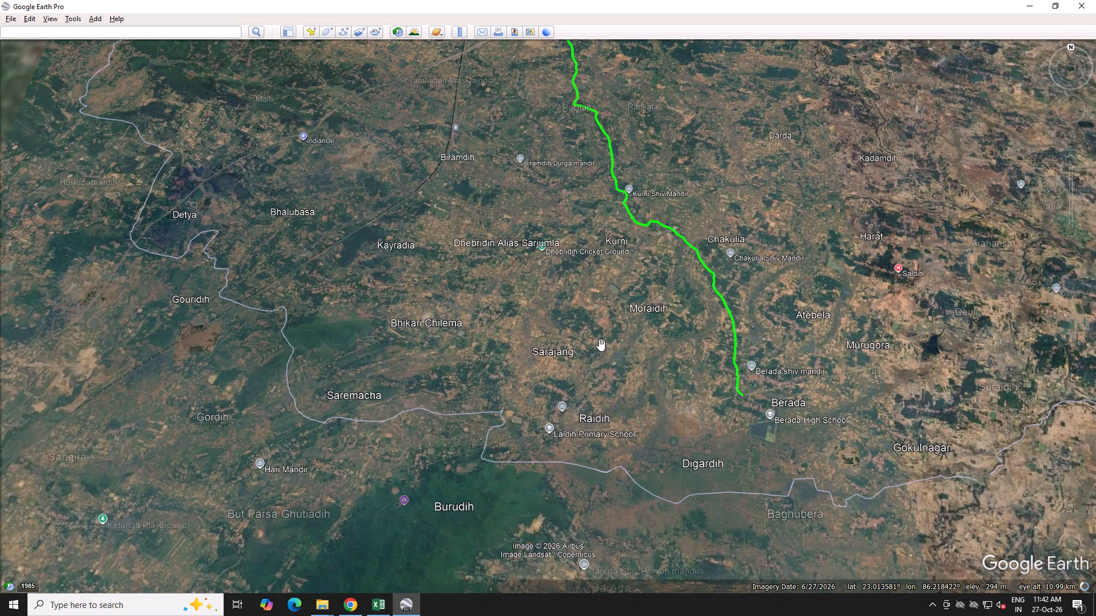
Examine the northern part of the route through Ruchap and Berma towards Balarampur, including the surrounding villages.
left_click_drag(601, 345, 606, 424)
scroll(558, 173, "up", 8)
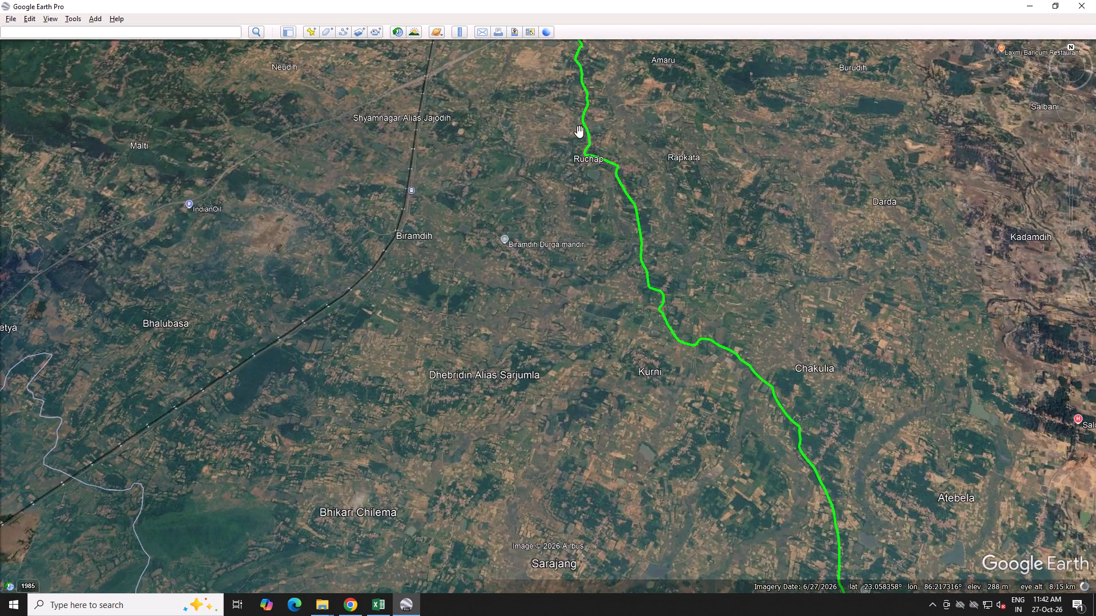
scroll(579, 132, "up", 3)
left_click_drag(400, 336, 460, 360)
scroll(493, 348, "down", 9)
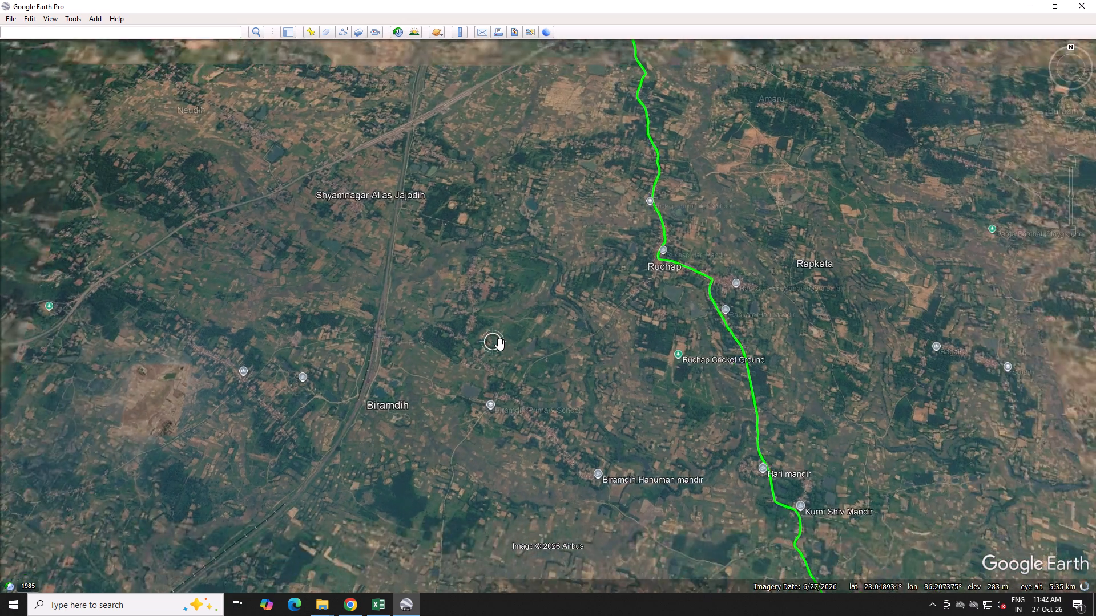
scroll(500, 345, "down", 9)
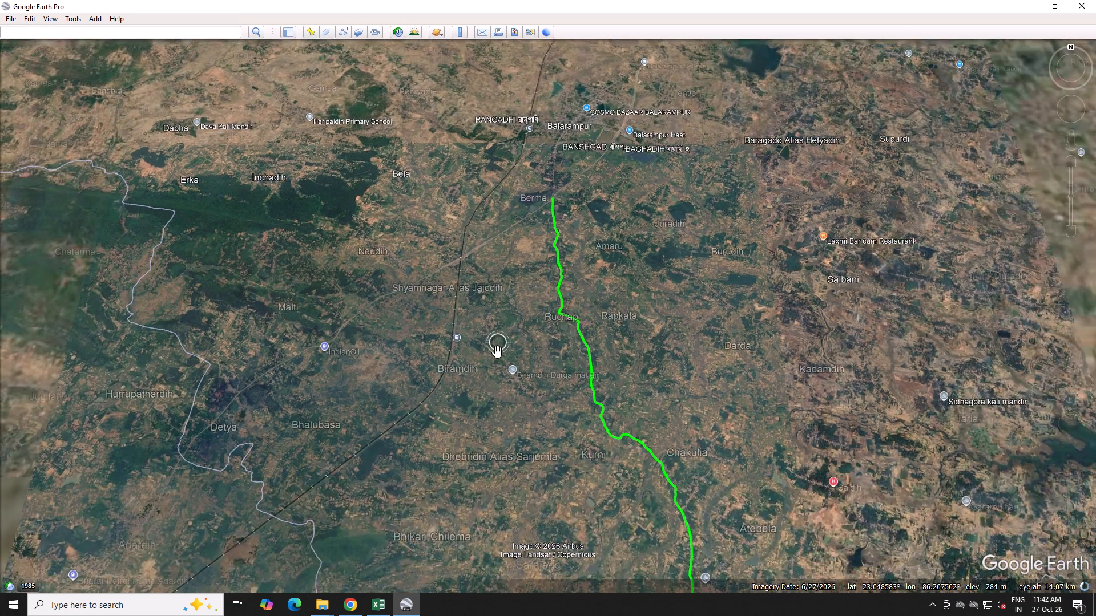
scroll(497, 352, "down", 5)
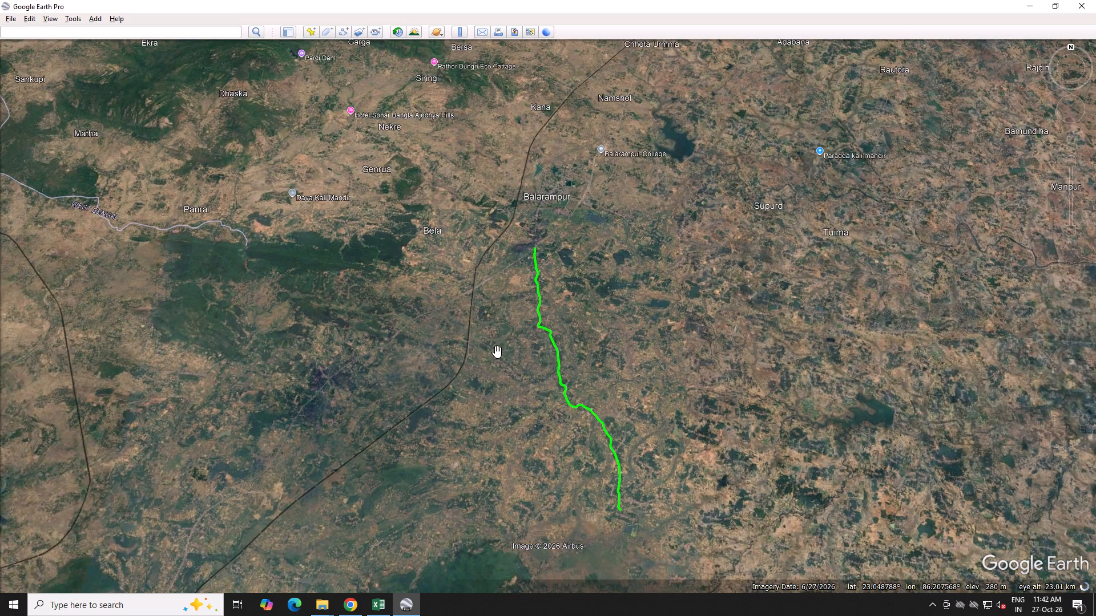
scroll(497, 352, "down", 1)
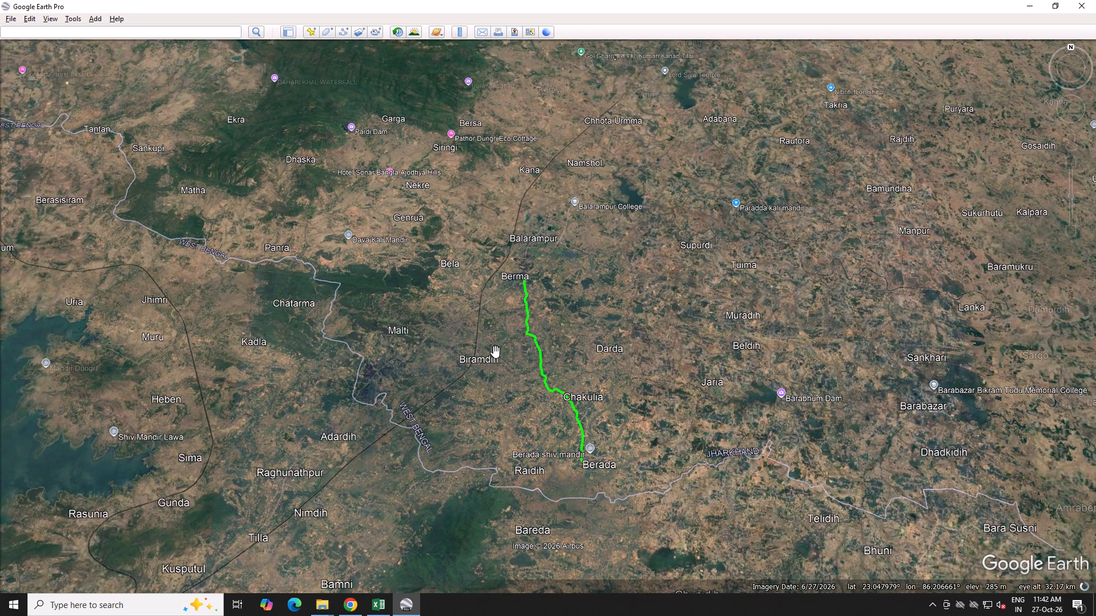
scroll(543, 269, "up", 5)
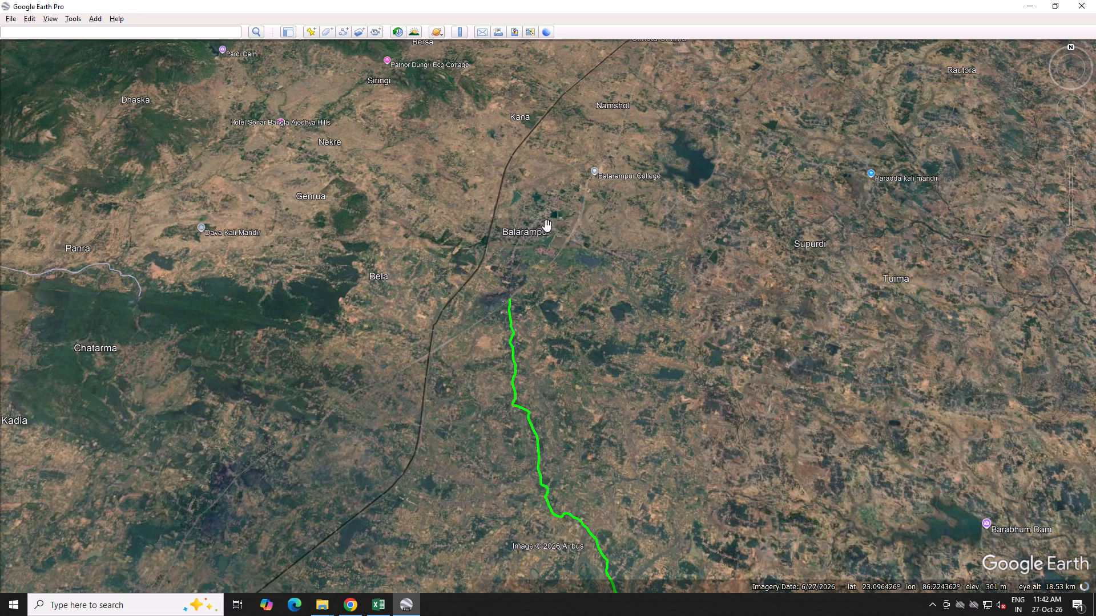
scroll(551, 226, "up", 3)
Examine the route's end at Berada and its surroundings, and return to the Excel workbook.
left_click_drag(618, 372, 585, 189)
left_click_drag(646, 373, 621, 270)
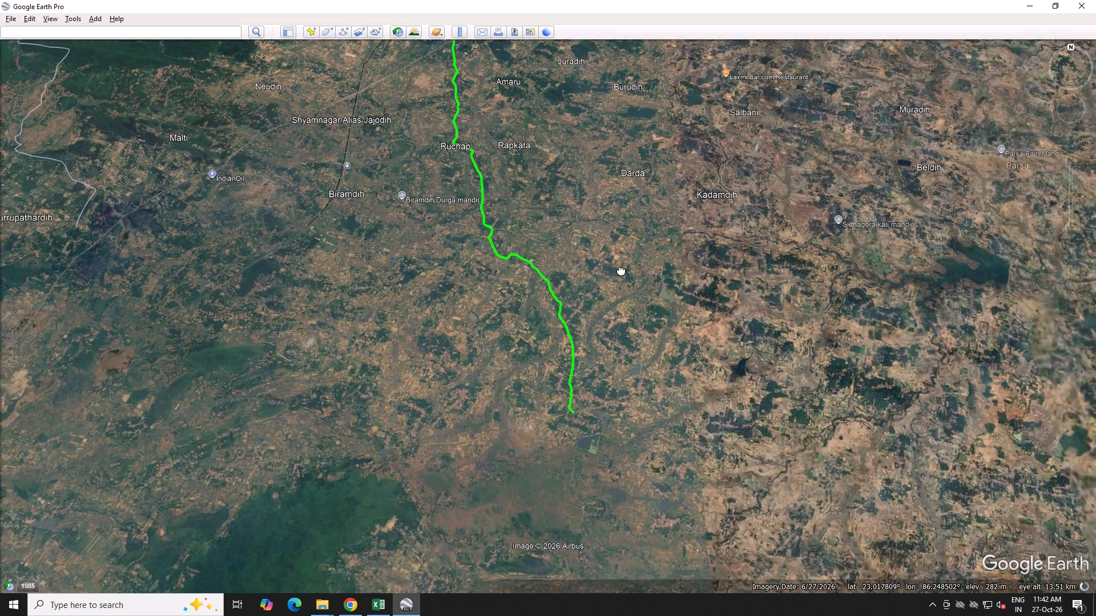
left_click_drag(621, 270, 620, 252)
scroll(598, 271, "up", 9)
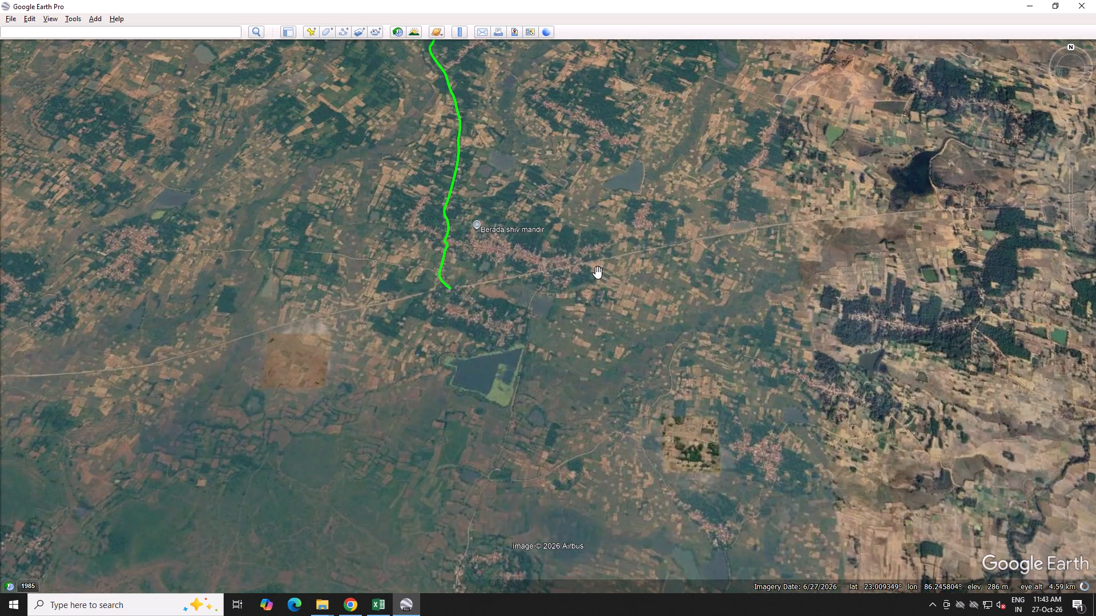
scroll(598, 273, "up", 1)
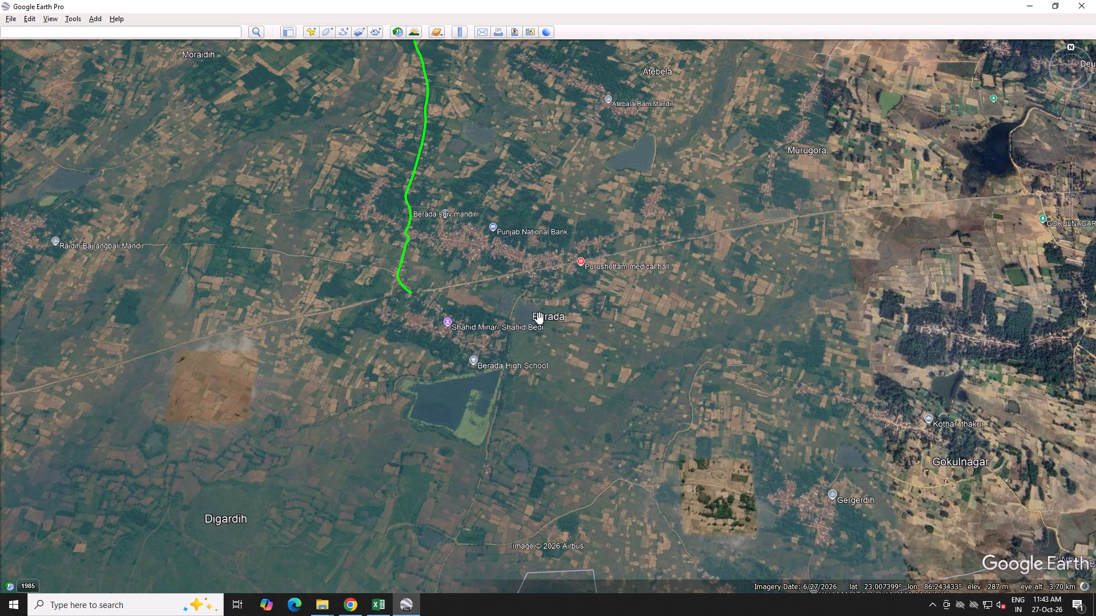
scroll(539, 318, "up", 4)
scroll(539, 319, "down", 14)
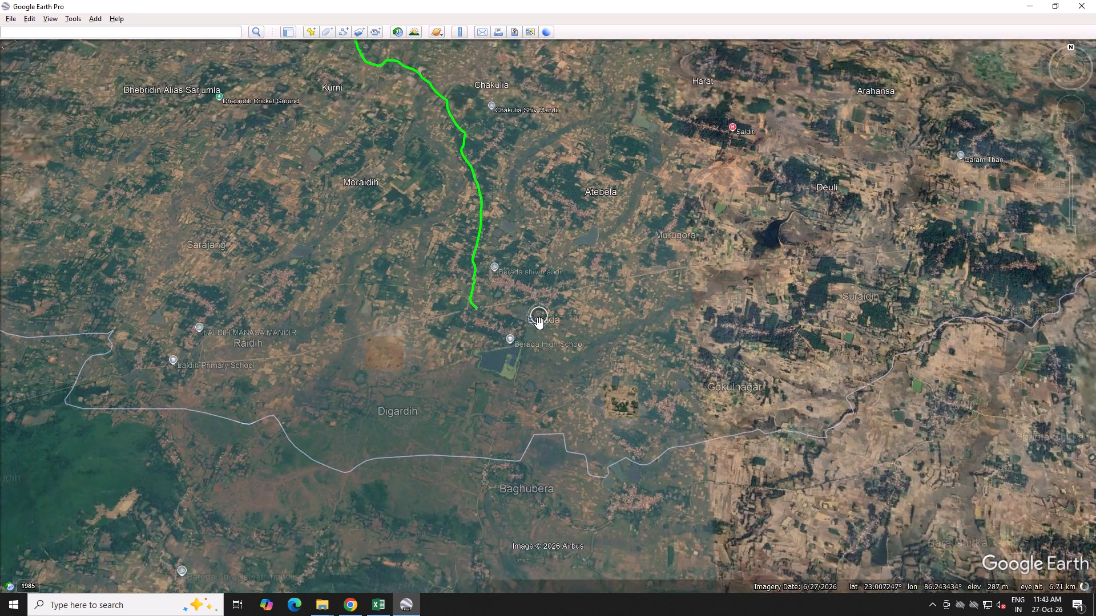
scroll(539, 327, "down", 11)
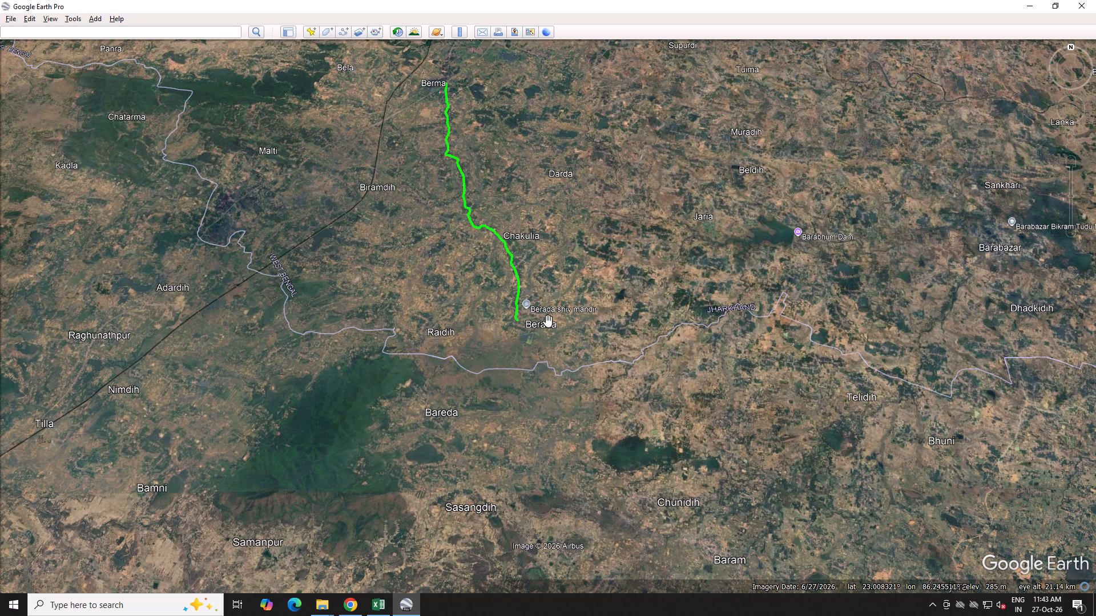
left_click_drag(548, 321, 548, 403)
scroll(531, 404, "up", 3)
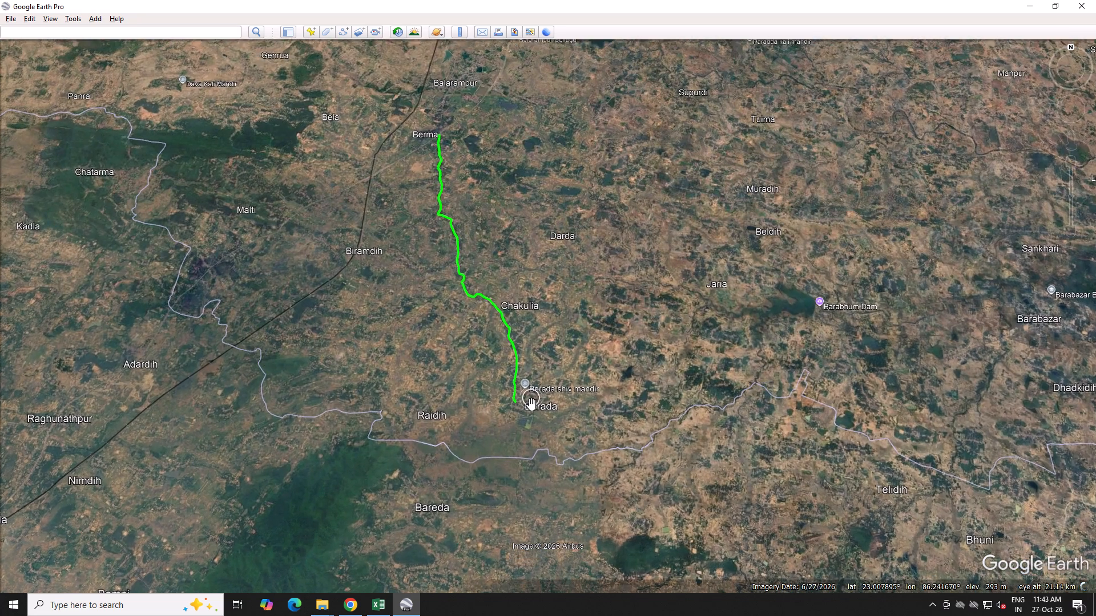
scroll(550, 350, "up", 3)
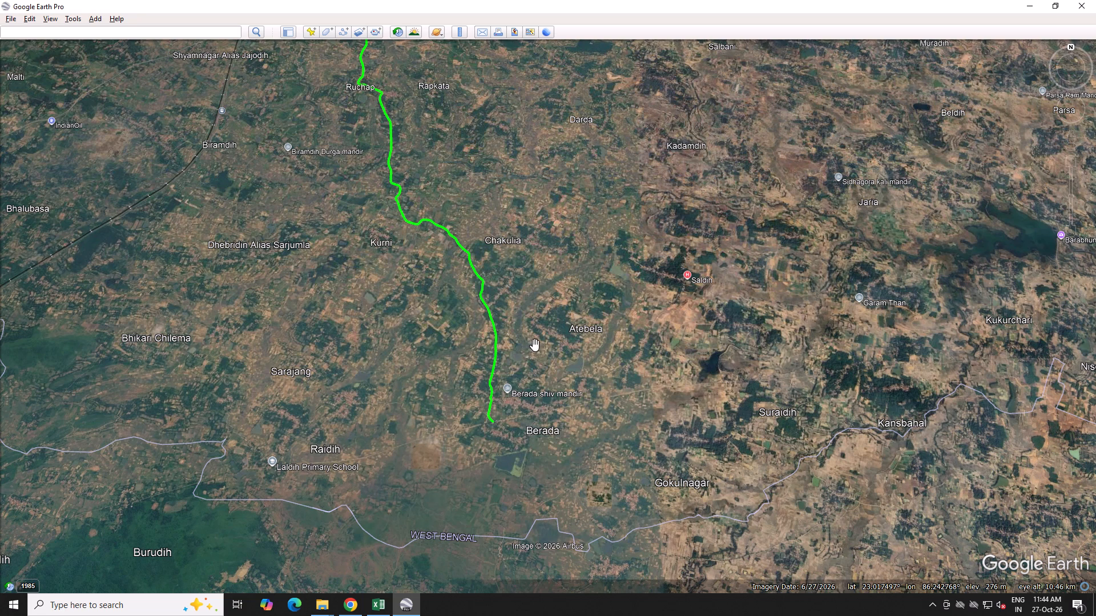
left_click(1025, 2)
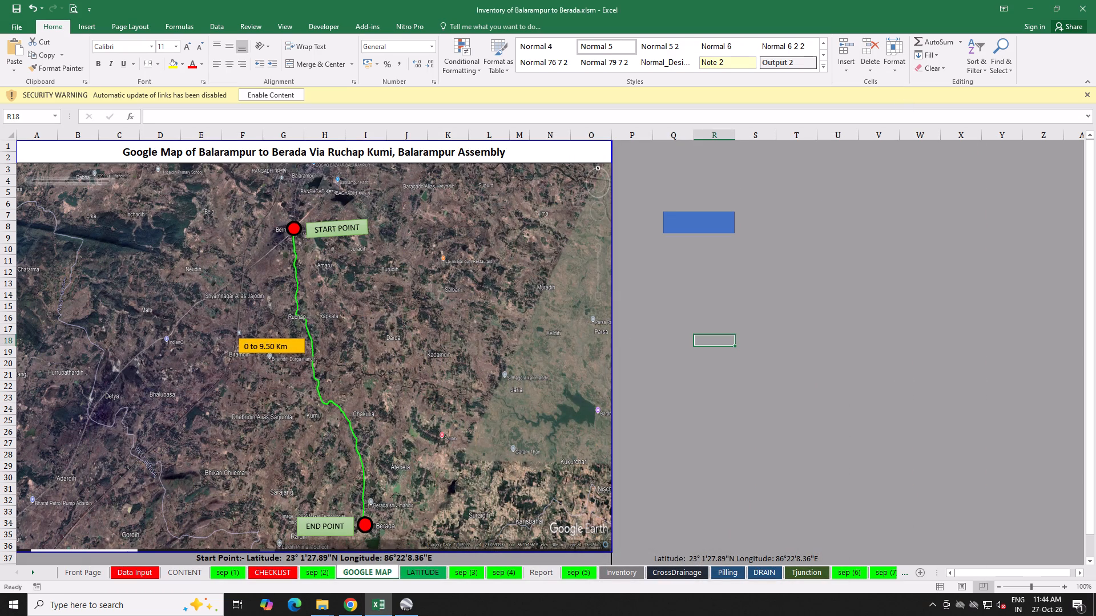
On the LATITUDE sheet, autofit the heights of the empty village table rows 47 and 48.
left_click(410, 570)
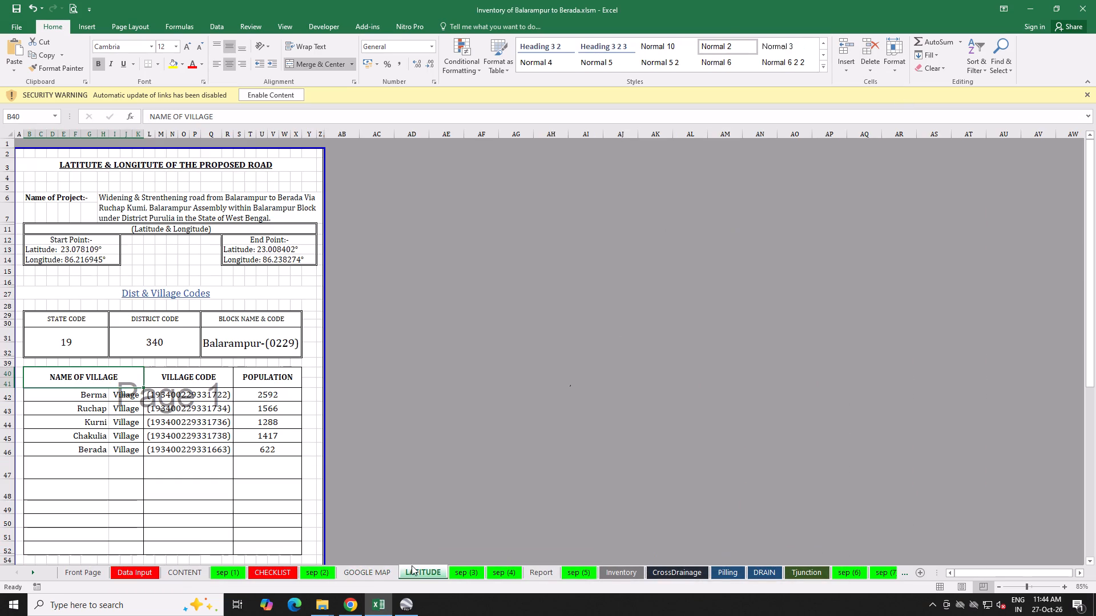
scroll(432, 536, "down", 2)
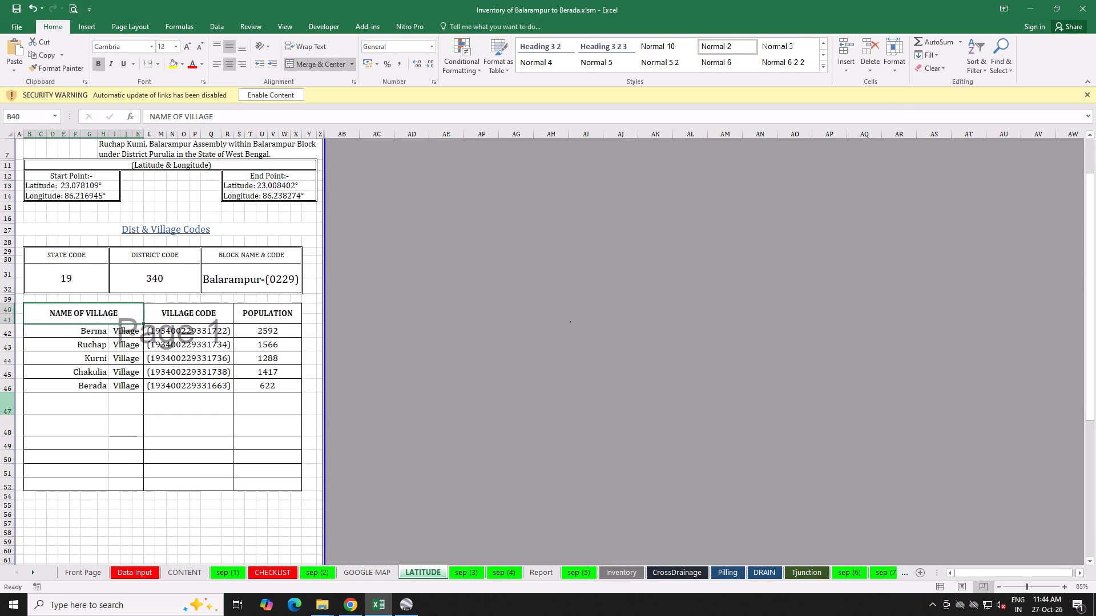
double_click(5, 411)
left_click_drag(6, 405, 7, 428)
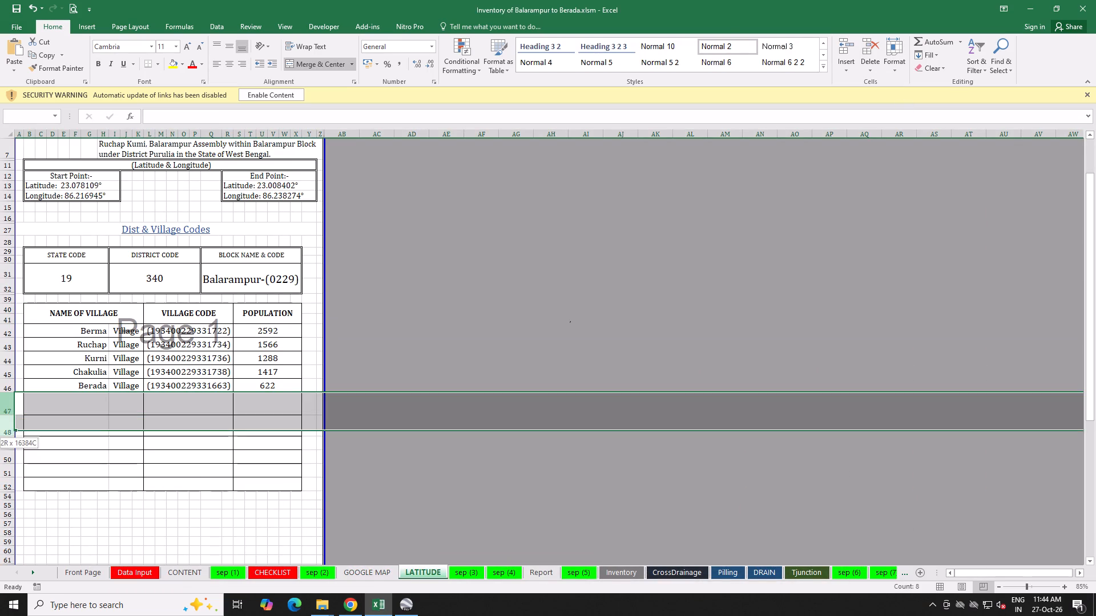
left_click_drag(7, 428, 5, 428)
double_click(5, 416)
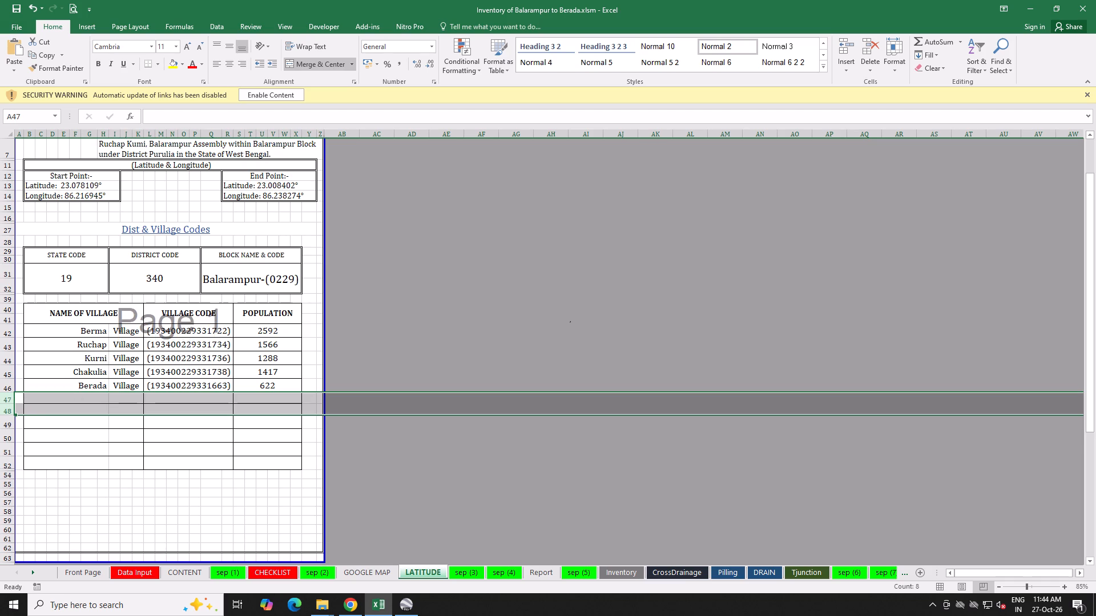
left_click(566, 306)
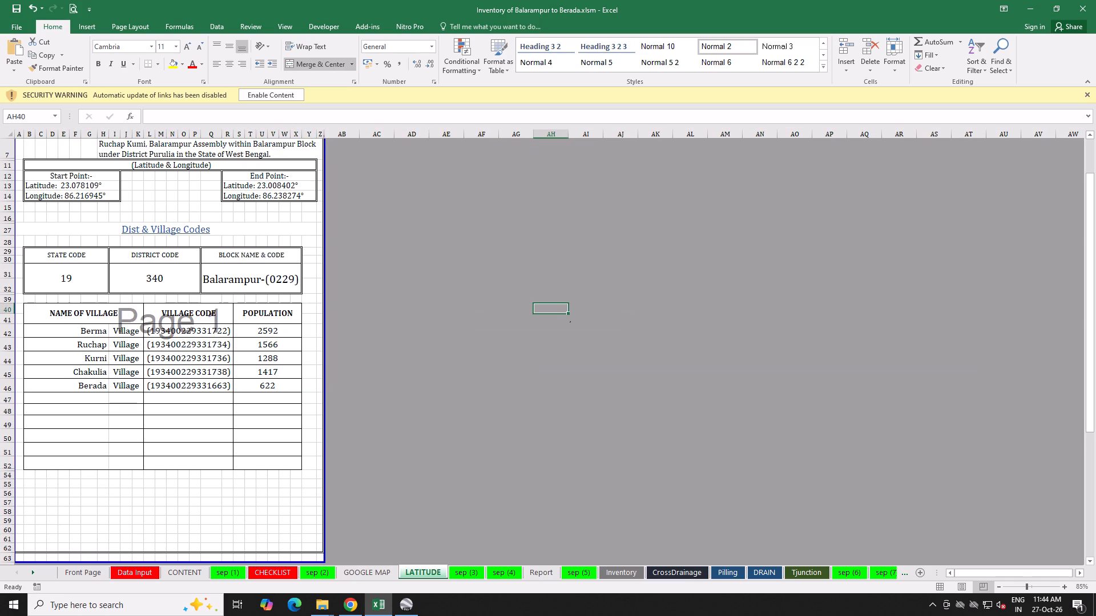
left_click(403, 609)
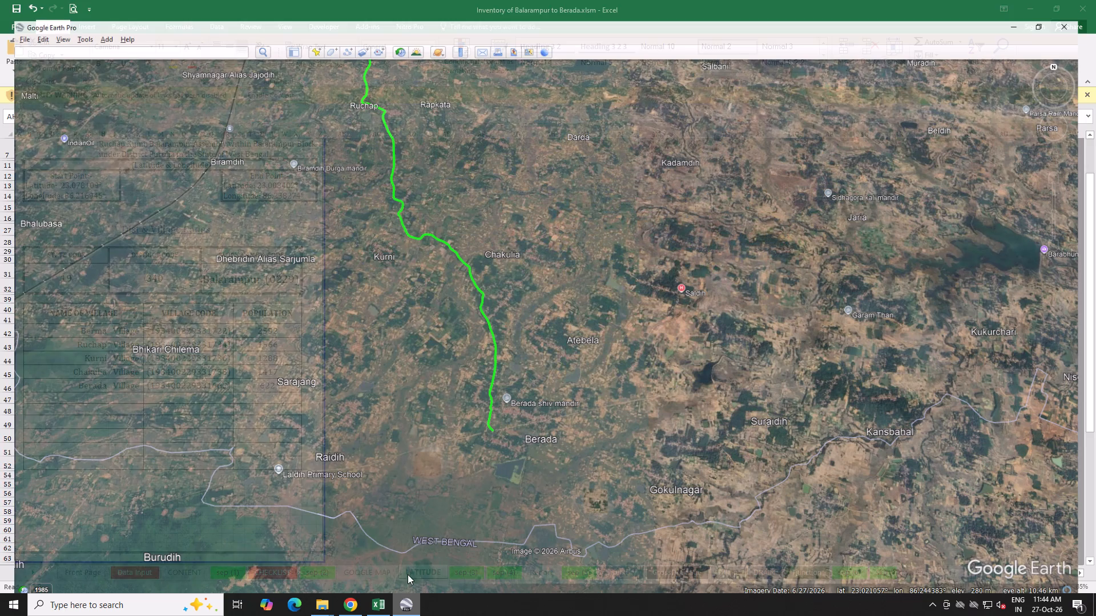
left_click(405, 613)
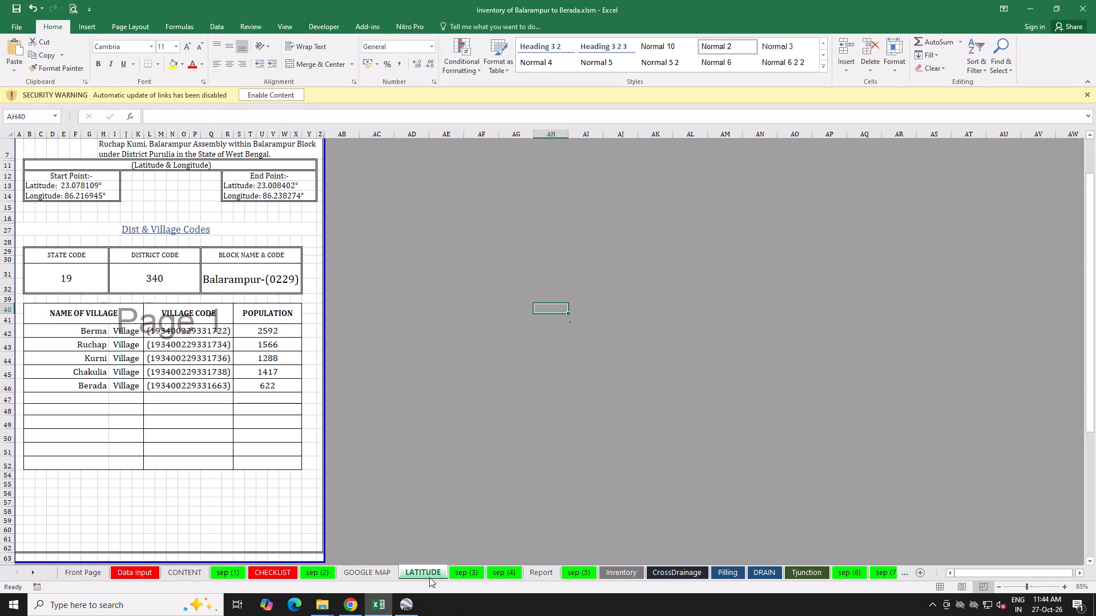
Review the Data Input sheet from the print date back up to the project details and village population table.
left_click(124, 570)
scroll(188, 517, "up", 3)
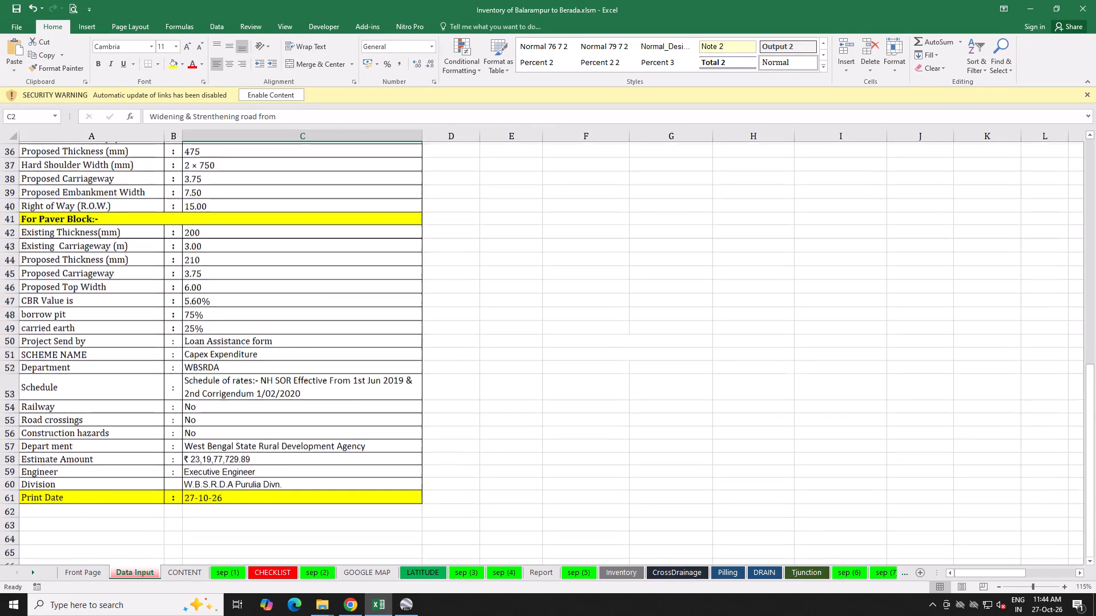
scroll(188, 517, "up", 11)
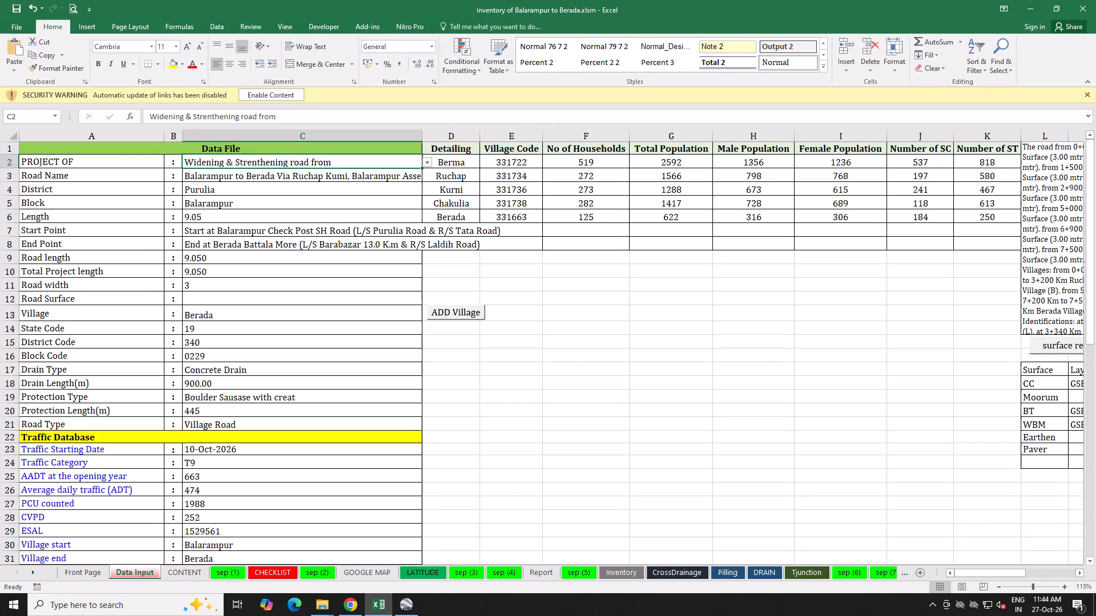
Review the Report sheet from the signature block back up to the project details, checking the total project length and existing surface description cells.
left_click(534, 577)
scroll(439, 542, "up", 4)
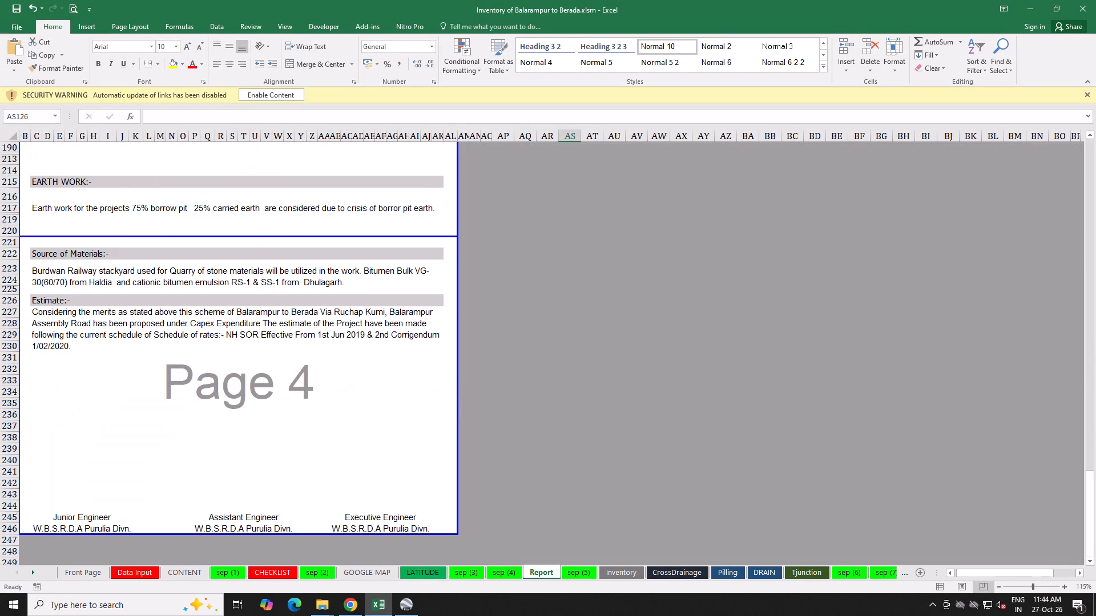
scroll(439, 540, "up", 13)
scroll(442, 533, "up", 17)
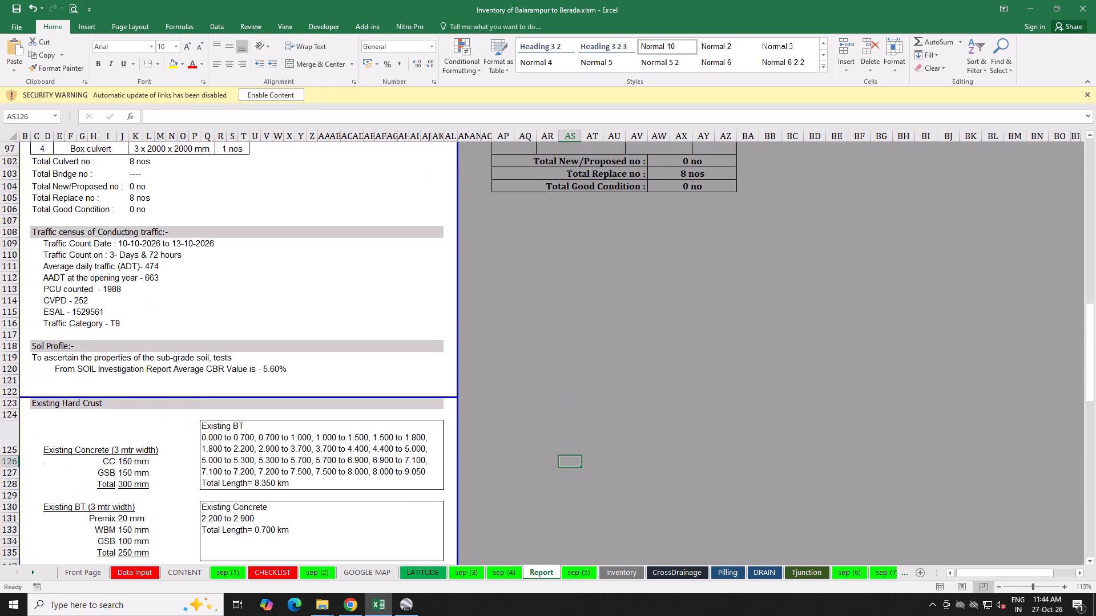
scroll(442, 533, "up", 8)
scroll(443, 532, "up", 20)
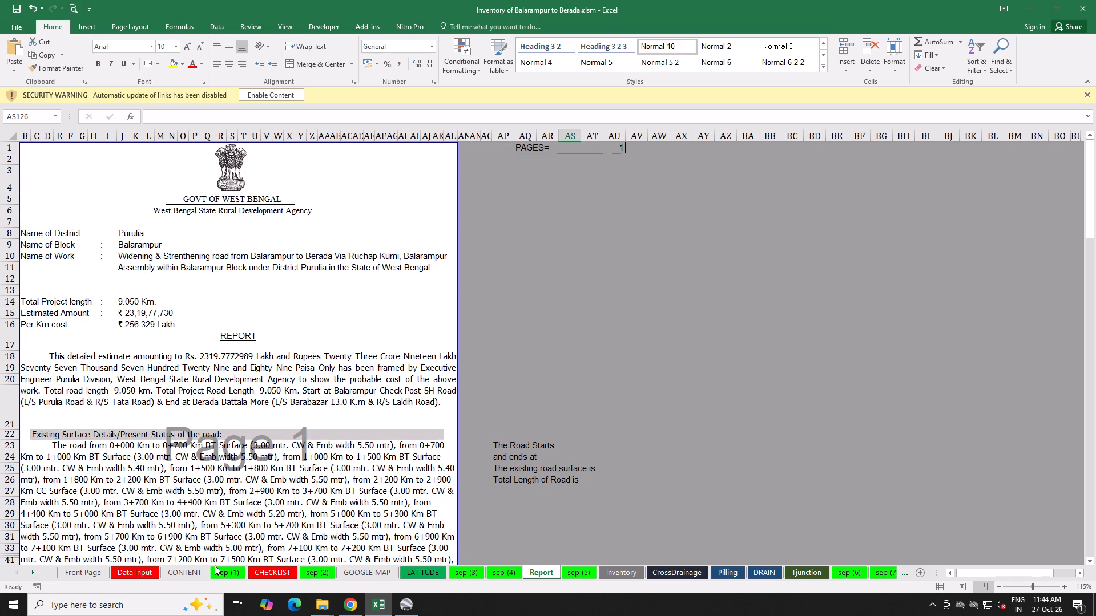
left_click(128, 304)
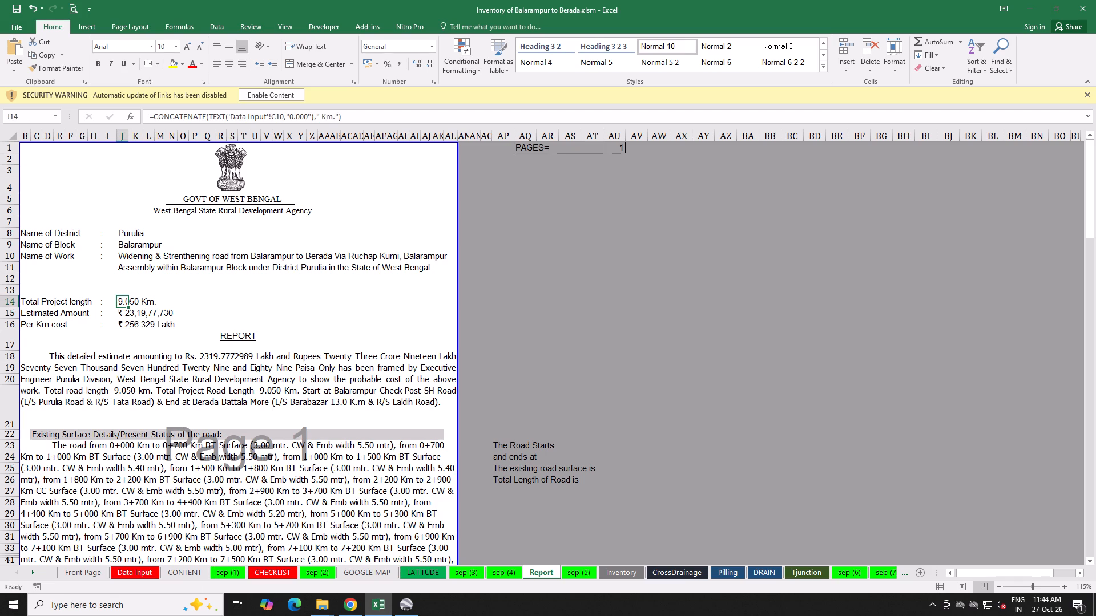
left_click(161, 530)
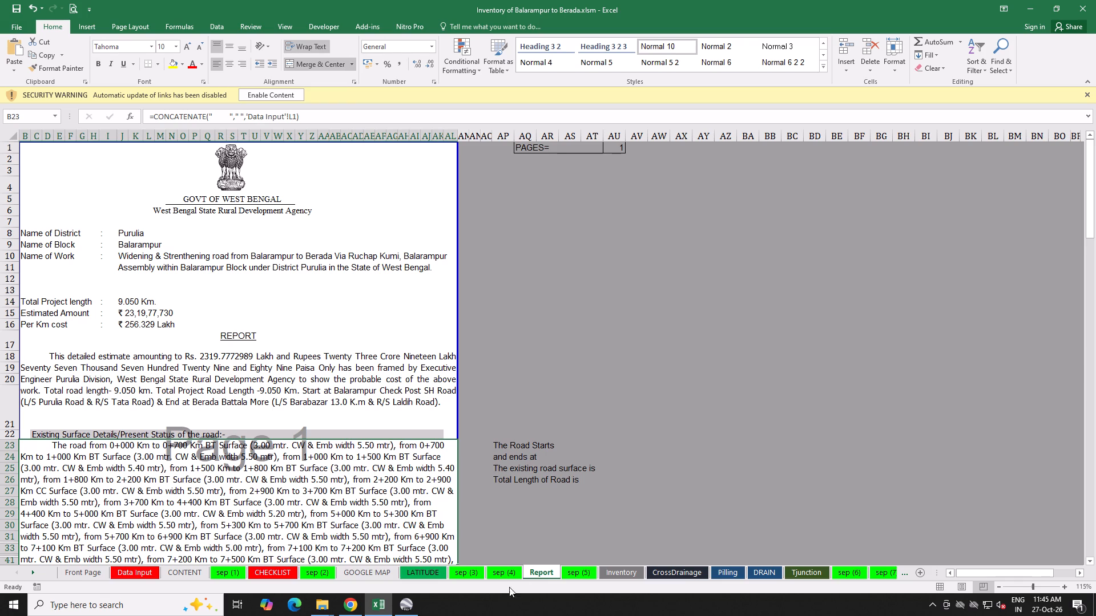
In the surface description in cell L1 of the Data Input sheet, insert "started" so it begins "The road started from 0+000 Km".
left_click(145, 569)
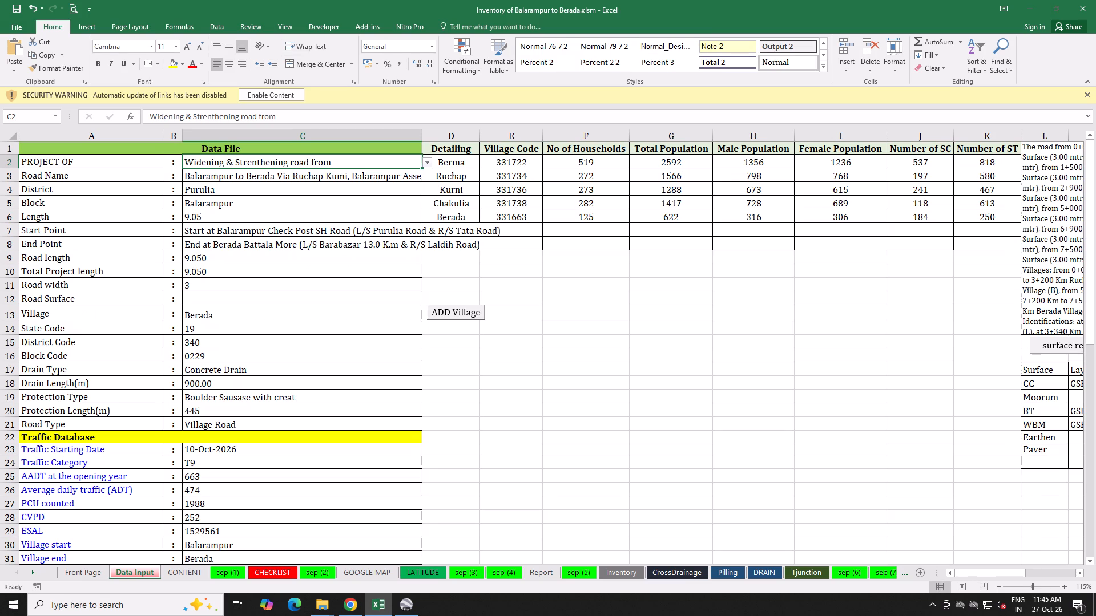
double_click(1054, 144)
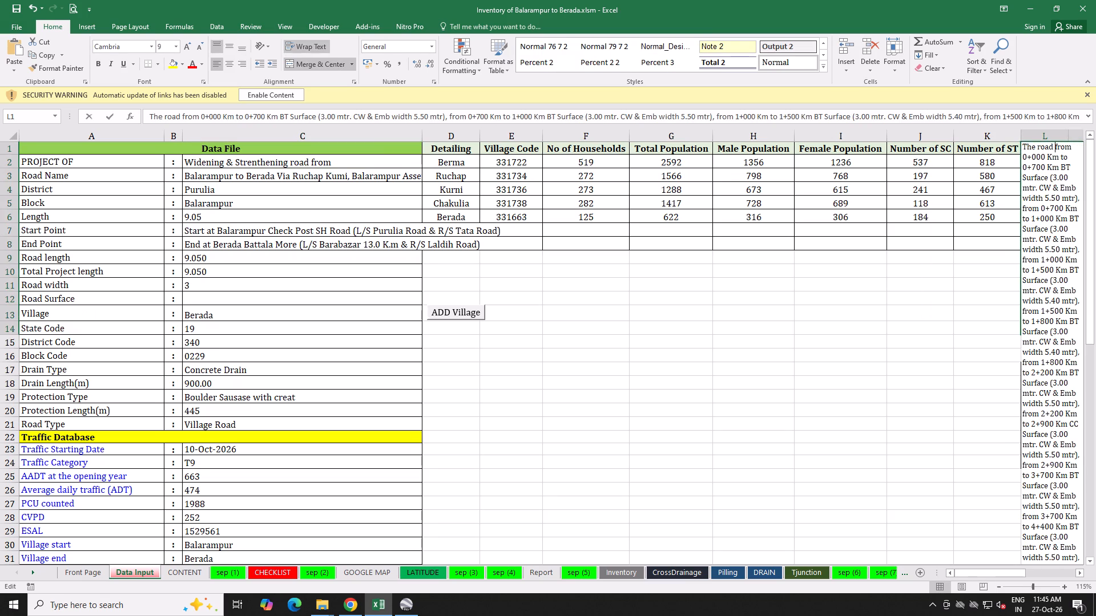
key("s")
type("tsa")
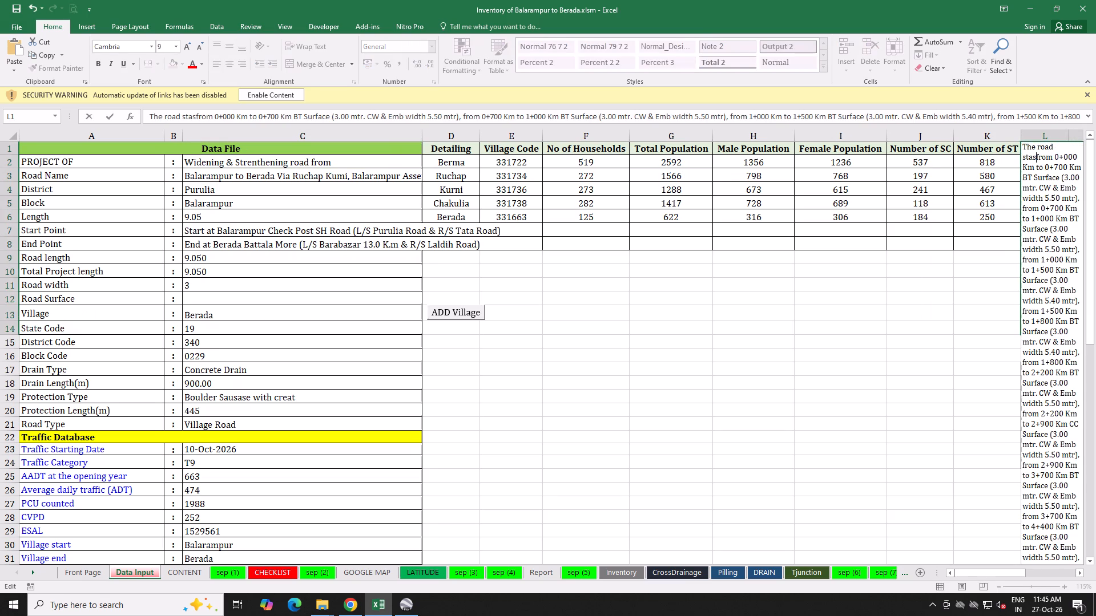
type("te")
key("d")
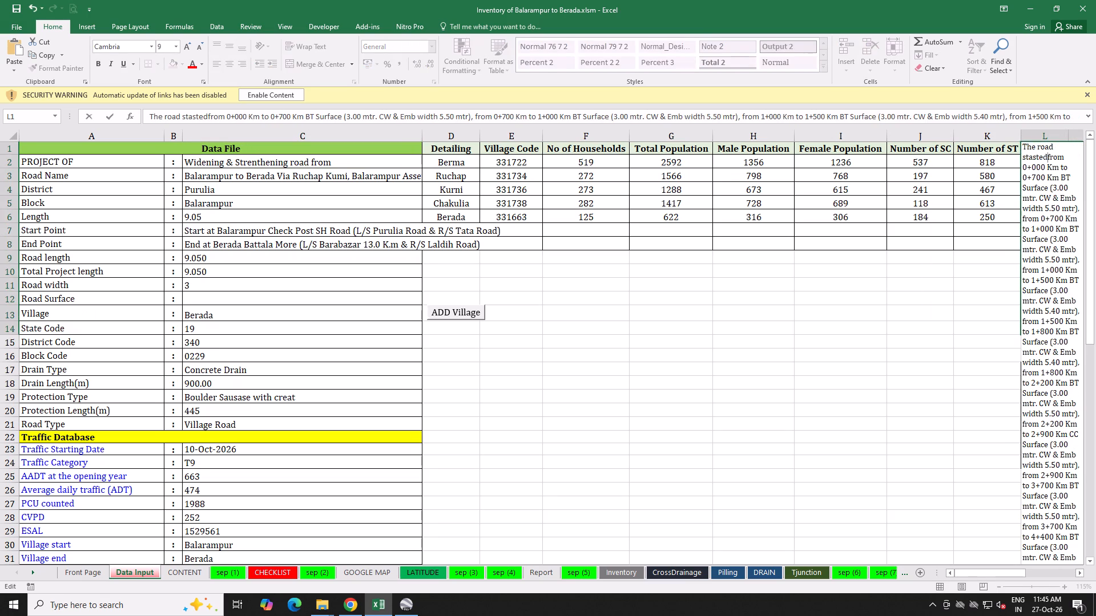
key("space")
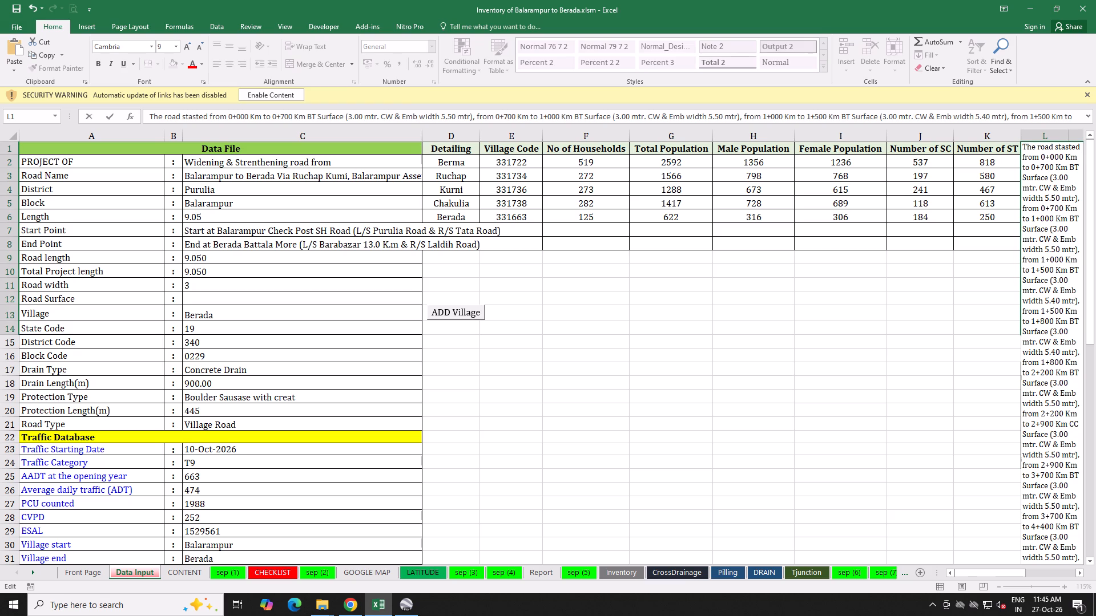
left_click(1069, 146)
key("BackSpace")
key("r")
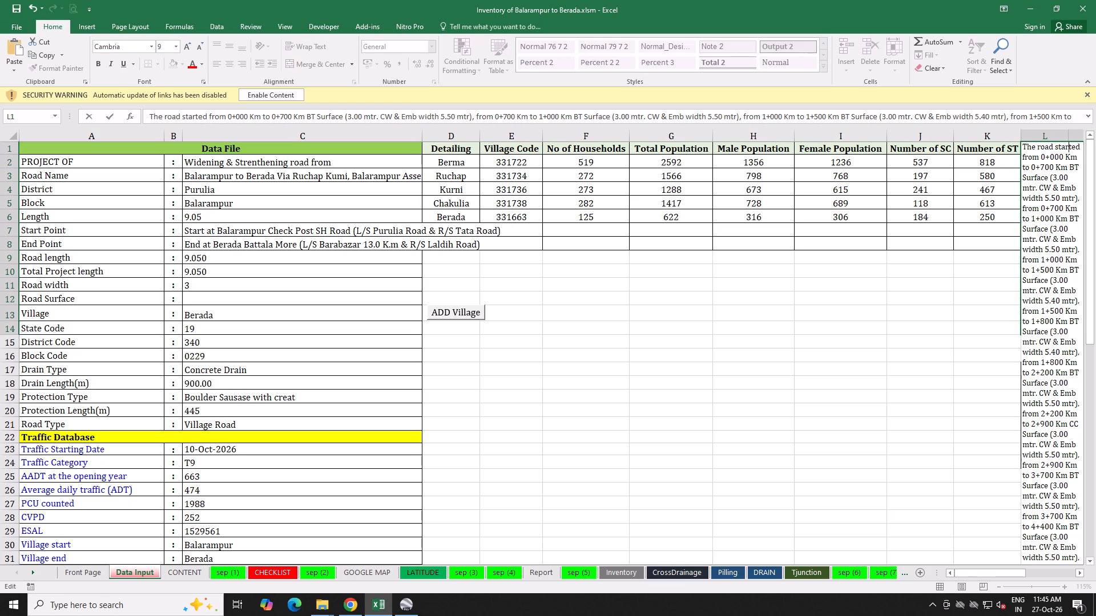
left_click(855, 354)
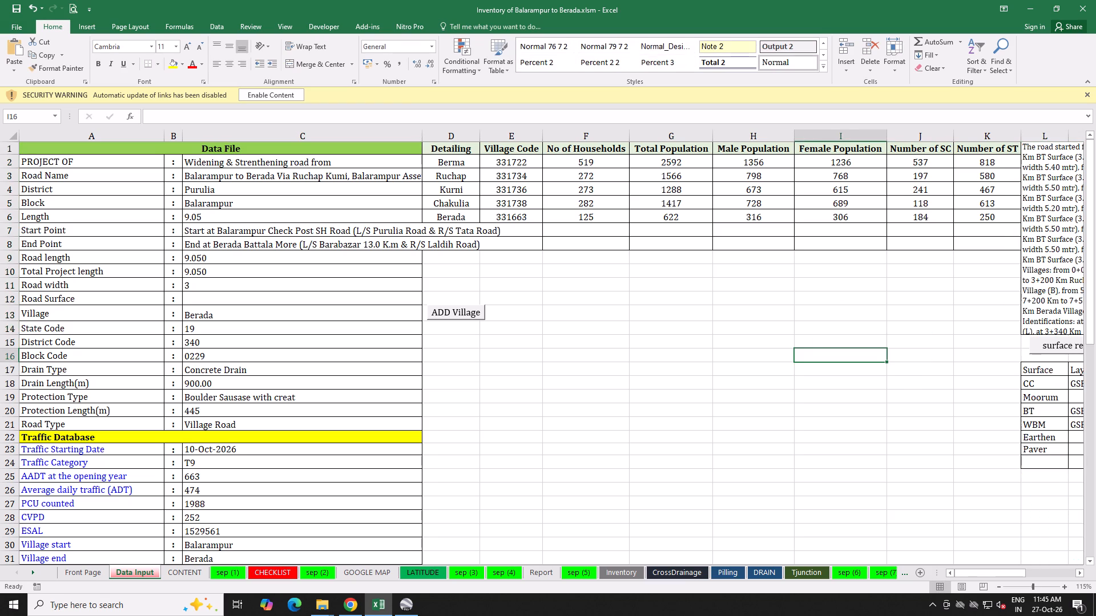
Review the Data Input sheet from the project details down to the print date and back, including the traffic and pavement entries.
scroll(356, 460, "down", 3)
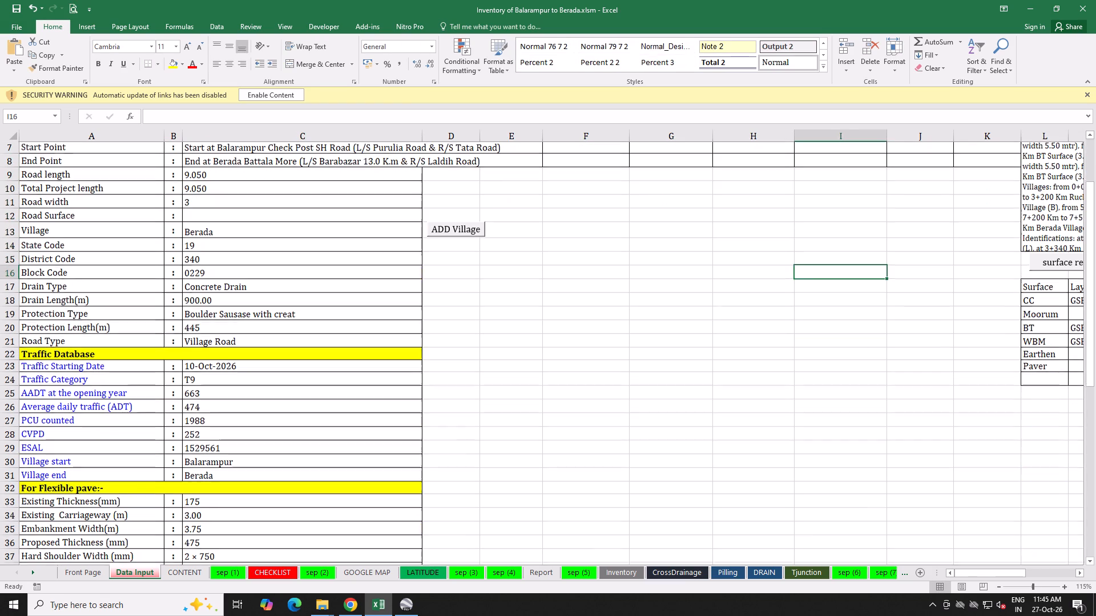
scroll(358, 463, "down", 10)
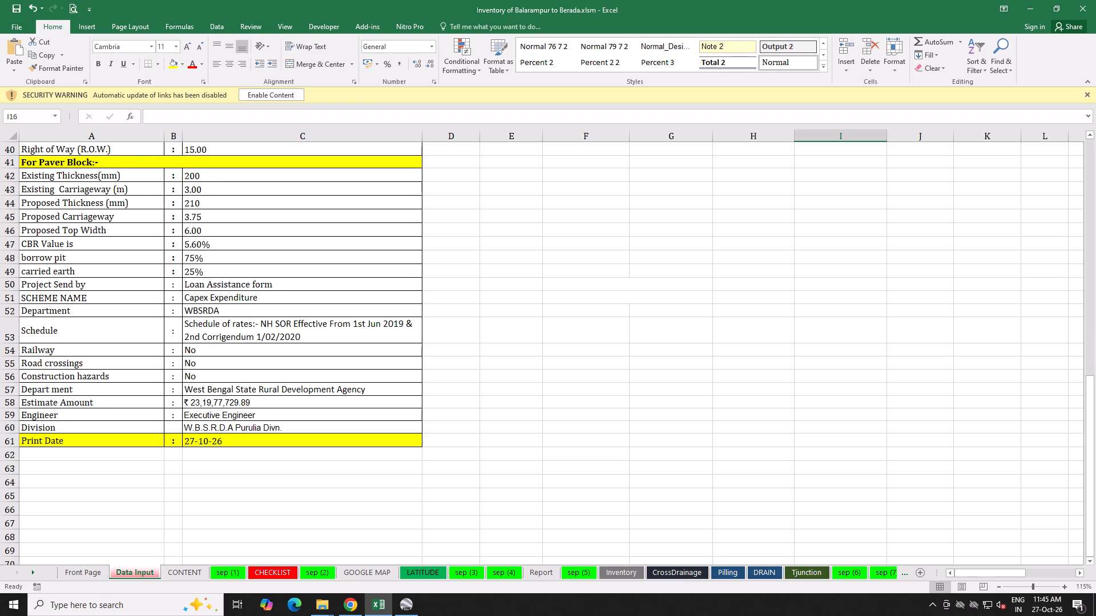
scroll(328, 426, "up", 16)
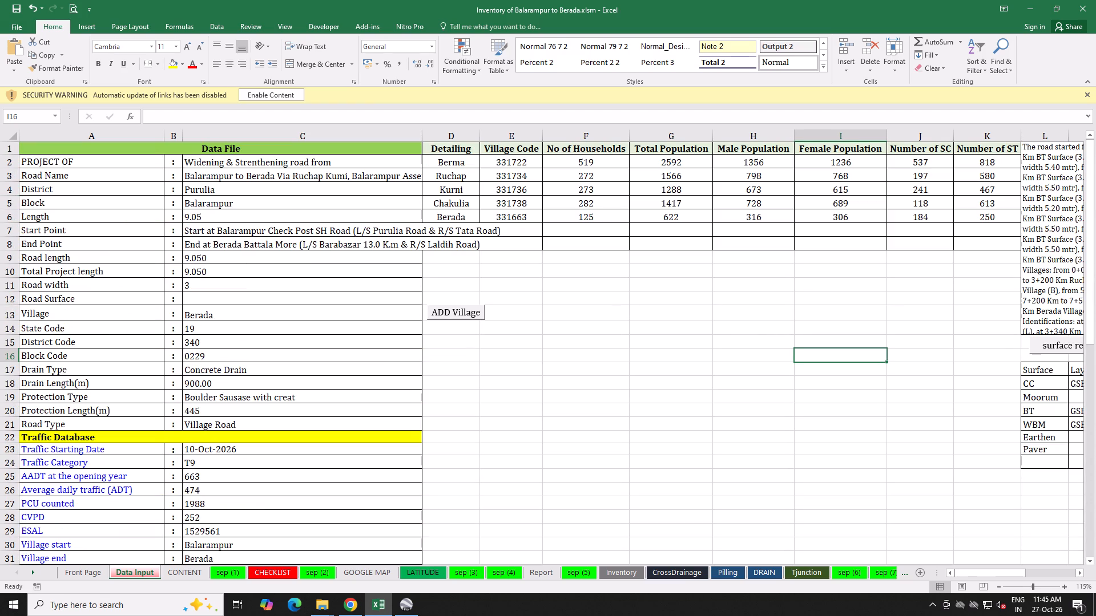
scroll(325, 429, "down", 8)
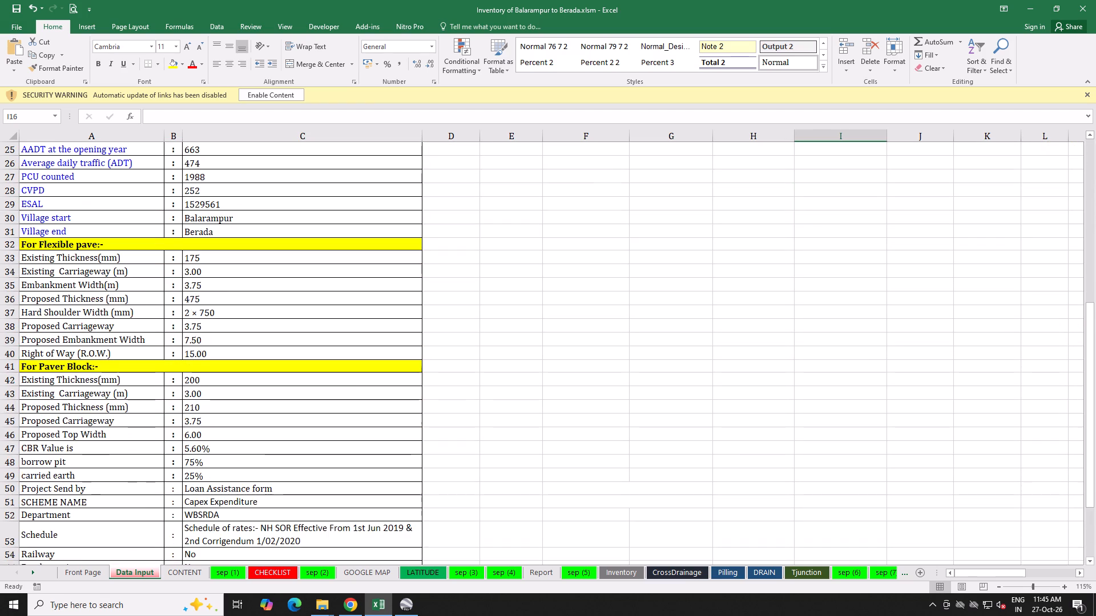
scroll(324, 436, "down", 3)
scroll(324, 436, "up", 10)
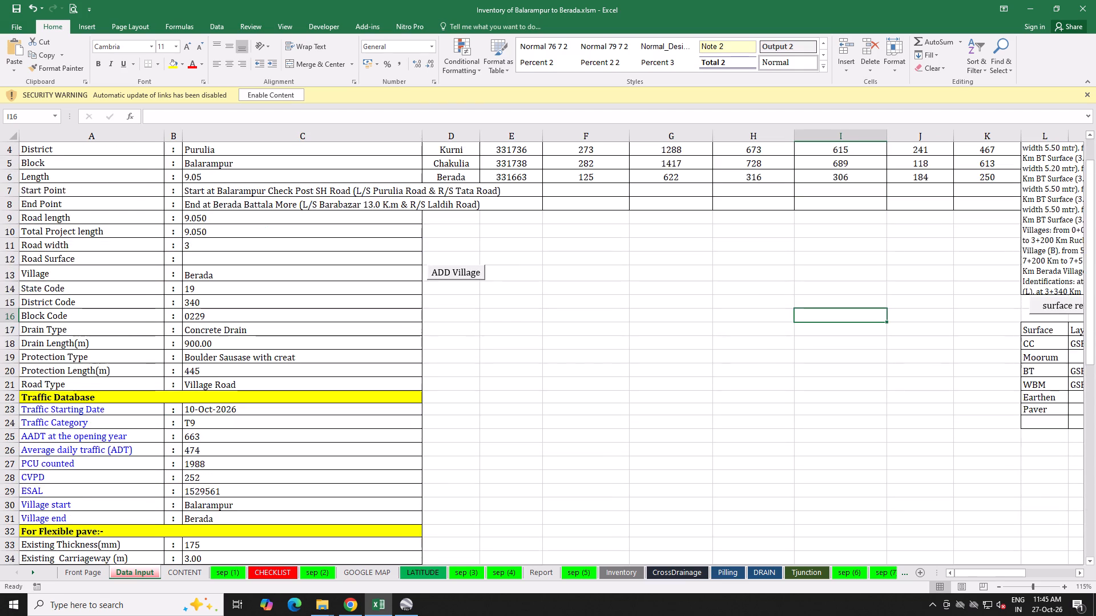
scroll(261, 437, "up", 6)
Set the Traffic Starting Date on the Data Input sheet to 15-Oct-2026 and save the workbook.
left_click(189, 453)
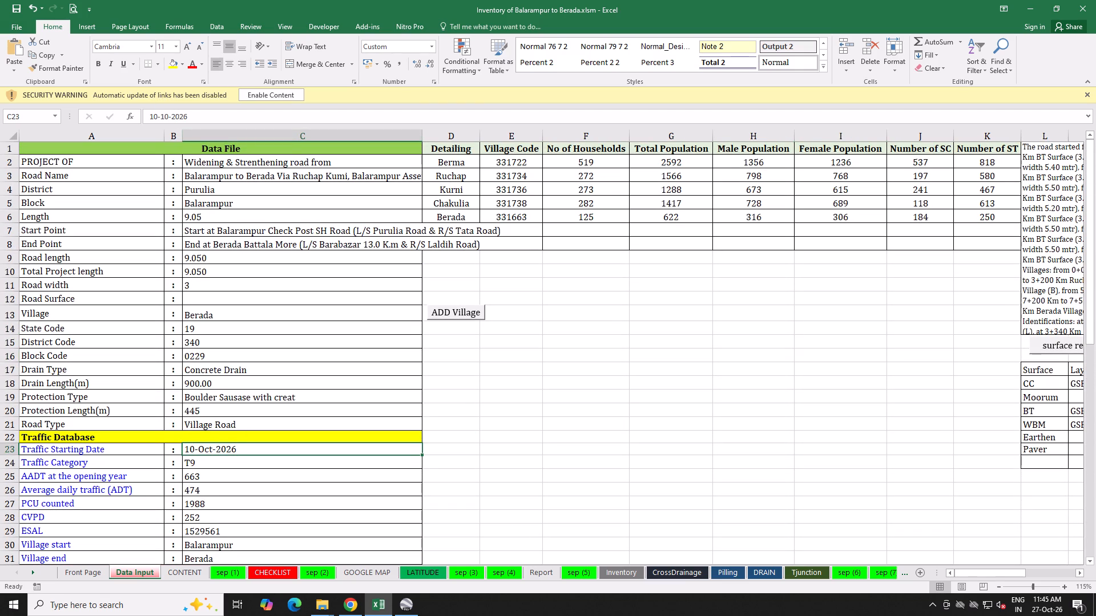
left_click(156, 119)
key("5")
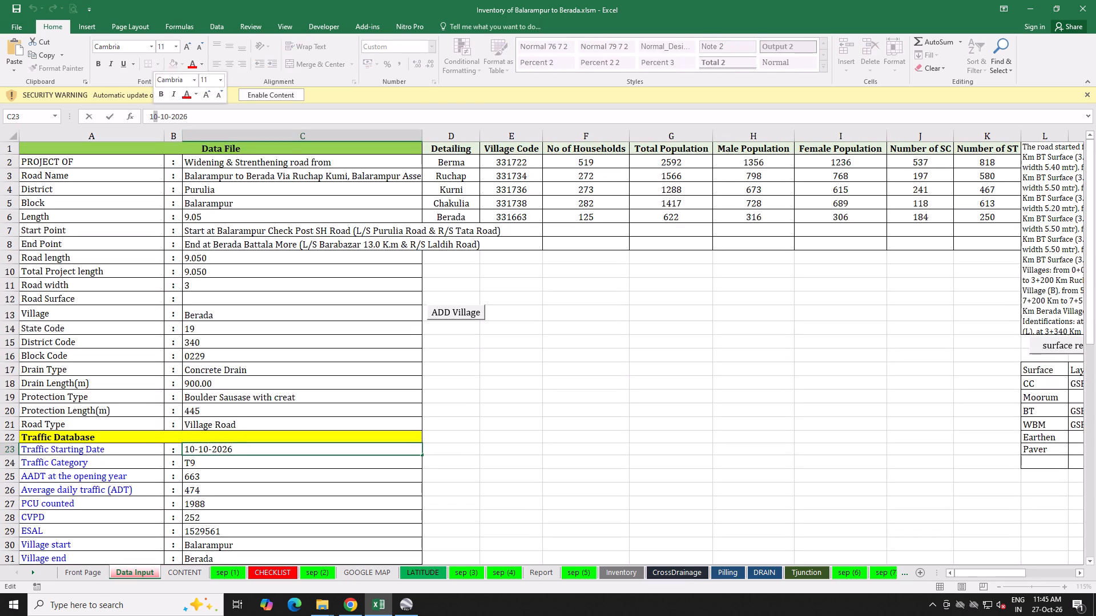
left_click(347, 342)
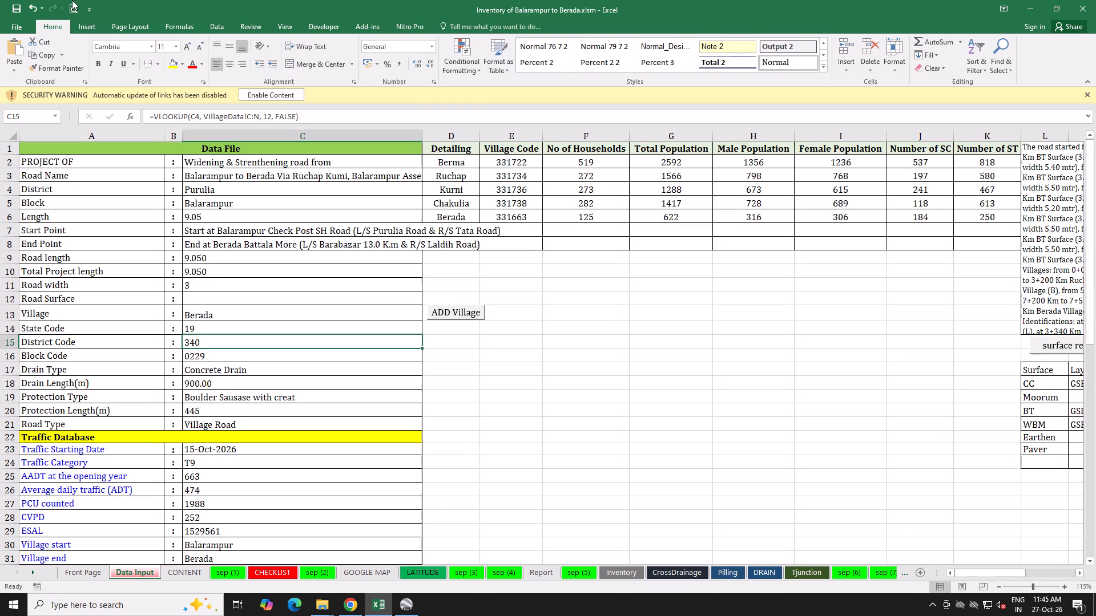
left_click(16, 9)
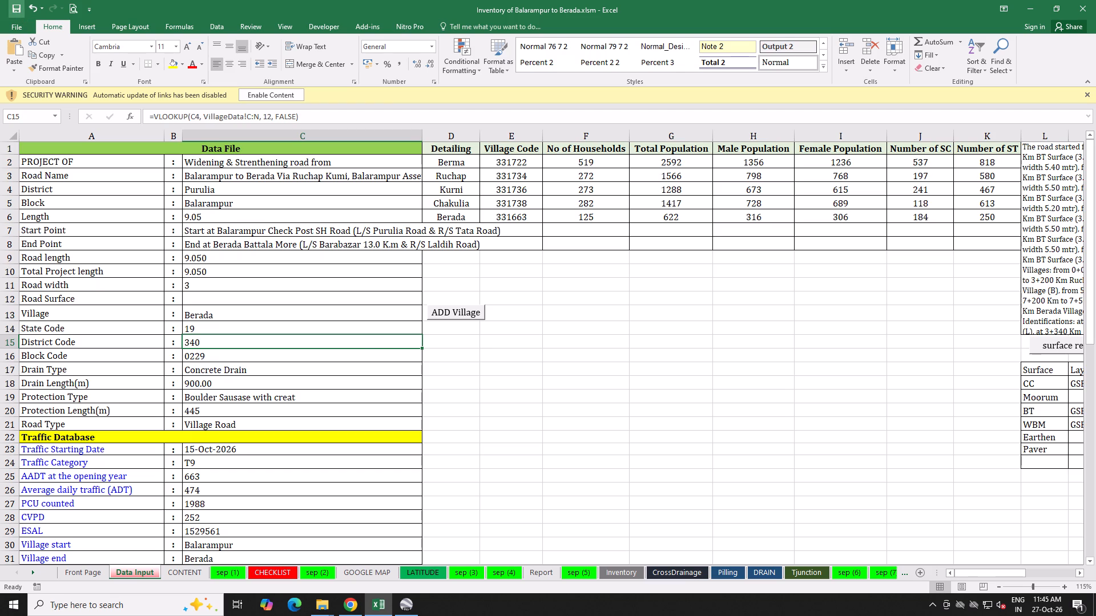
Review the Data Input entries down to the print date, followed by the LATITUDE and GOOGLE MAP sheets.
scroll(377, 347, "down", 4)
scroll(458, 351, "down", 9)
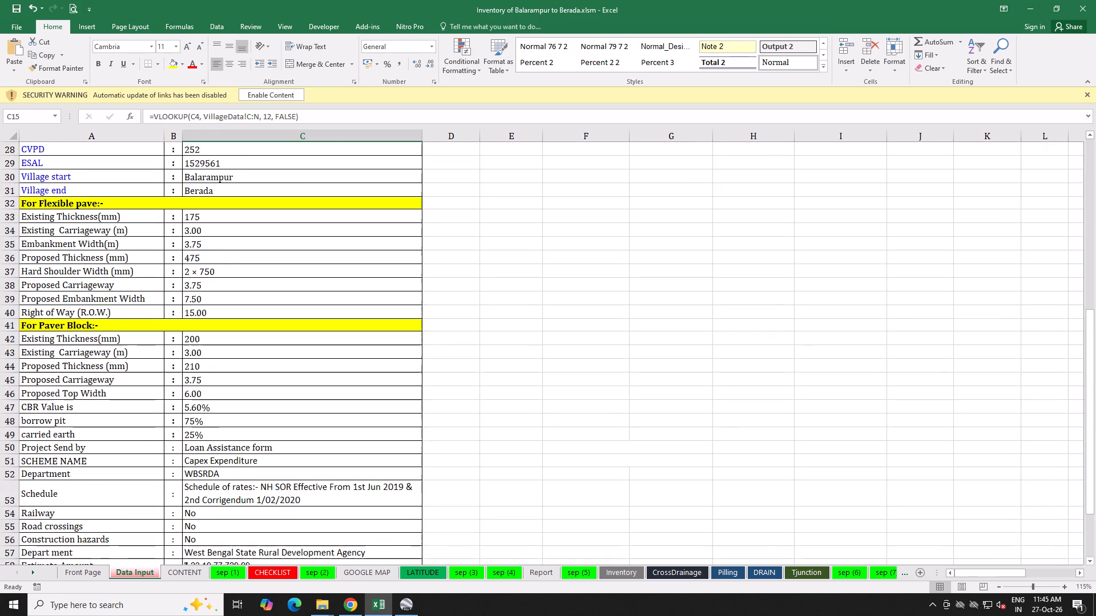
scroll(463, 350, "down", 5)
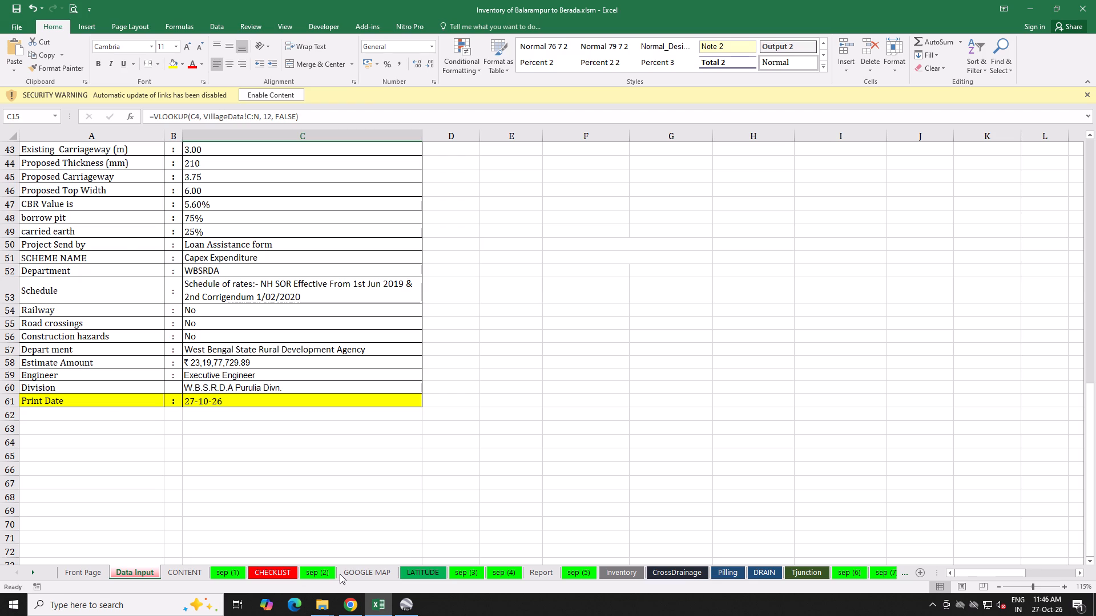
scroll(322, 526, "up", 14)
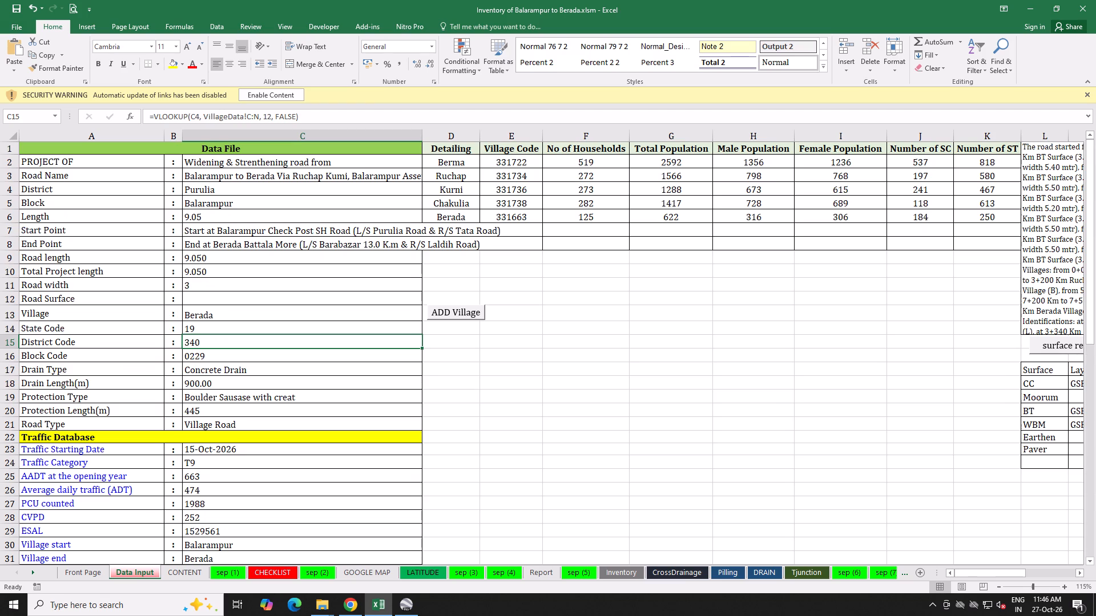
left_click(402, 568)
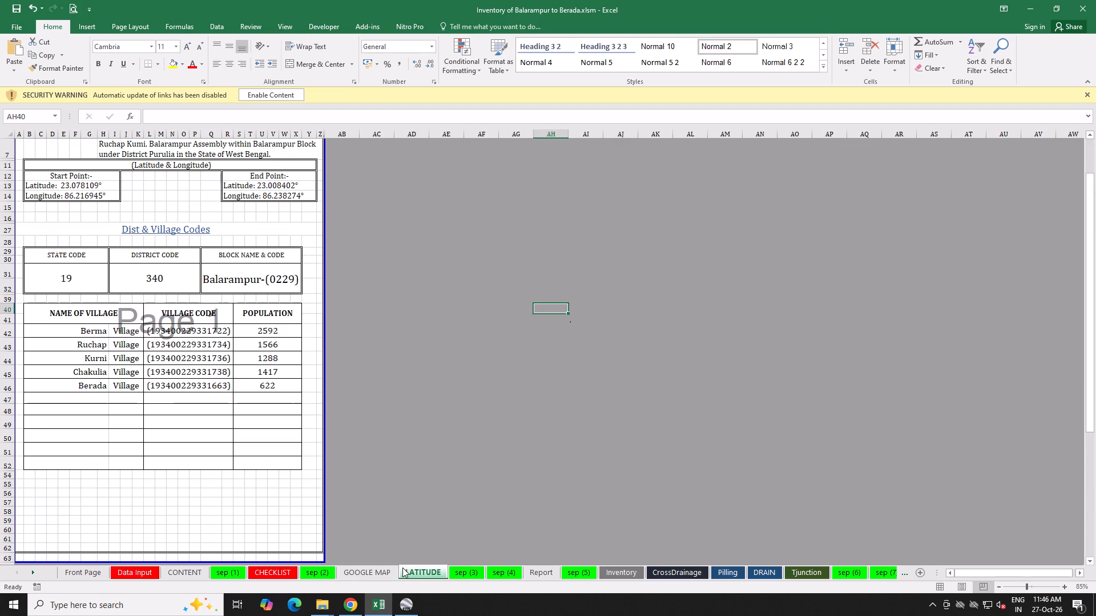
left_click(373, 576)
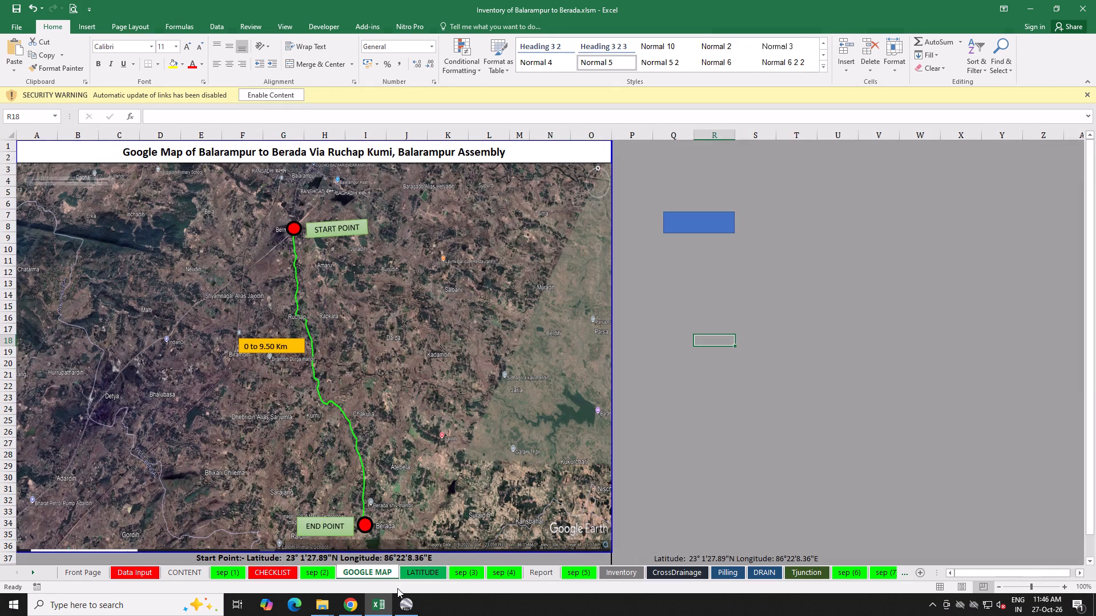
Switch to Google Earth Pro and start a new placemark for the route's start beside the Chowk Balarampur junction.
left_click(401, 605)
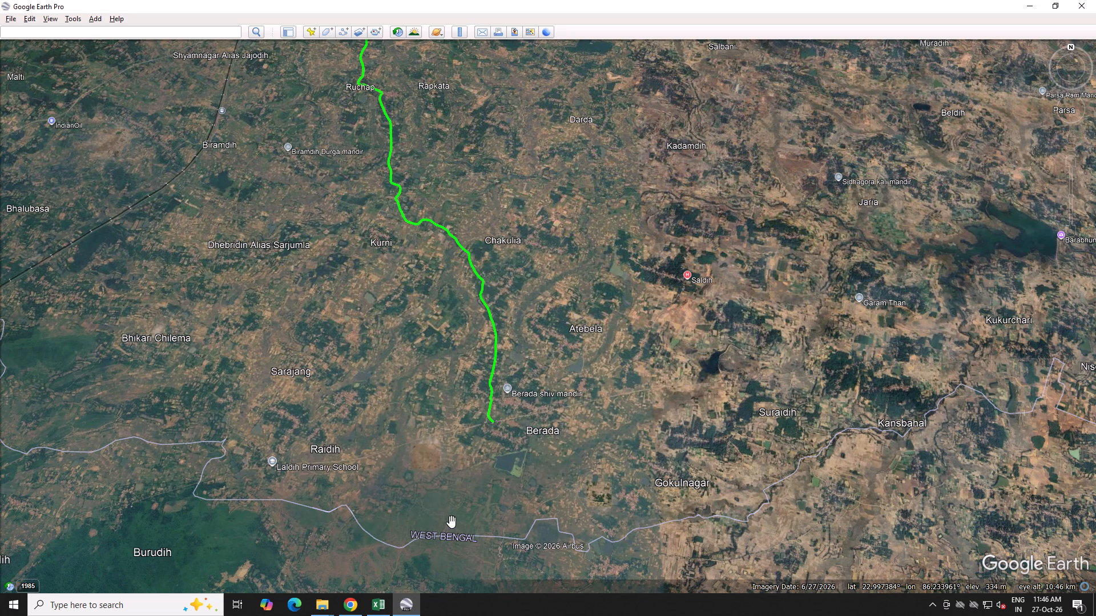
scroll(452, 522, "down", 3)
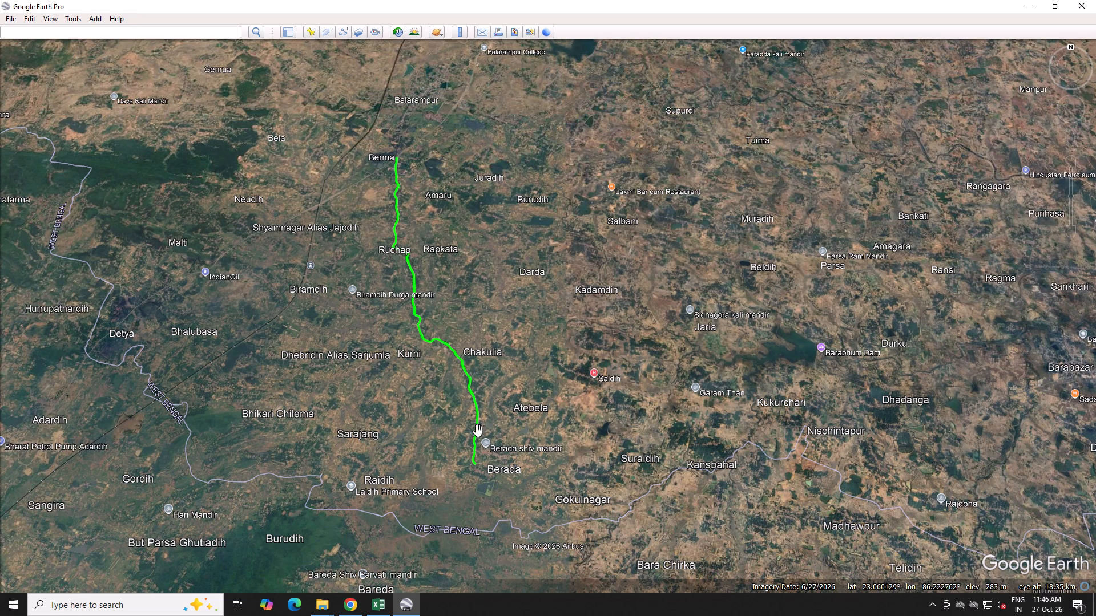
left_click_drag(443, 303, 456, 372)
left_click_drag(456, 372, 466, 420)
scroll(379, 204, "up", 3)
scroll(404, 264, "up", 1)
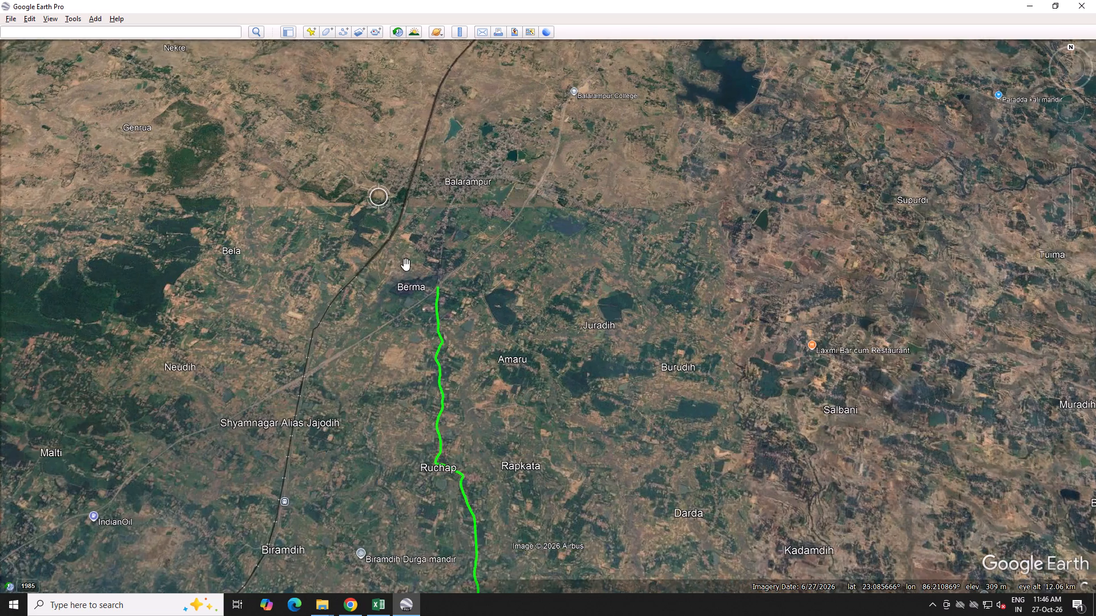
scroll(406, 265, "up", 9)
scroll(470, 321, "up", 10)
scroll(596, 352, "up", 13)
left_click(312, 31)
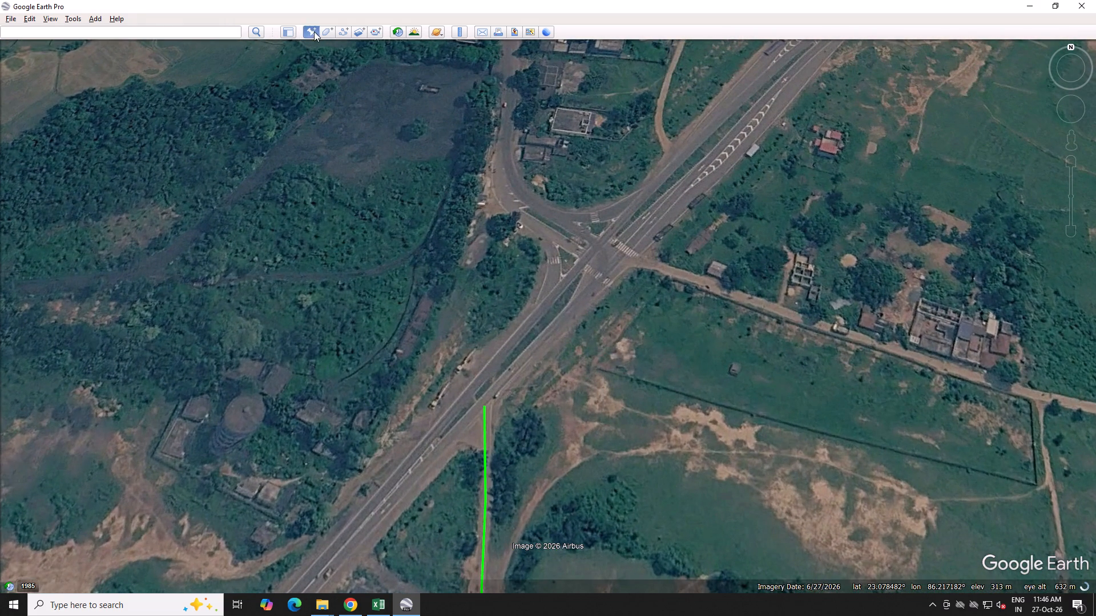
left_click_drag(551, 293, 533, 351)
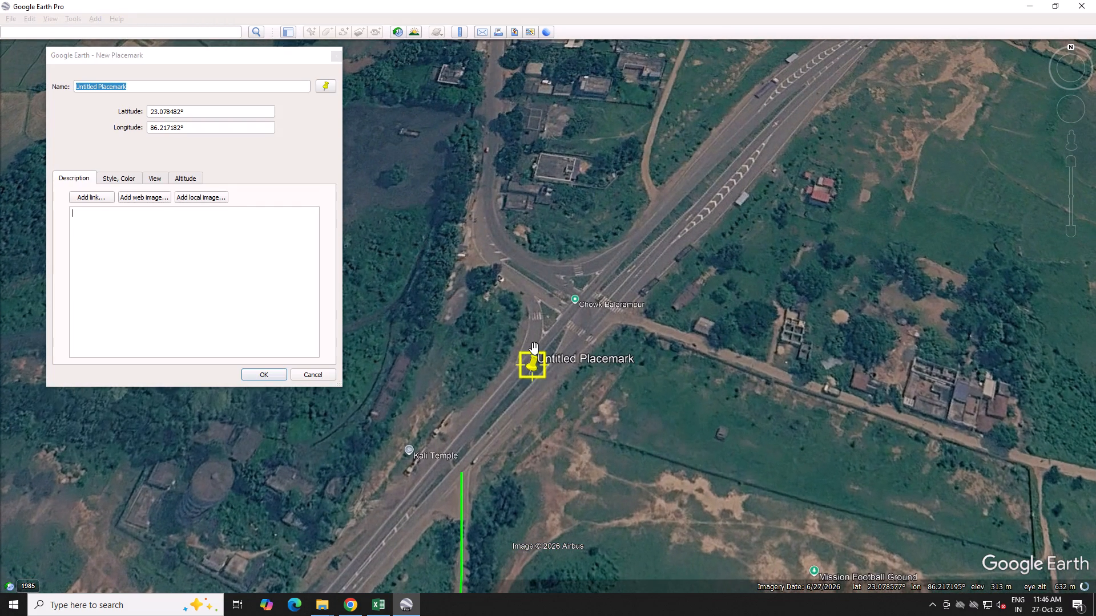
left_click_drag(535, 346, 506, 395)
left_click_drag(507, 416, 493, 457)
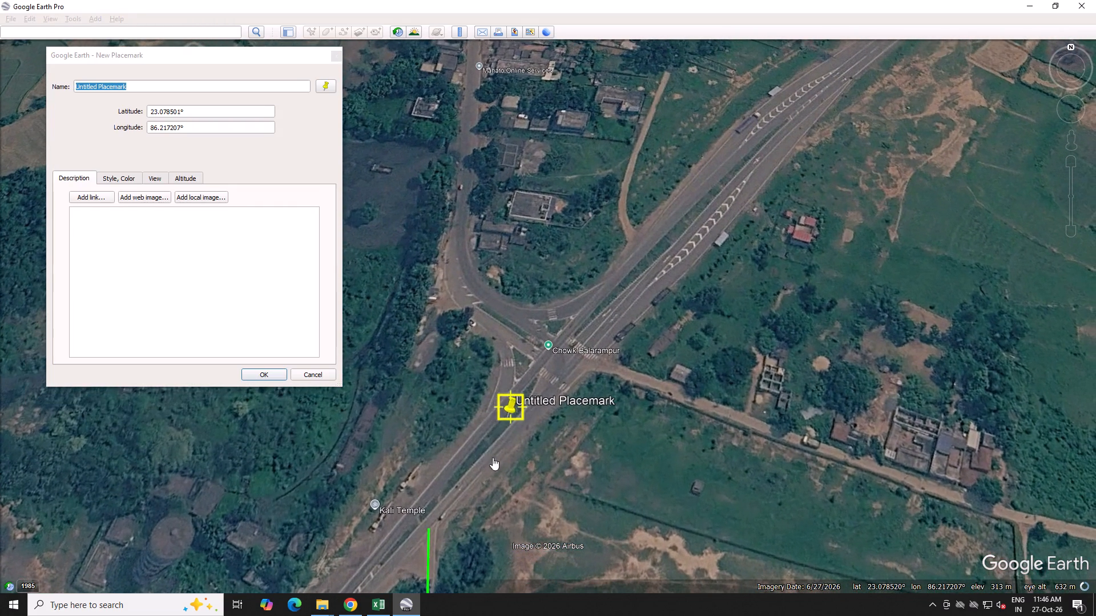
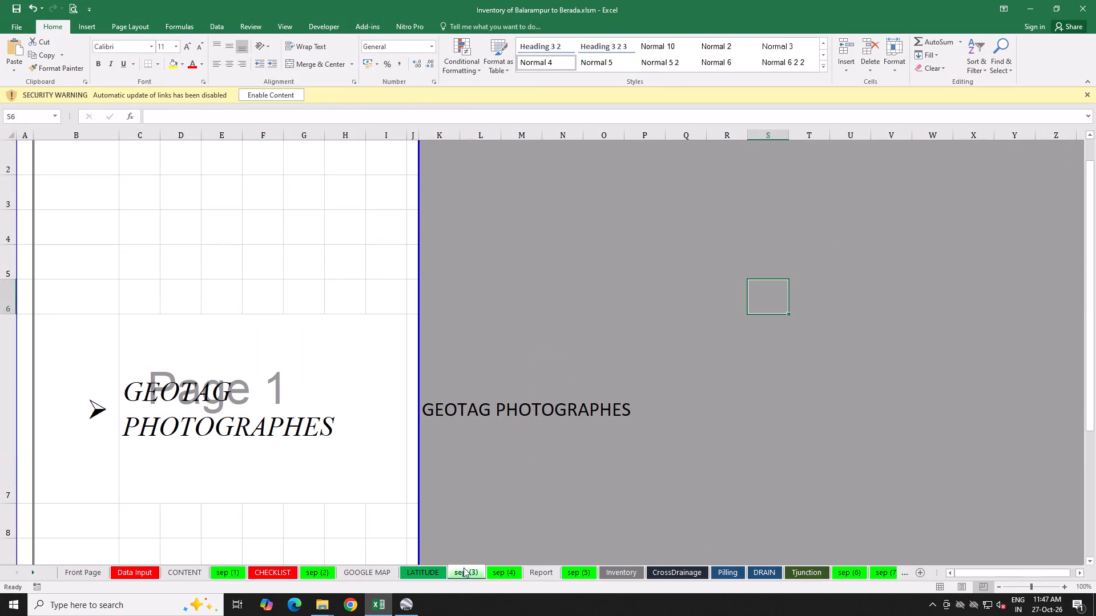
Look over the separator sheets sep (3) and sep (4), and open the Report sheet.
scroll(514, 505, "down", 1)
left_click(498, 566)
left_click(516, 571)
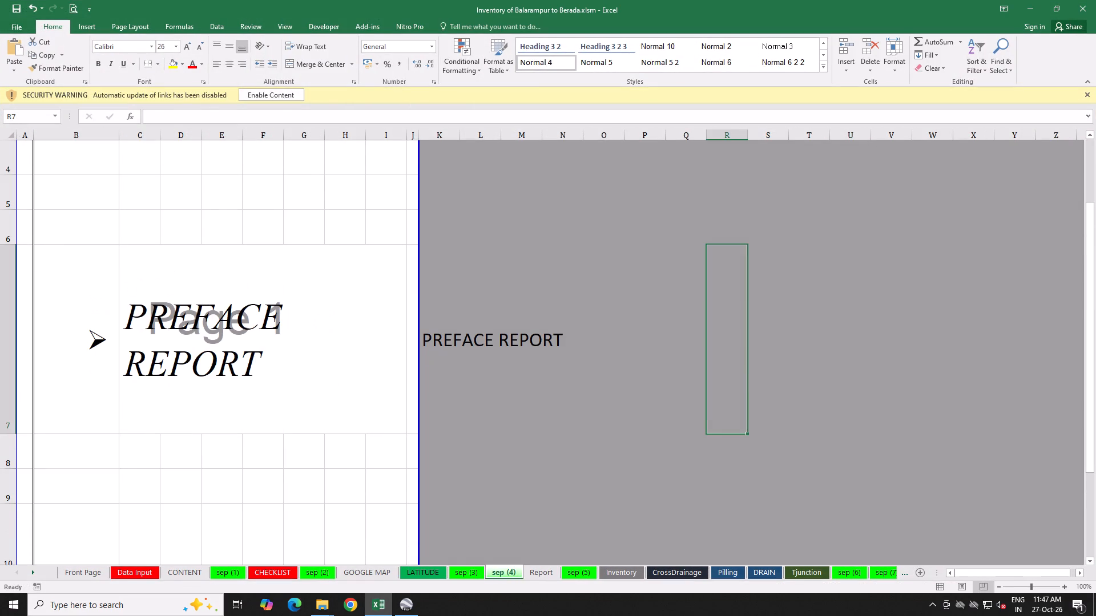
left_click(529, 572)
scroll(535, 528, "down", 3)
scroll(535, 528, "up", 2)
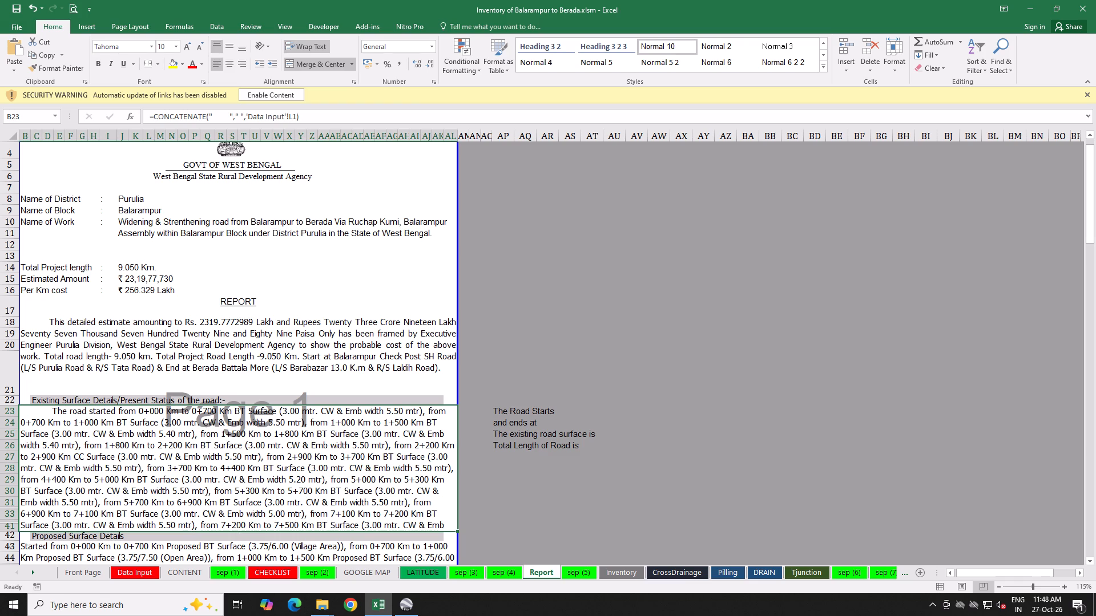
Increase the height of row 41 on the Report sheet to reveal the village list under Existing Surface Details.
left_click_drag(14, 534, 15, 540)
scroll(71, 509, "down", 3)
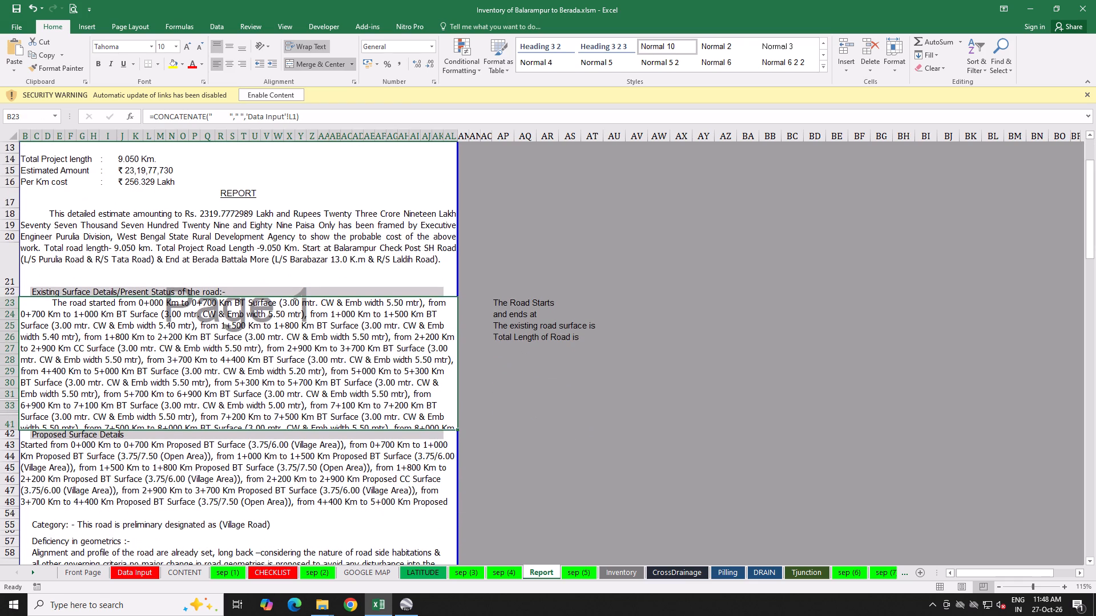
left_click(8, 433)
left_click(15, 448)
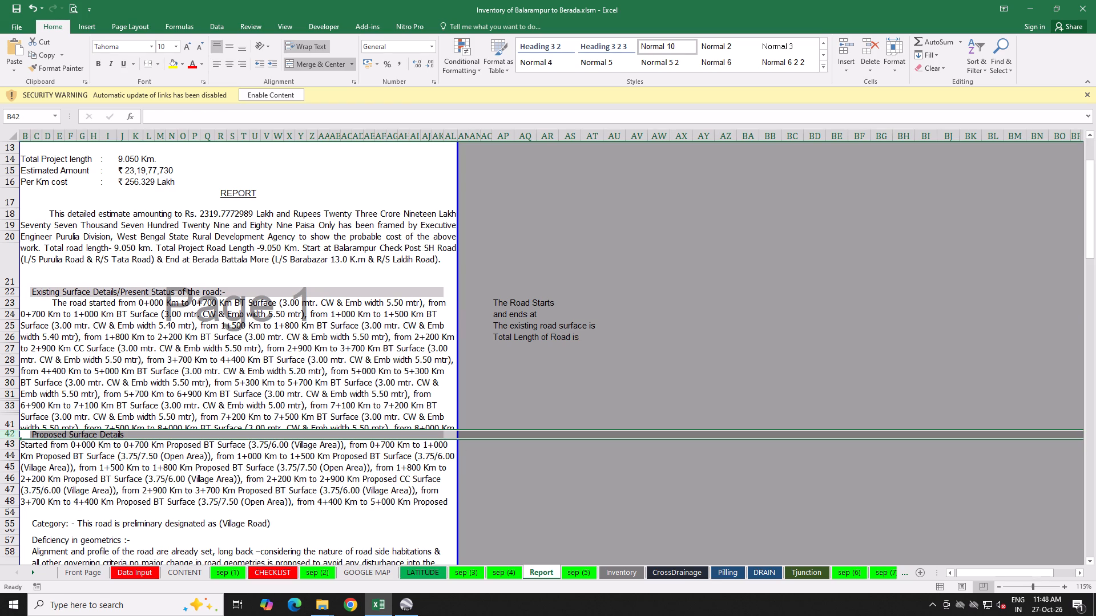
left_click_drag(9, 431, 12, 445)
left_click_drag(12, 445, 14, 455)
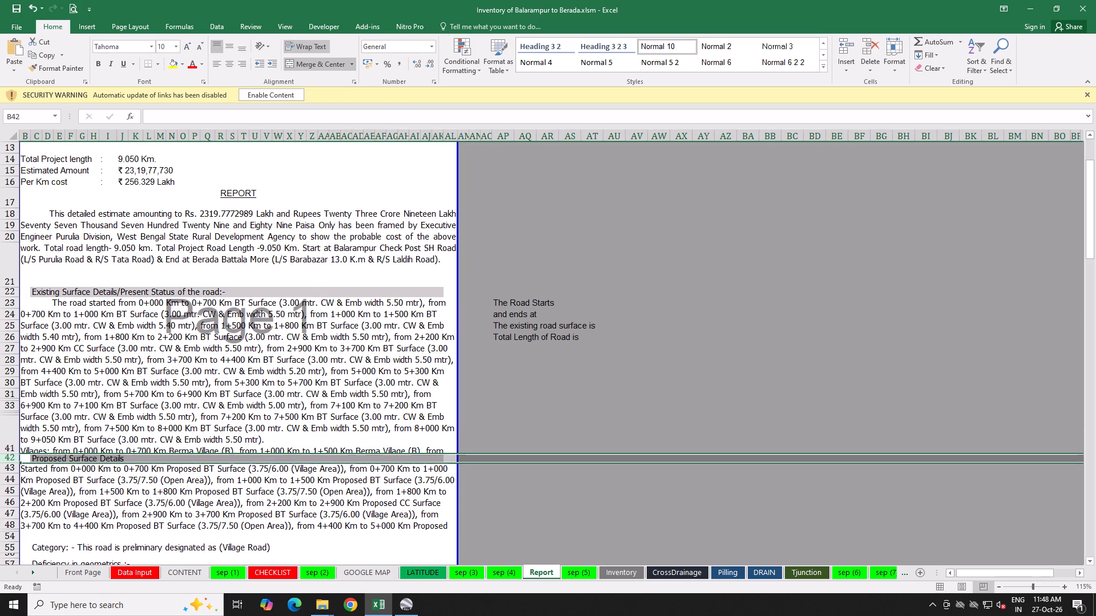
left_click_drag(14, 456, 15, 496)
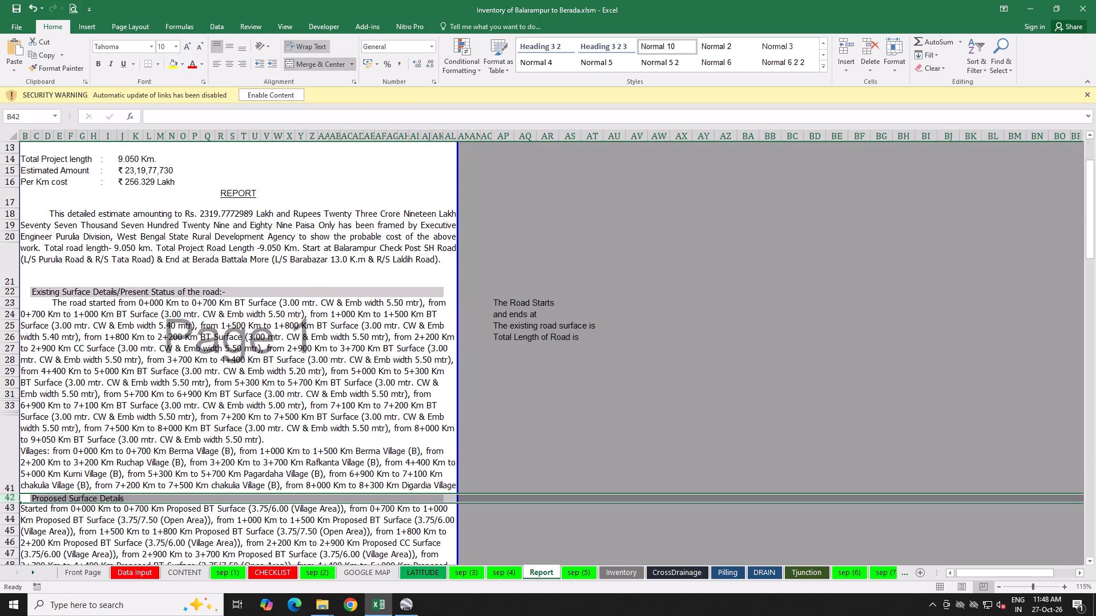
Reduce the height of row 21, just above the Existing Surface Details heading.
left_click_drag(3, 289, 8, 276)
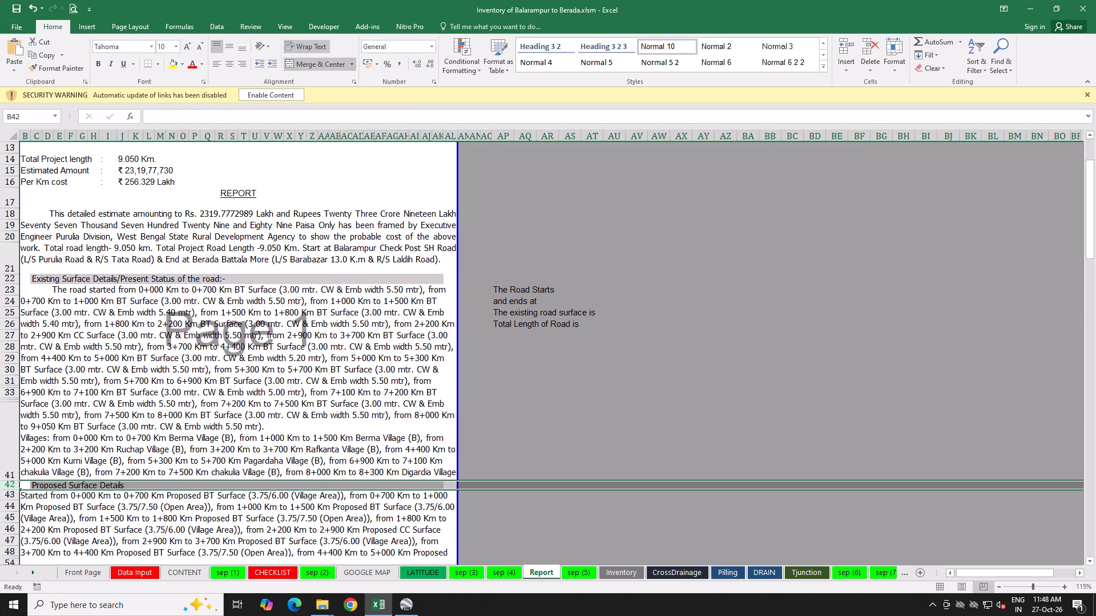
Increase row 41's height further until the full Identifications text fits, and check the page in print preview.
scroll(10, 283, "down", 3)
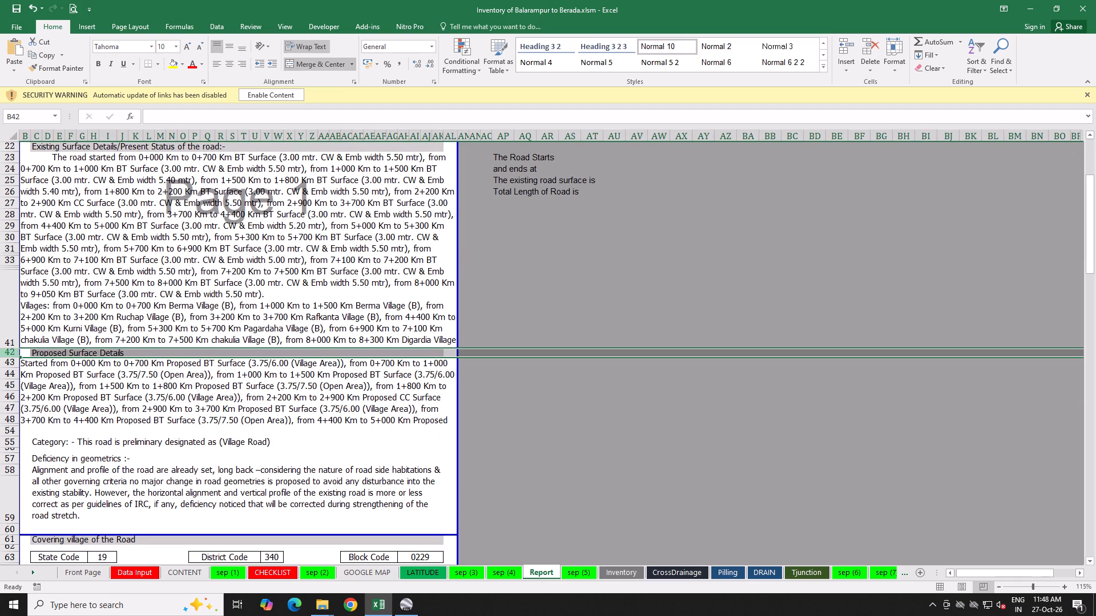
left_click_drag(10, 348, 10, 362)
left_click_drag(10, 362, 3, 410)
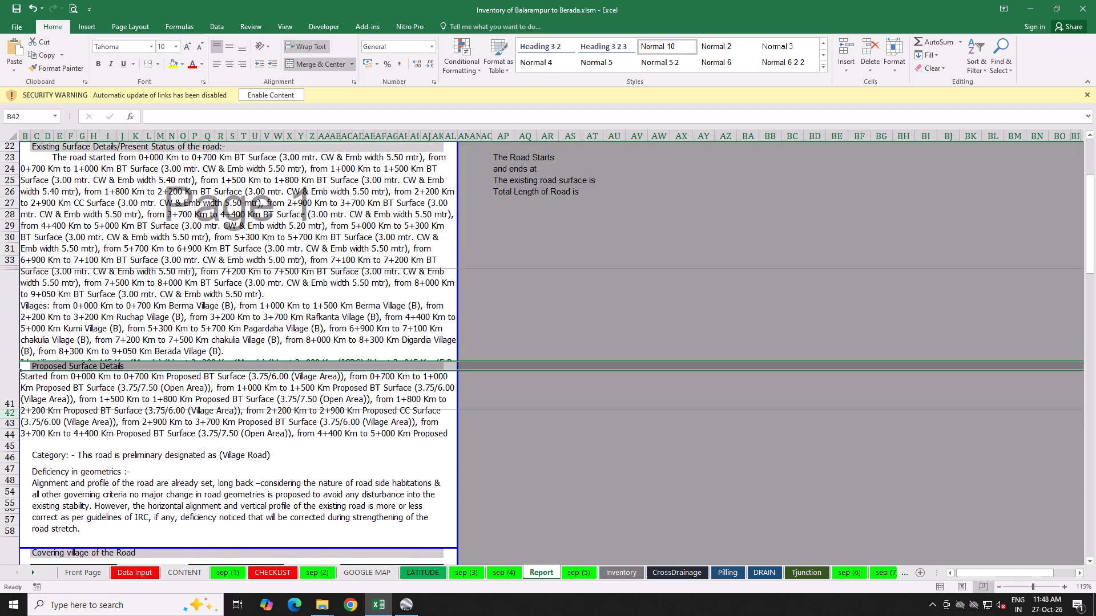
left_click_drag(2, 410, 1, 400)
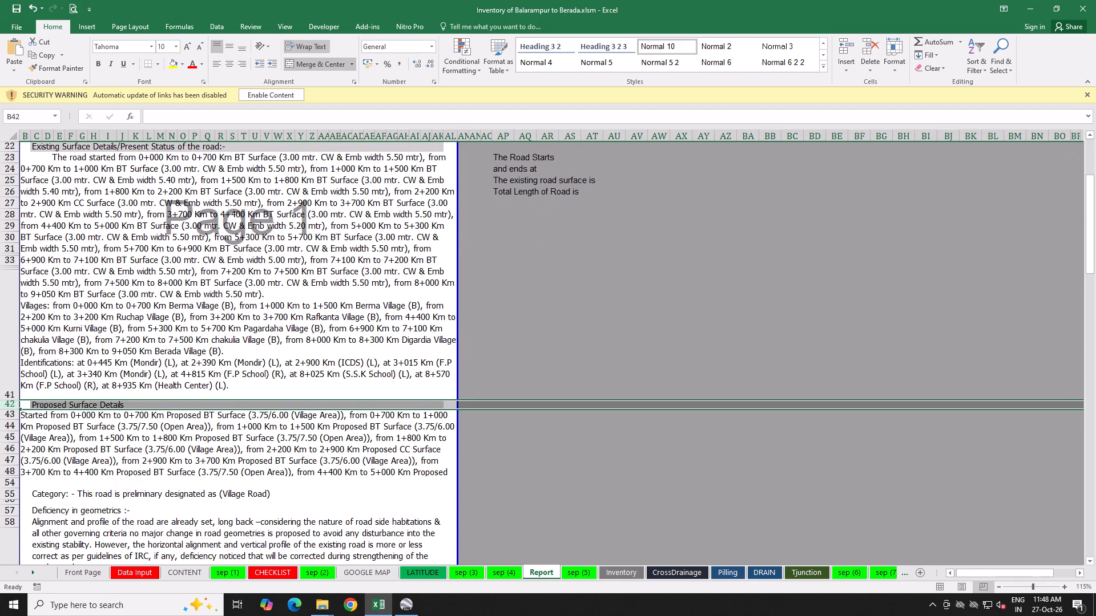
scroll(233, 327, "down", 4)
left_click(76, 4)
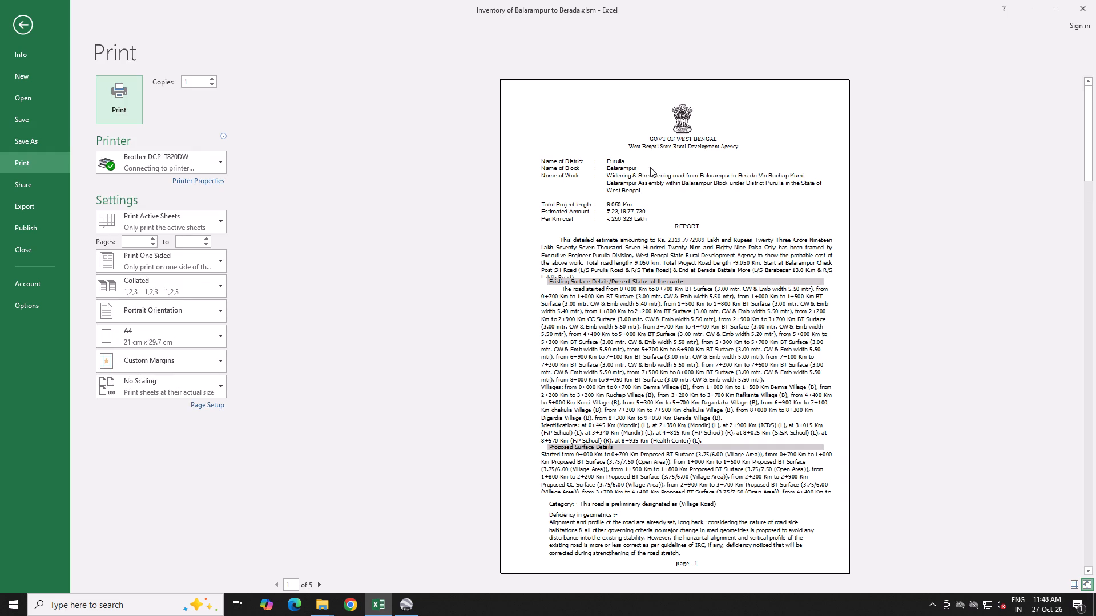
key("Escape")
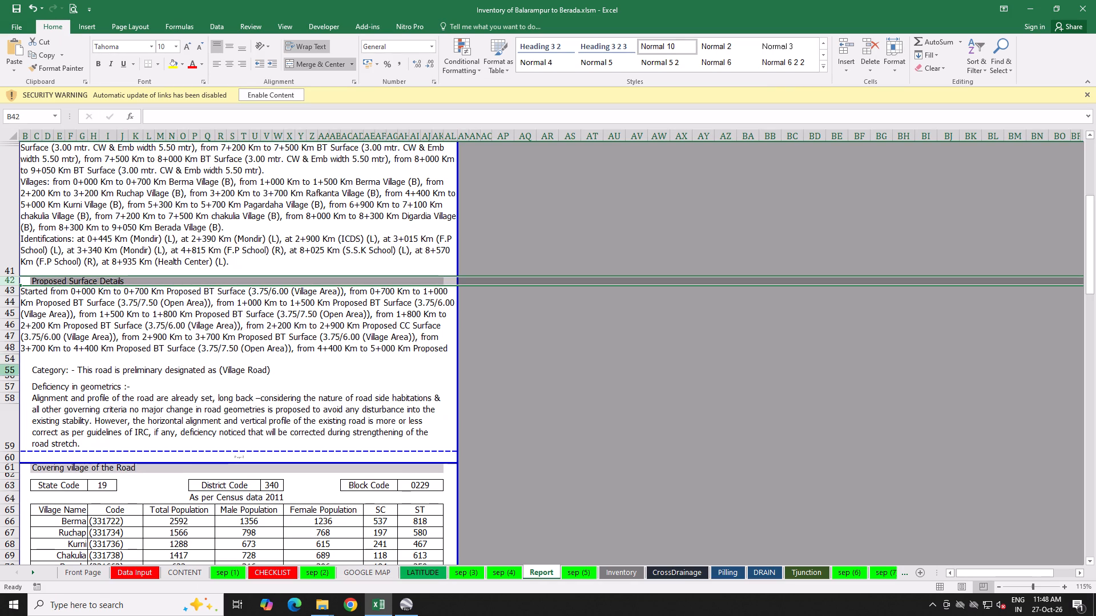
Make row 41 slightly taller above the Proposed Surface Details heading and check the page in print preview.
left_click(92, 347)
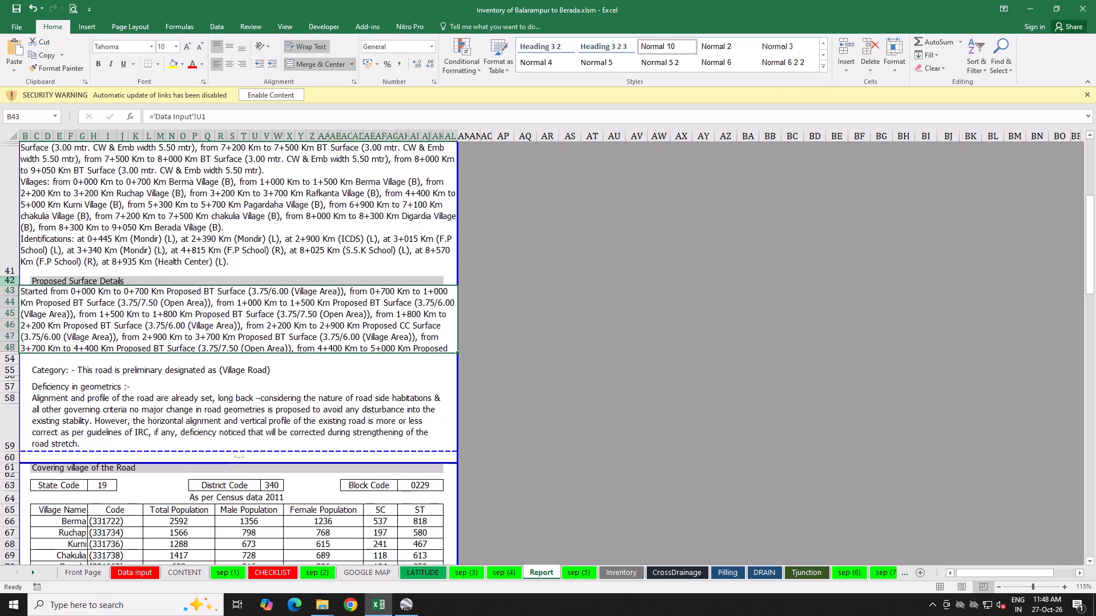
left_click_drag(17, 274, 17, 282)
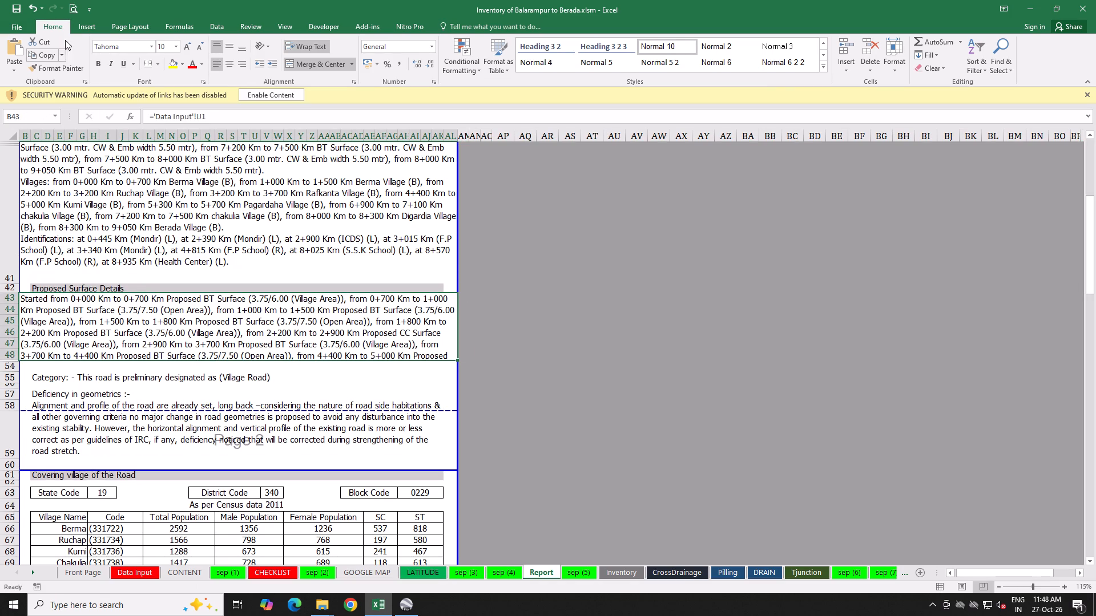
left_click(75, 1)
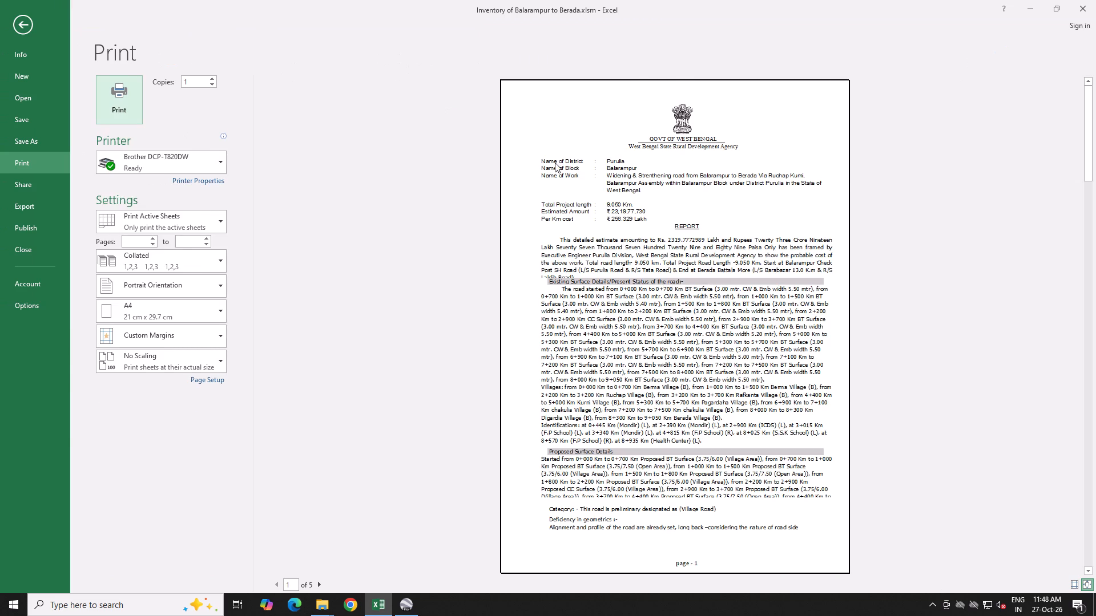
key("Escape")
Shorten row 60 above Covering village of the Road and trim row 41 slightly, checking page 1 in print preview.
left_click(134, 394)
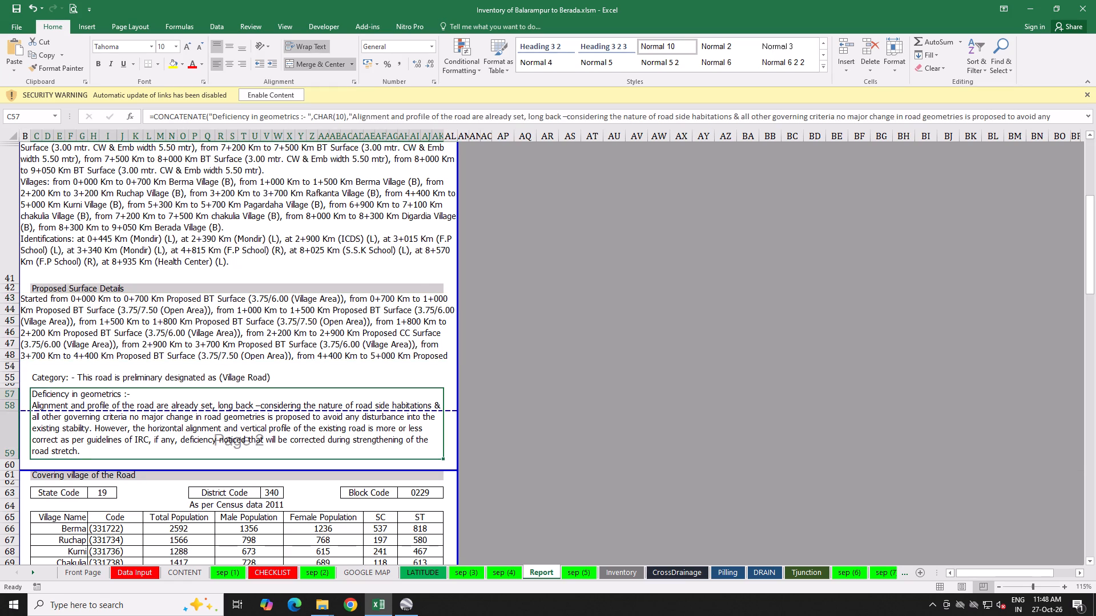
left_click_drag(11, 472, 13, 466)
scroll(76, 392, "up", 2)
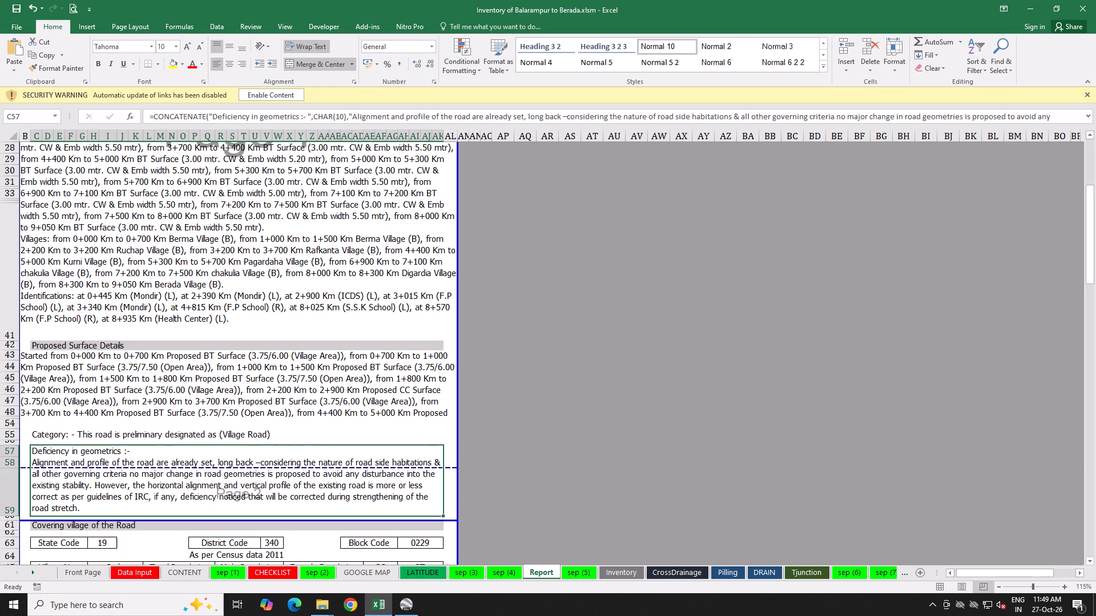
left_click_drag(10, 339, 15, 331)
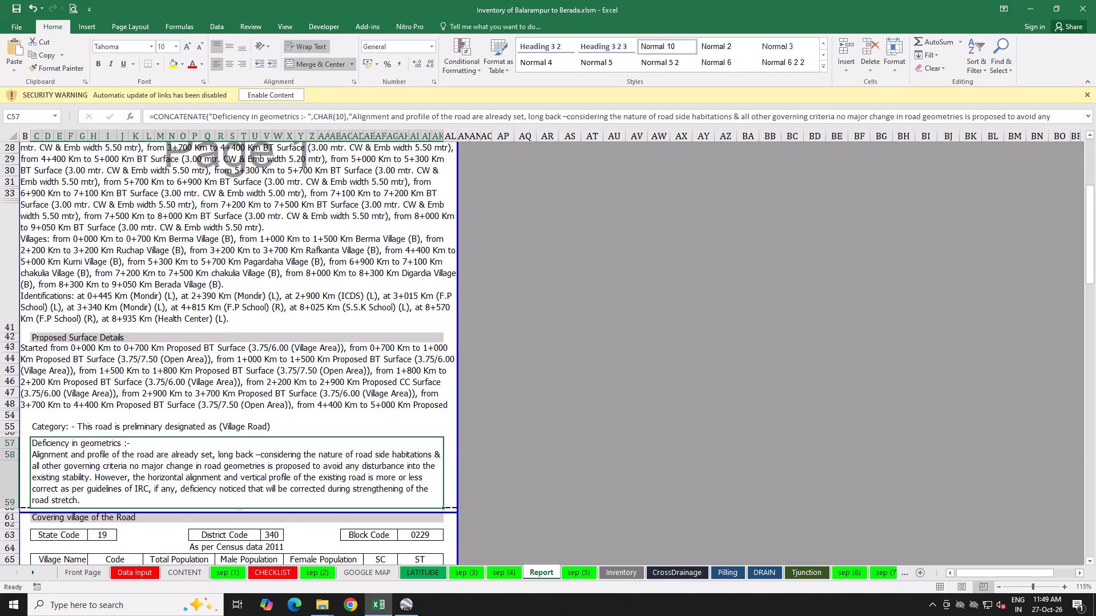
left_click(75, 10)
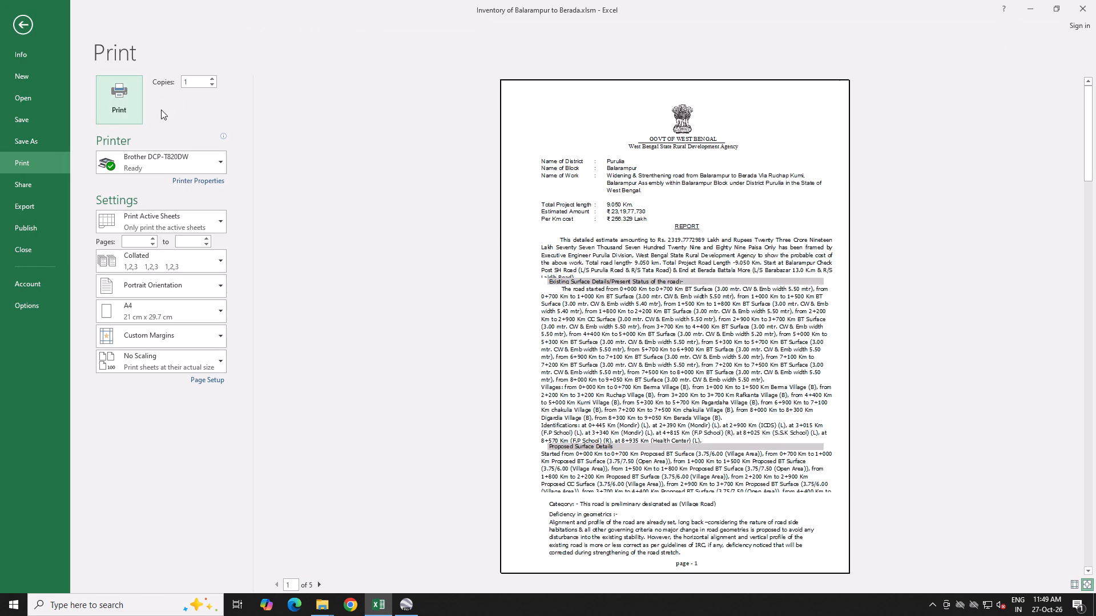
key("Escape")
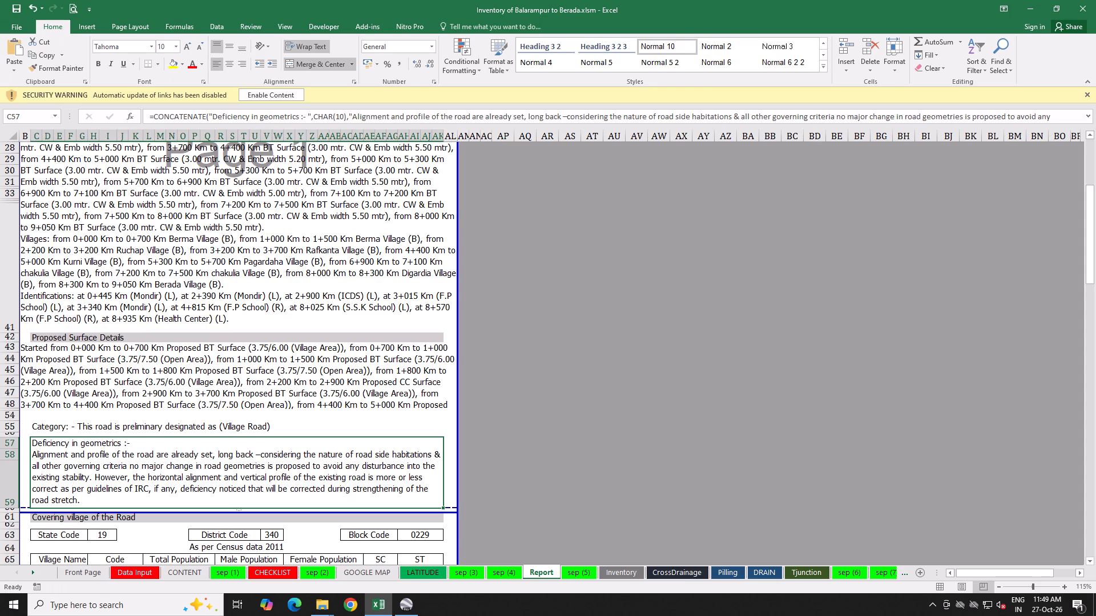
Reduce the height of blank row 13 above the Total Project length line.
left_click(8, 423)
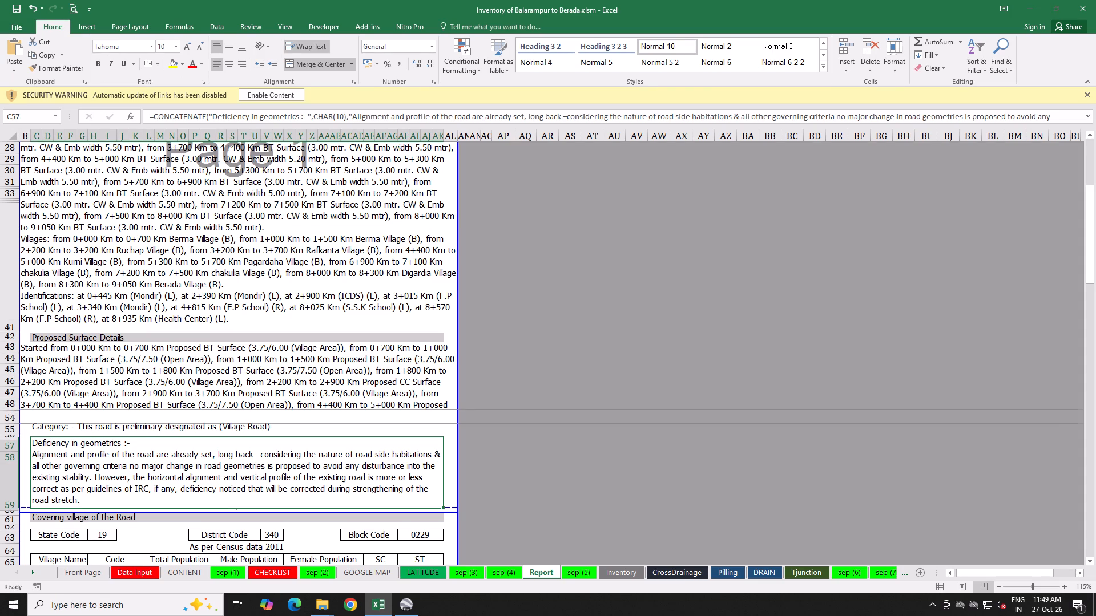
scroll(20, 409, "up", 5)
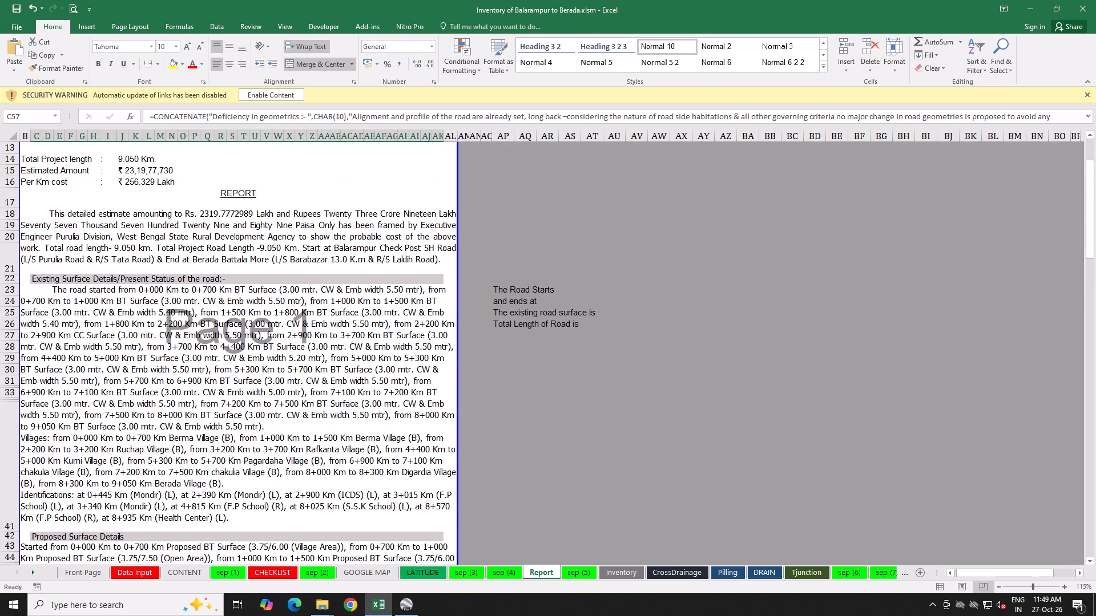
scroll(22, 405, "up", 7)
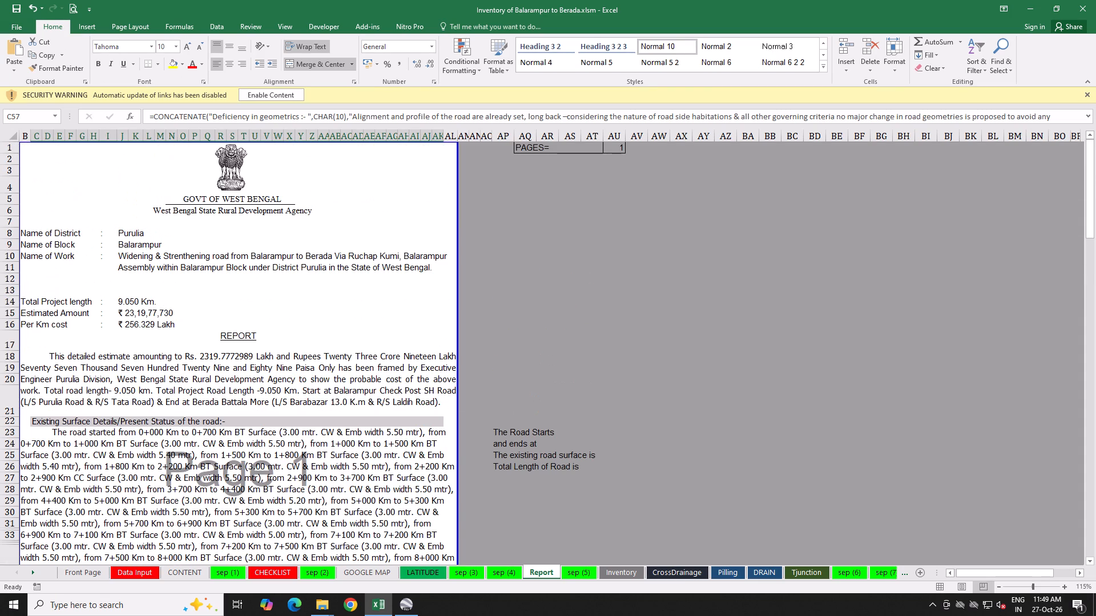
left_click_drag(9, 295, 15, 287)
Examine the Report from Existing Surface Details to the covering villages and open its print preview to check page fit.
scroll(25, 287, "down", 16)
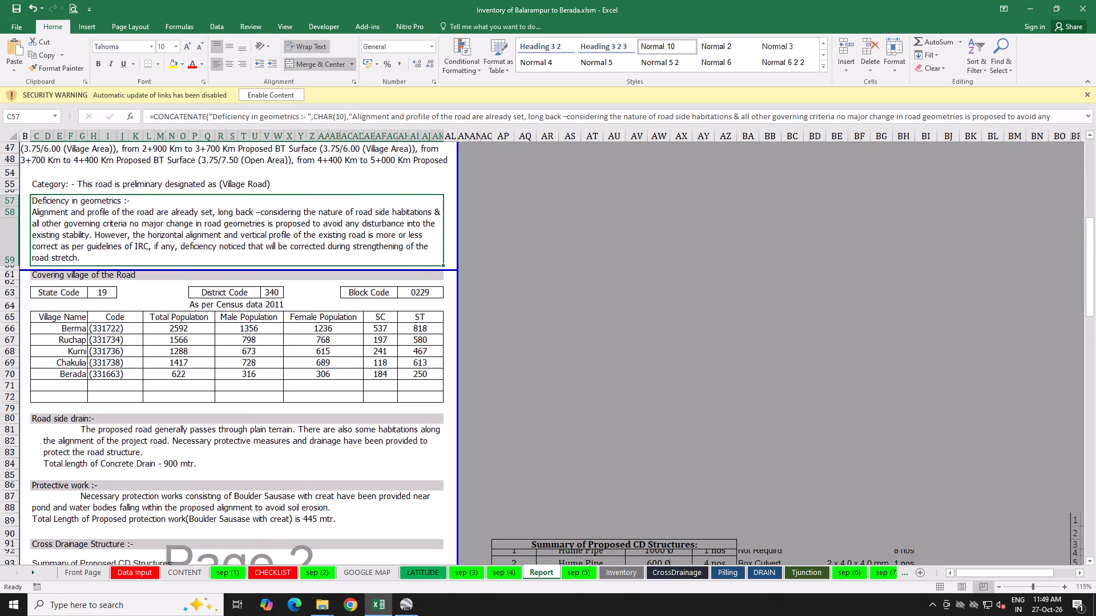
scroll(39, 299, "up", 8)
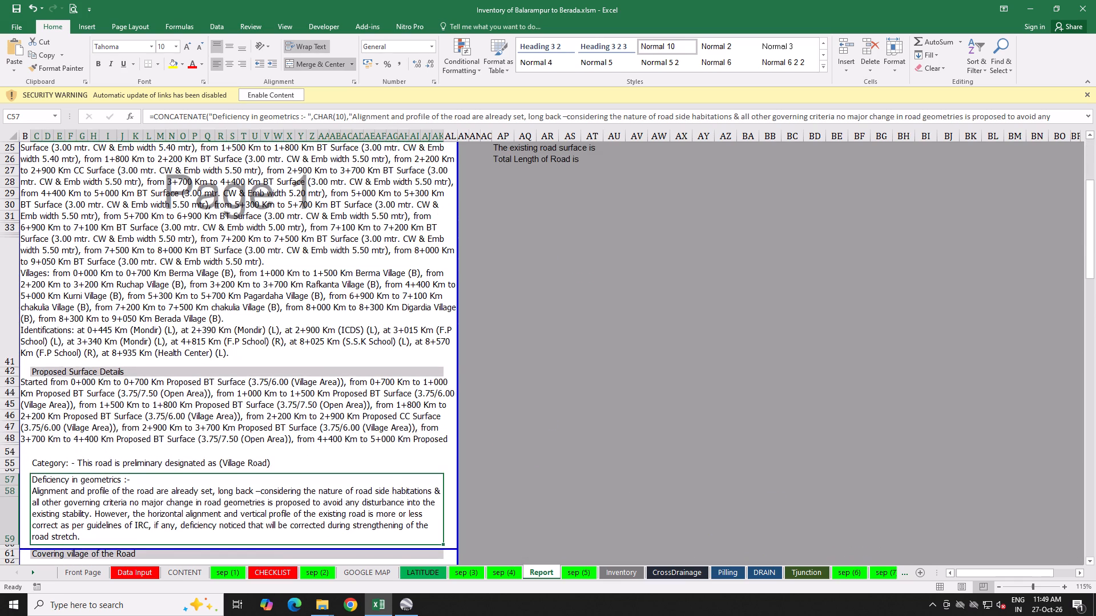
left_click(116, 315)
scroll(116, 315, "down", 4)
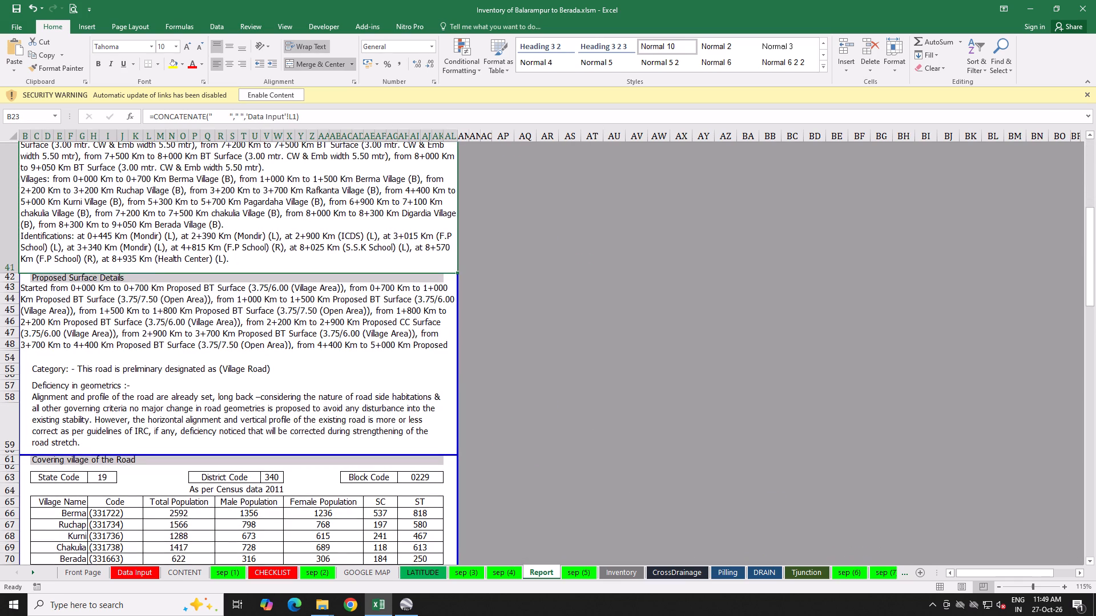
left_click(77, 9)
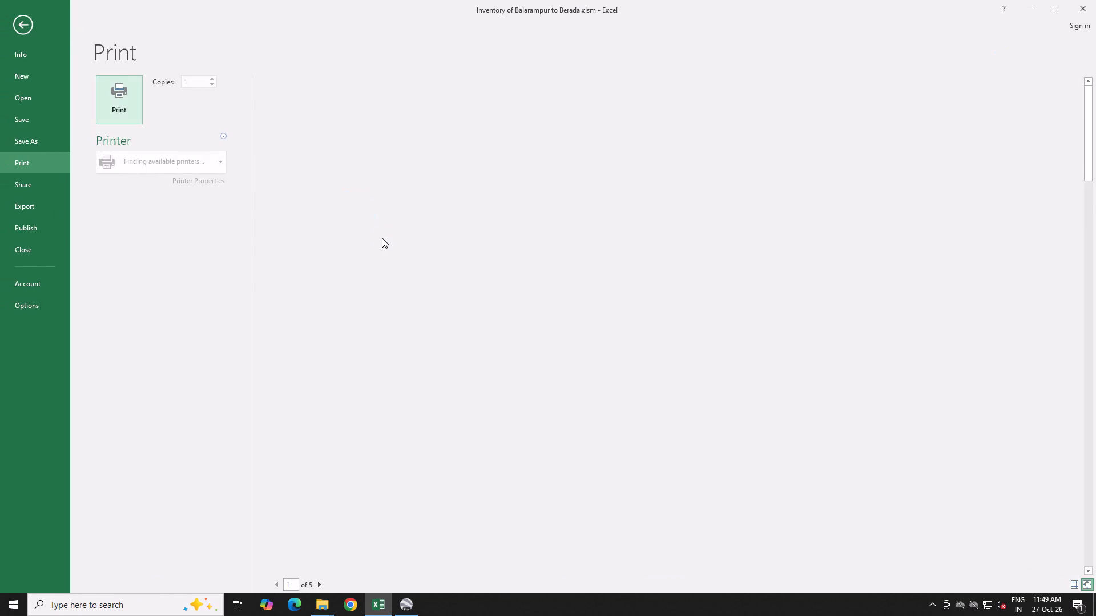
key("Escape")
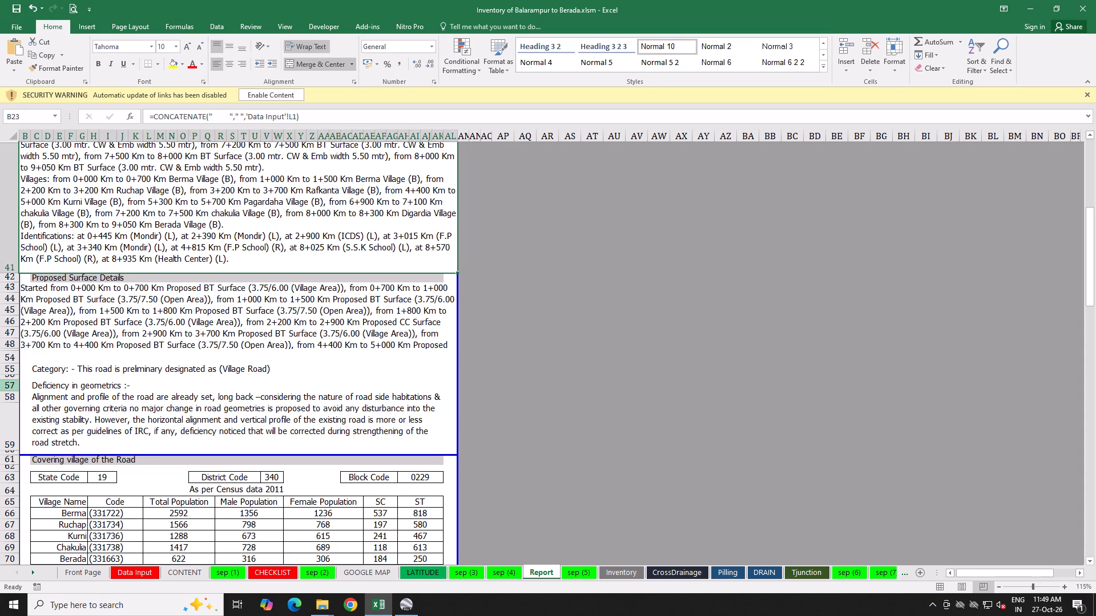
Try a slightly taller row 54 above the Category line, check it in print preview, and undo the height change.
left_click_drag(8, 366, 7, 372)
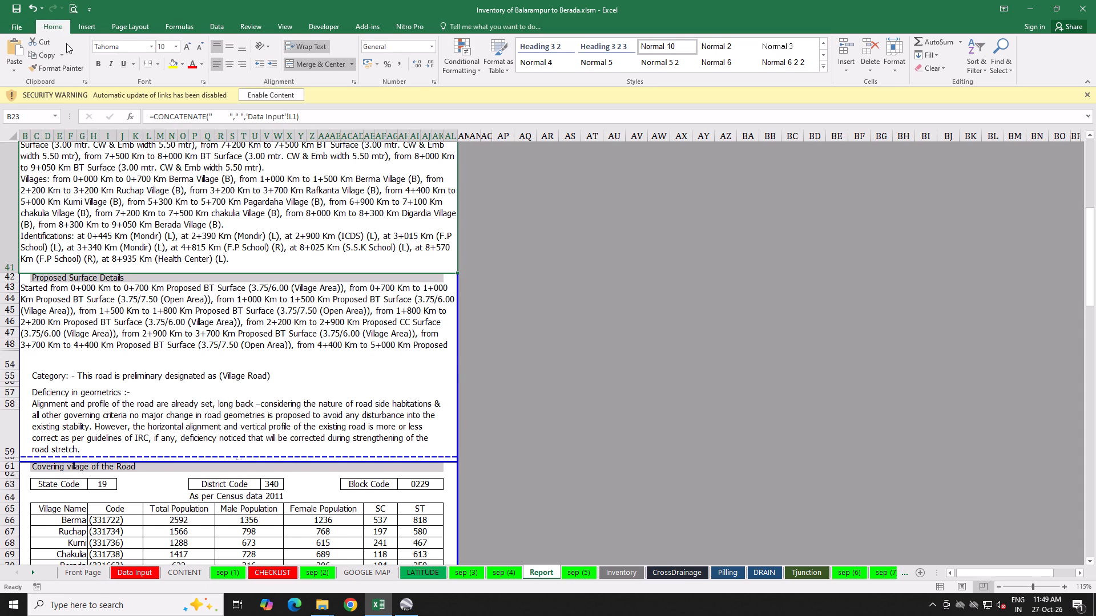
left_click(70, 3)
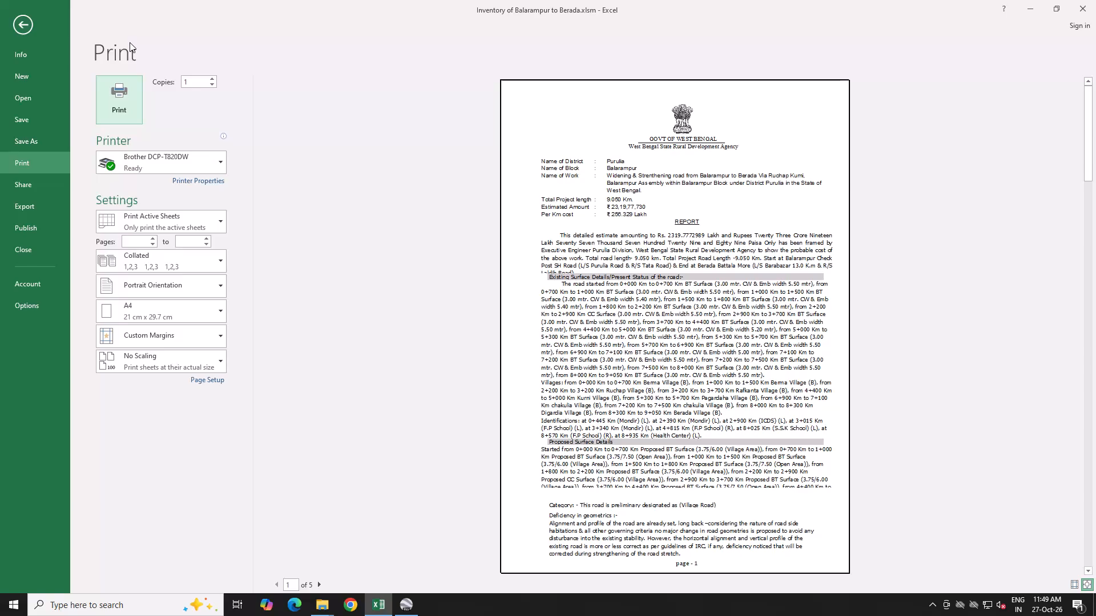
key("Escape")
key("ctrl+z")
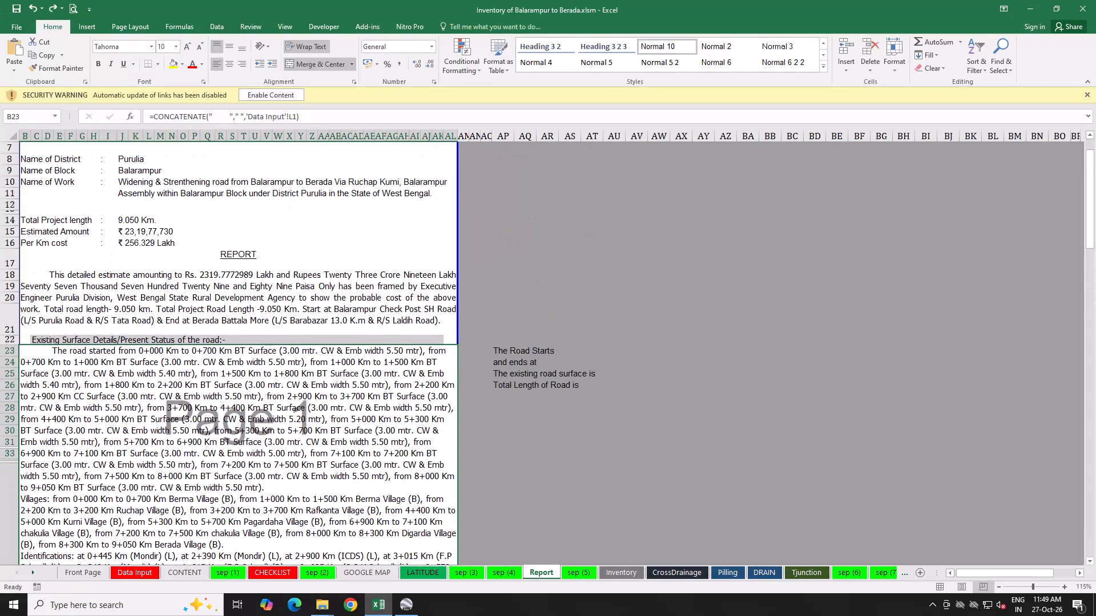
Unhide rows 49 to 53 within the Proposed Surface Details text.
scroll(167, 248, "down", 10)
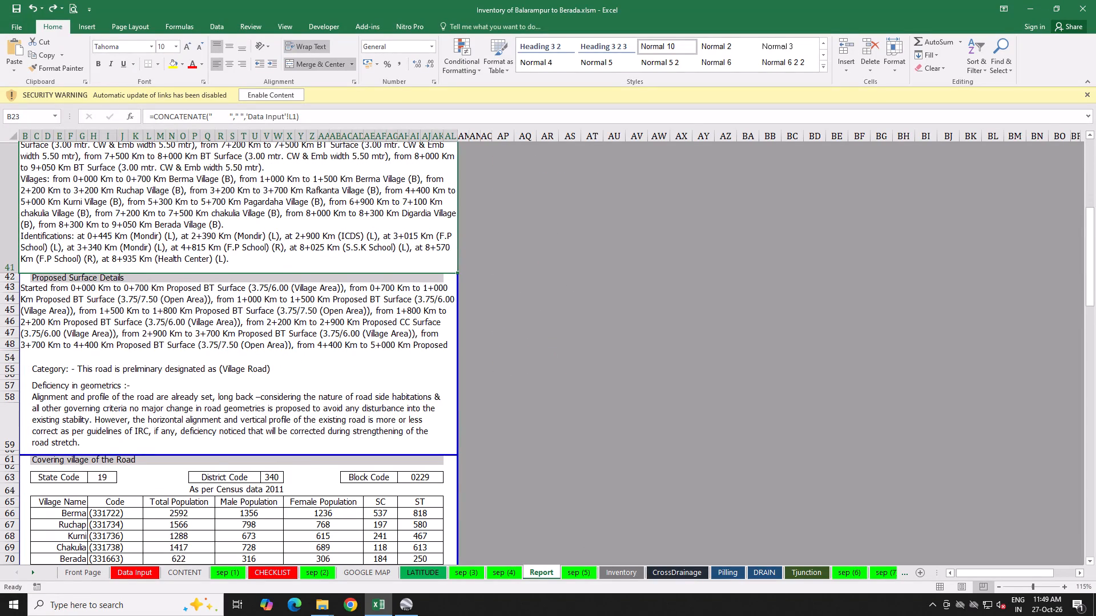
left_click_drag(10, 345, 10, 354)
right_click(10, 354)
left_click(47, 274)
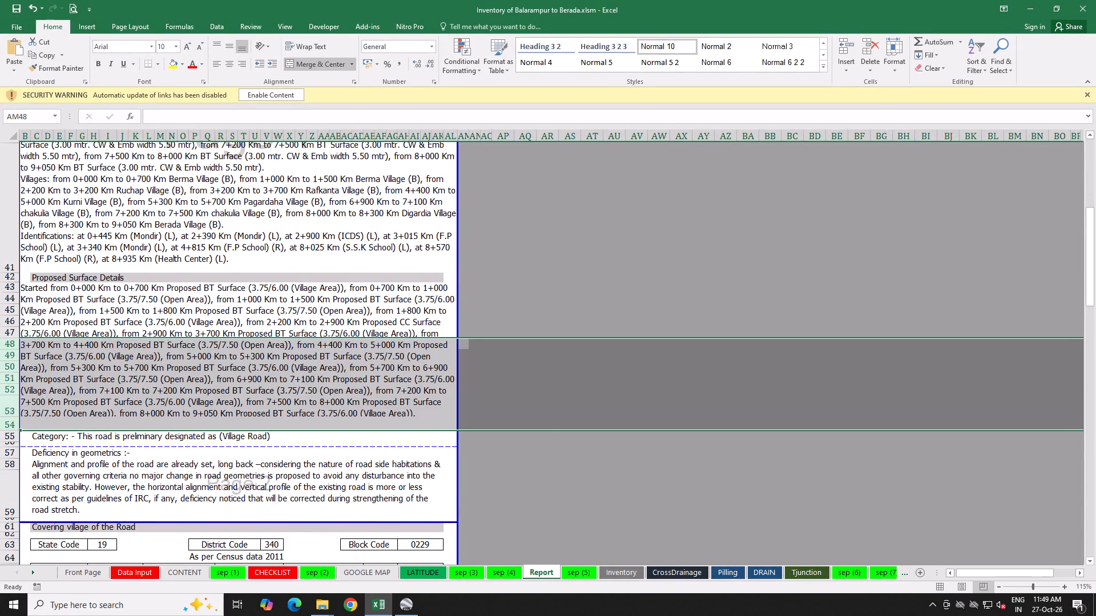
left_click(76, 424)
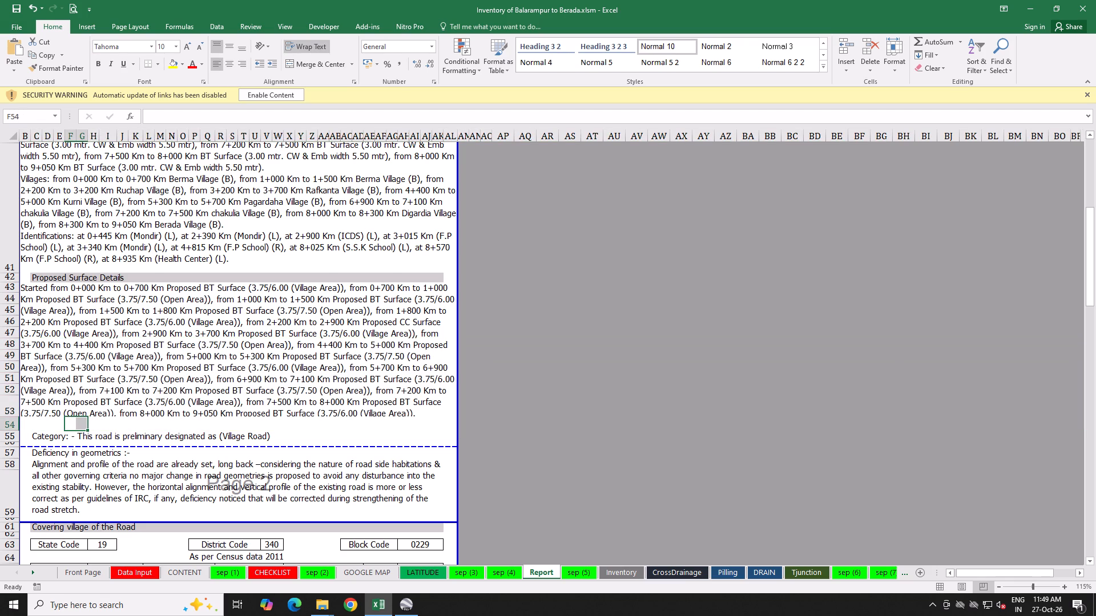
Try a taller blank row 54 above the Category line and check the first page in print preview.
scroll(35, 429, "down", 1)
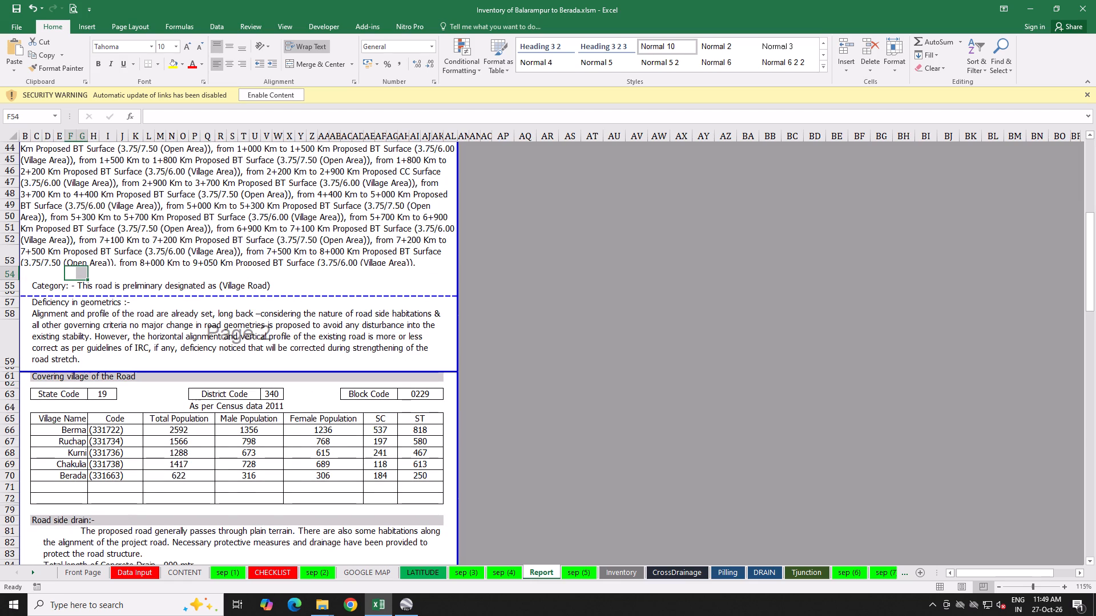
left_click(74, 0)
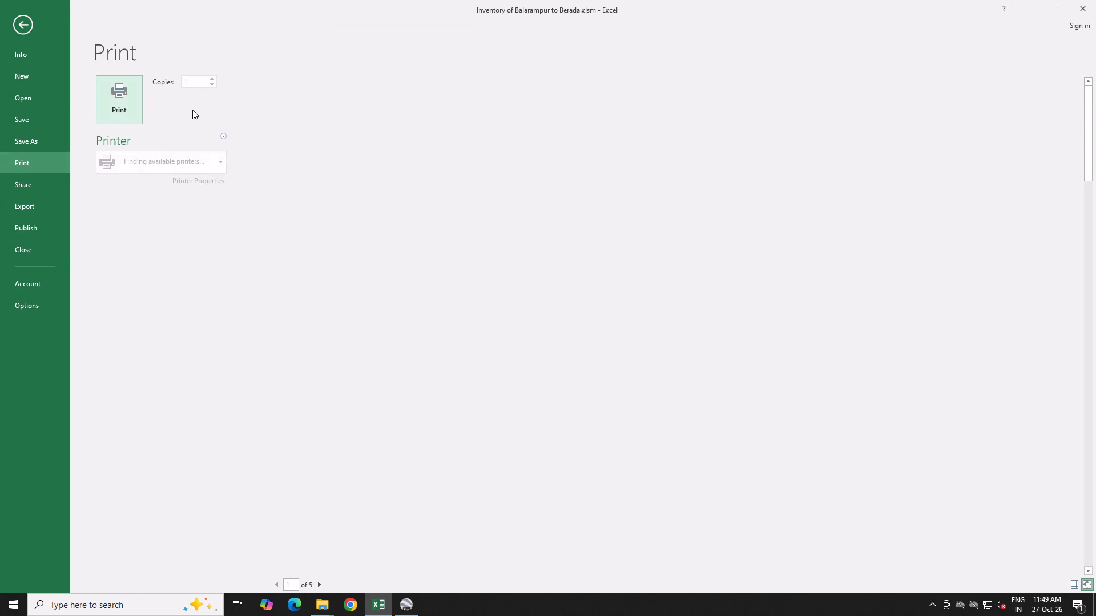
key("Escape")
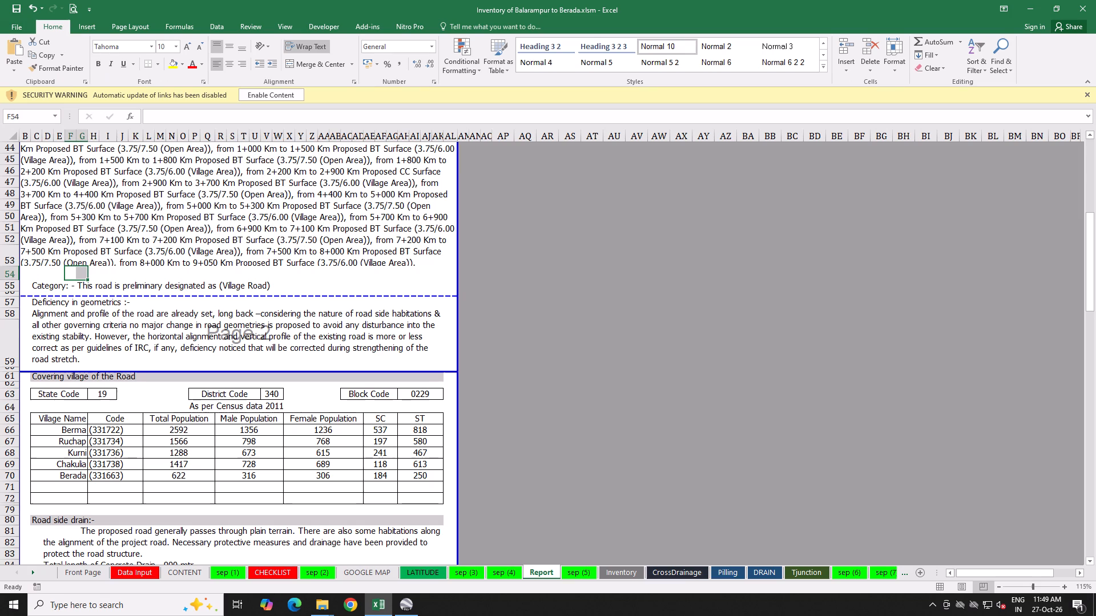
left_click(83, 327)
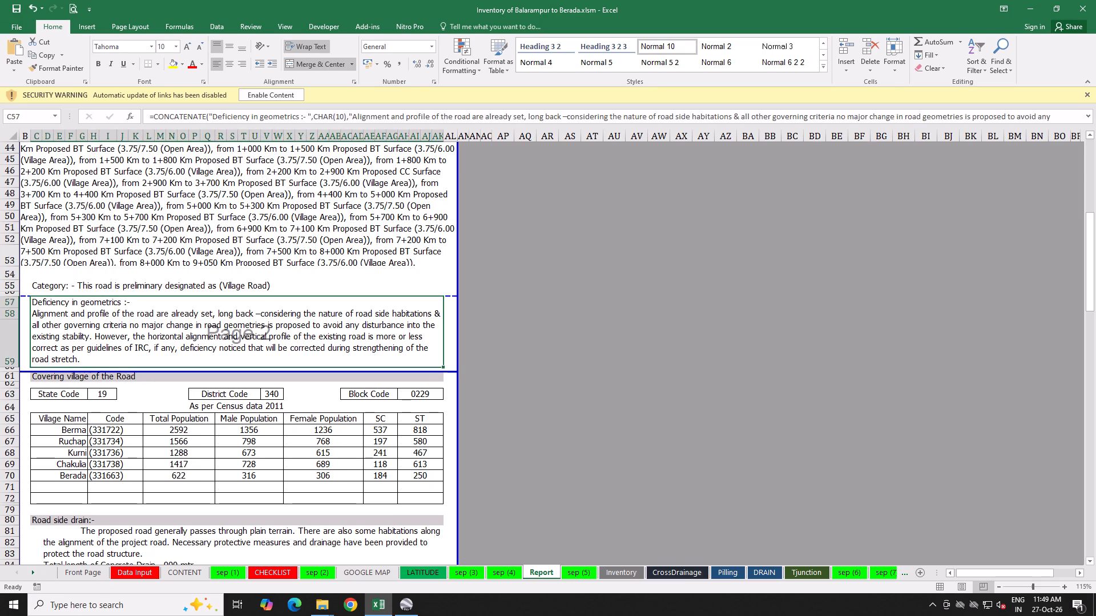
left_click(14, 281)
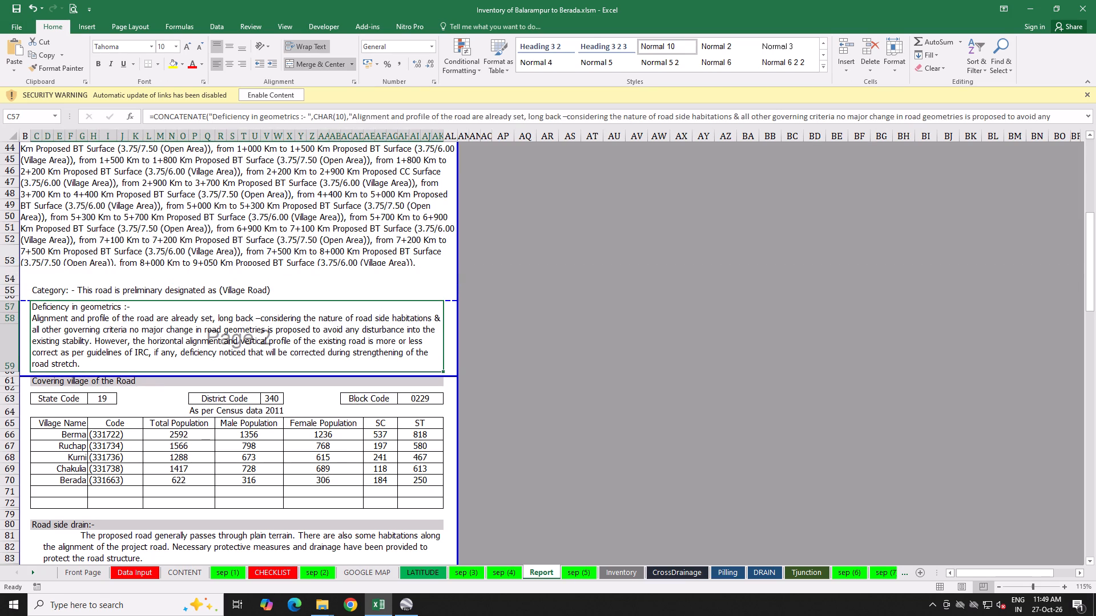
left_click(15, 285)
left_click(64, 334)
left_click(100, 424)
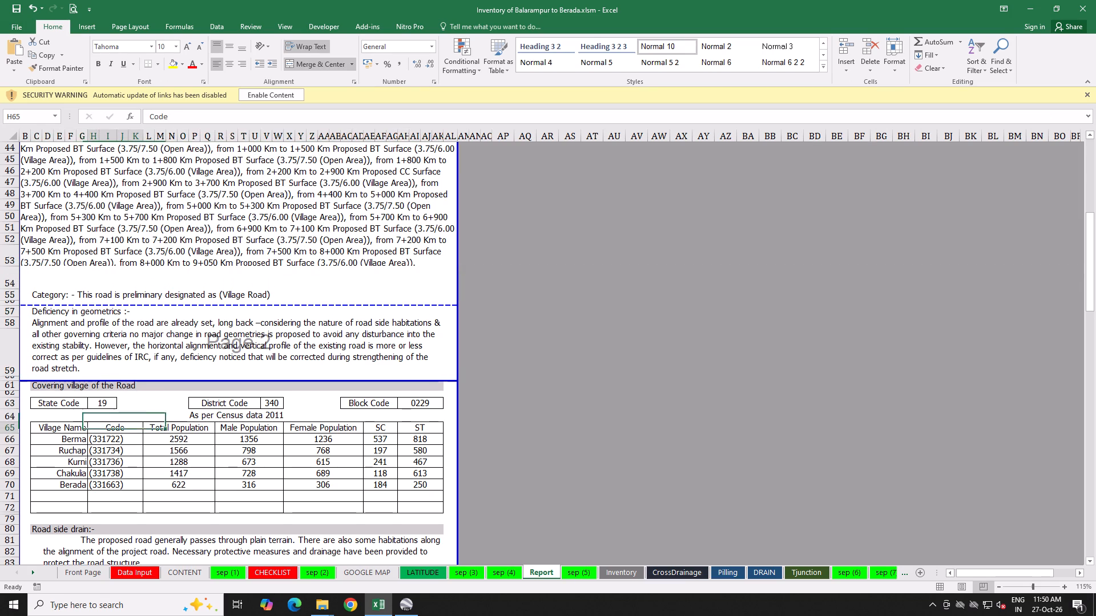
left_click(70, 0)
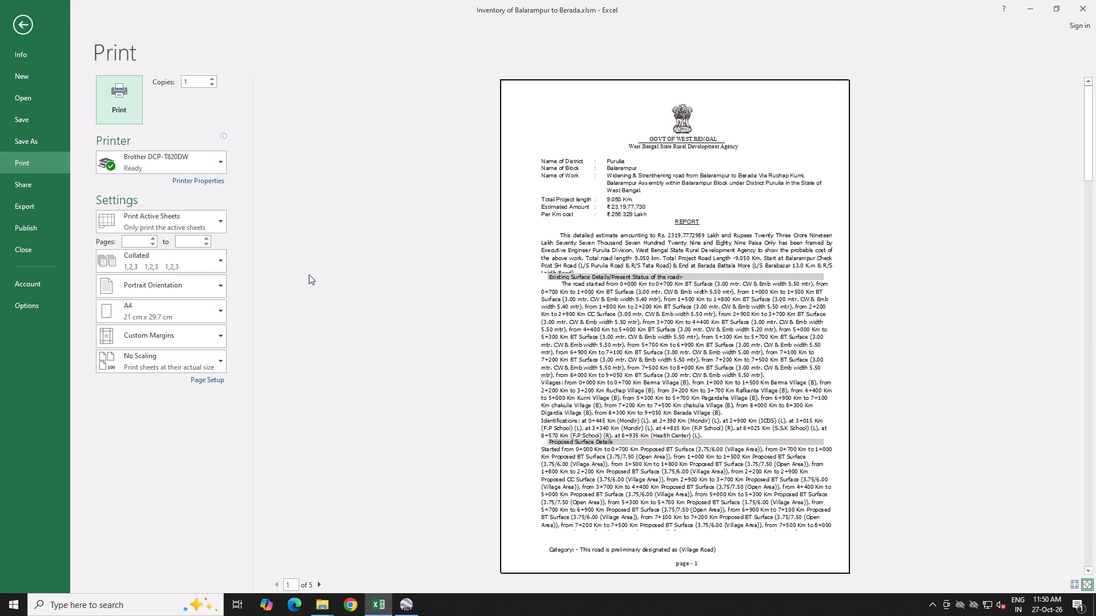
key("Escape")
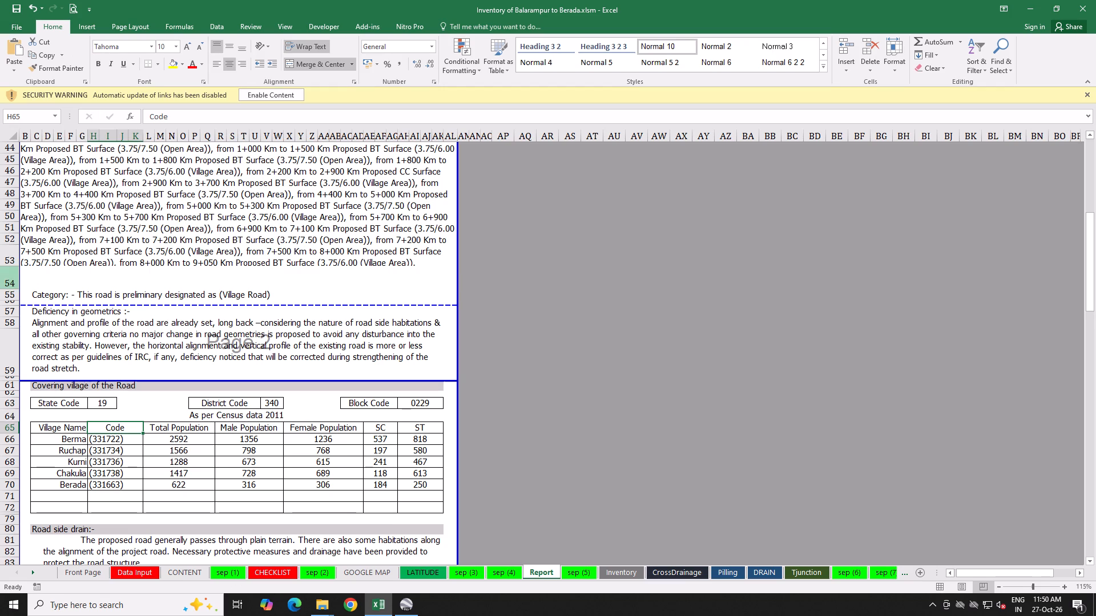
Set row 53 in the Proposed Surface Details text to a height of 36.00, shrink blank row 54, and check print preview.
left_click_drag(9, 269, 10, 278)
left_click(10, 278)
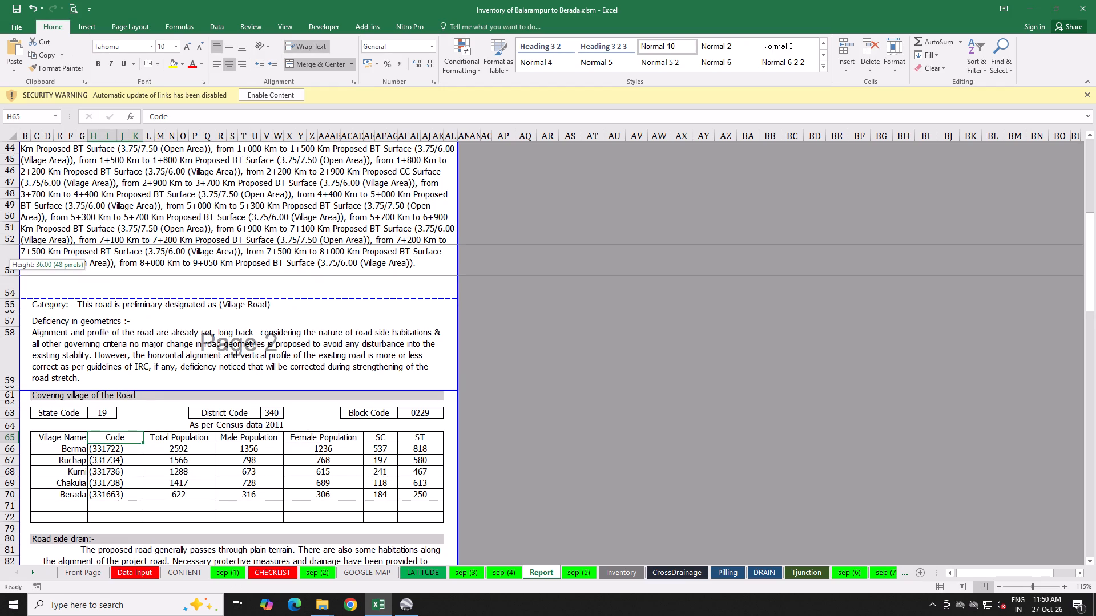
left_click_drag(15, 299, 17, 282)
left_click(73, 4)
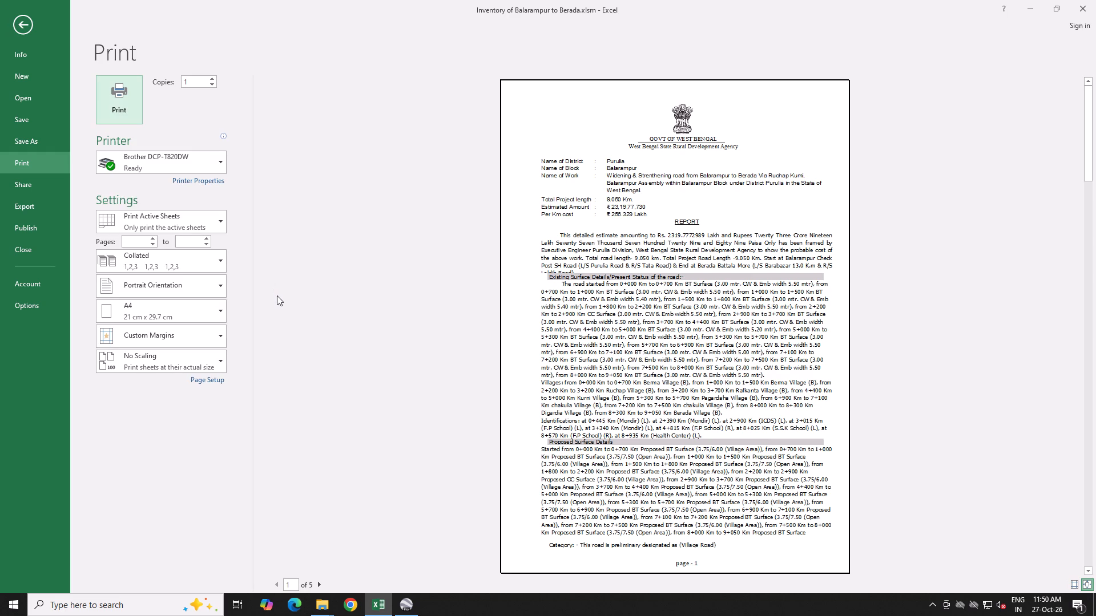
key("Escape")
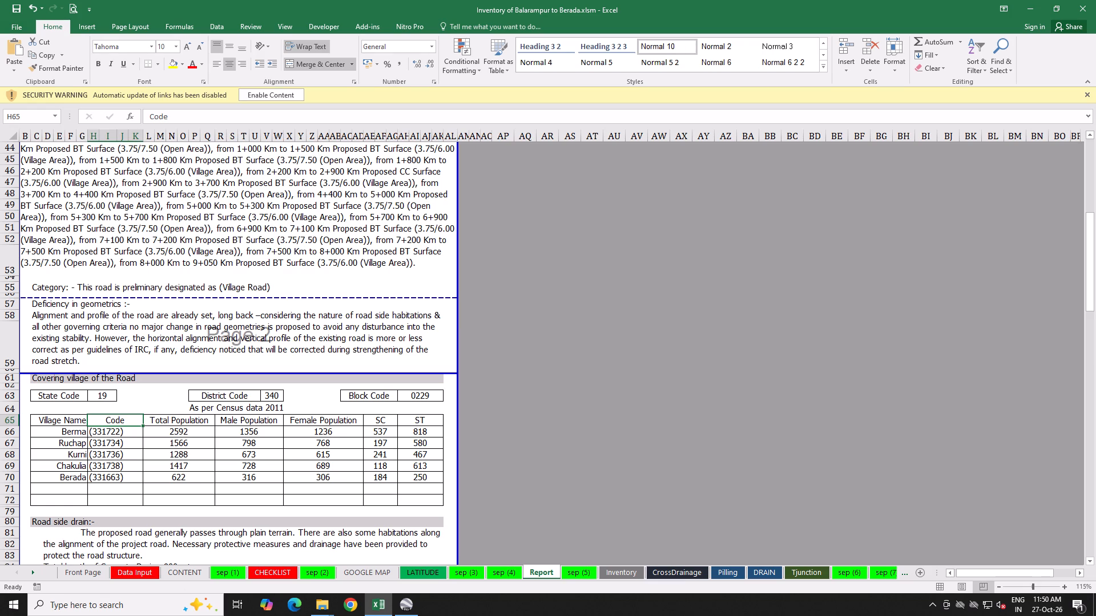
Increase row 53's height further to push the Category line past the first page break, and check it in print preview.
left_click_drag(10, 276, 11, 285)
left_click_drag(11, 285, 12, 294)
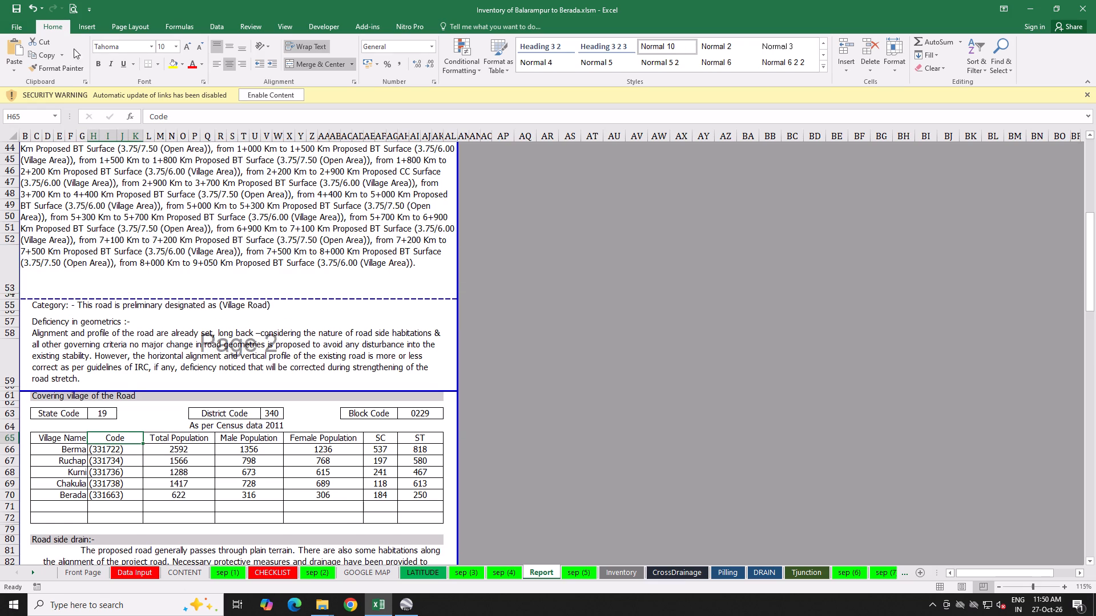
left_click(74, 8)
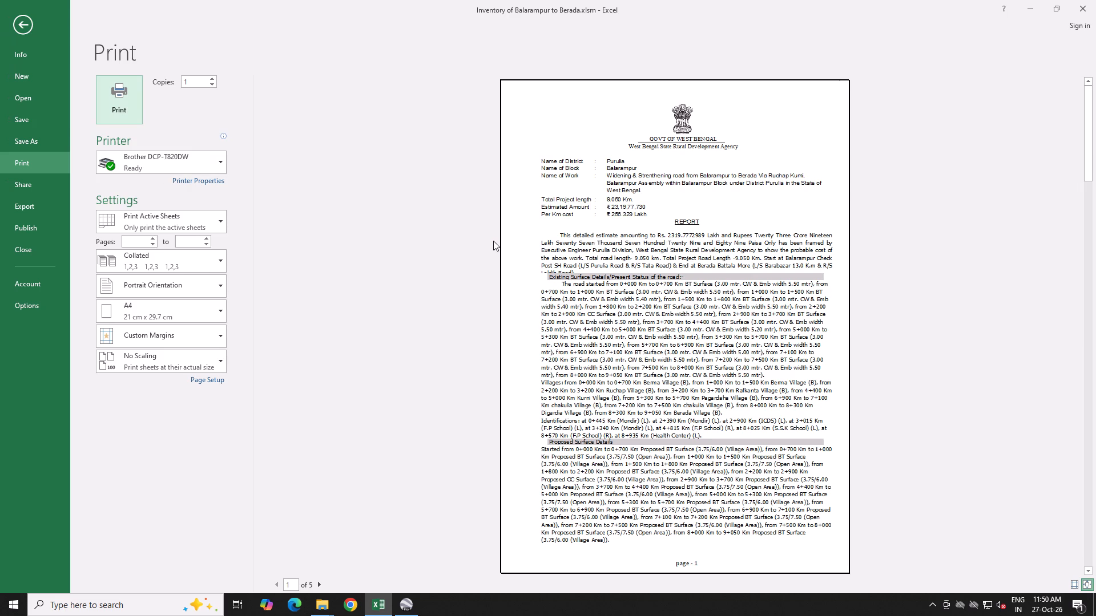
key("Escape")
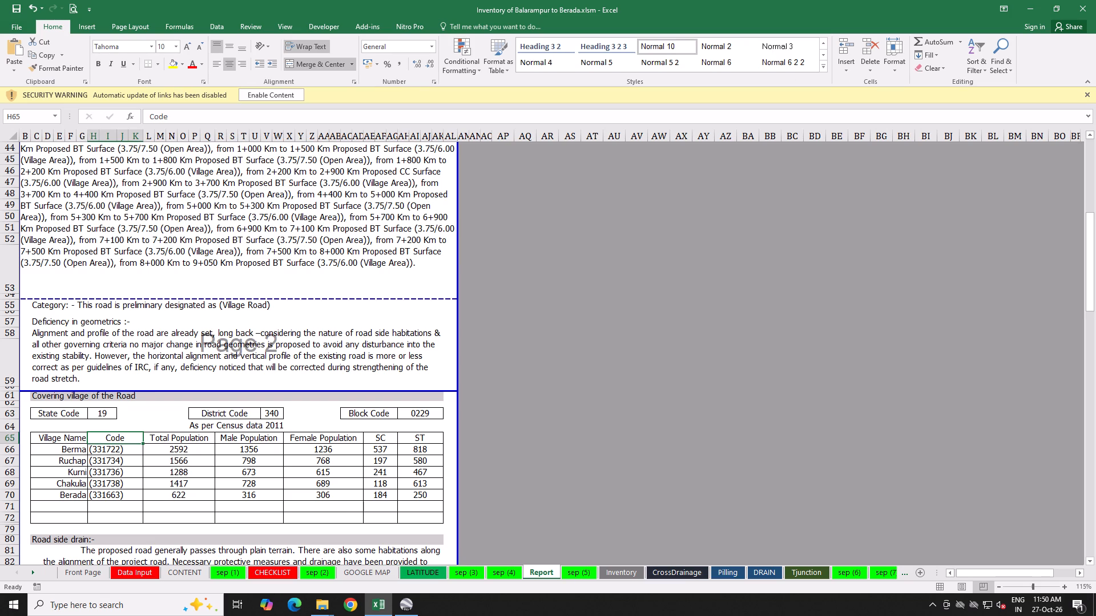
Move the page break above Covering village of the Road up to just above the Category line.
left_click_drag(129, 390, 152, 300)
Examine the Report from Road side drain to Existing Hard Crust and page through the print preview to check the layout.
scroll(187, 314, "down", 9)
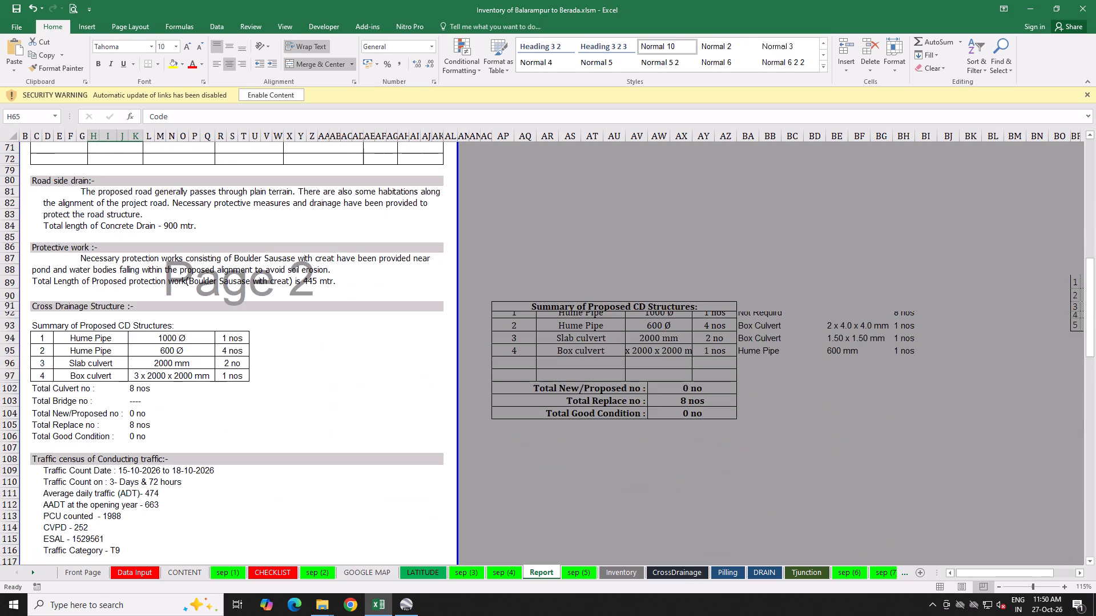
scroll(191, 318, "down", 7)
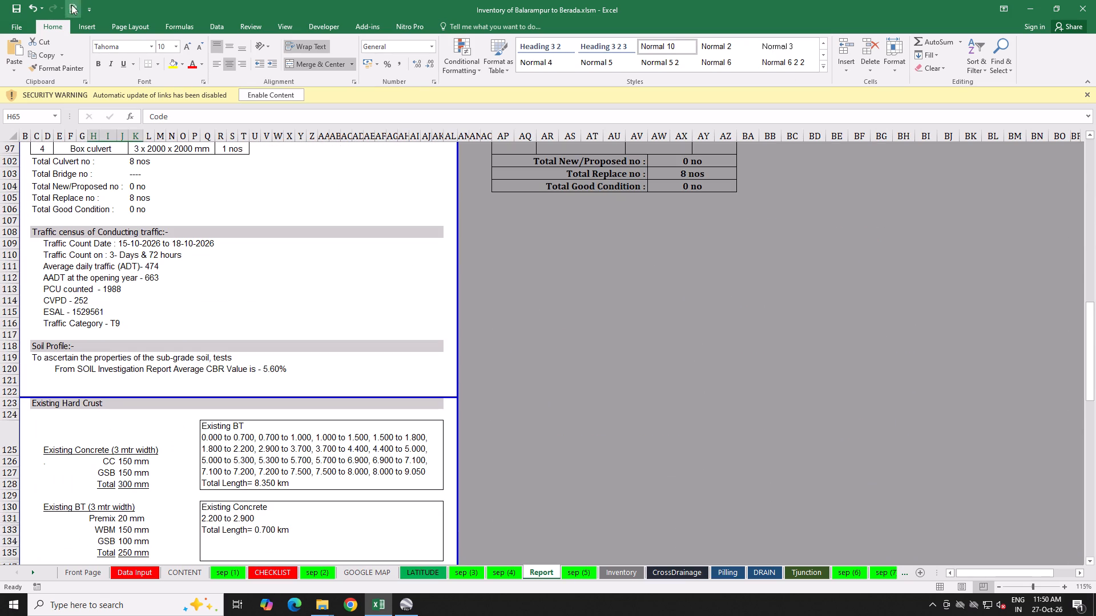
left_click(71, 5)
scroll(656, 254, "down", 1)
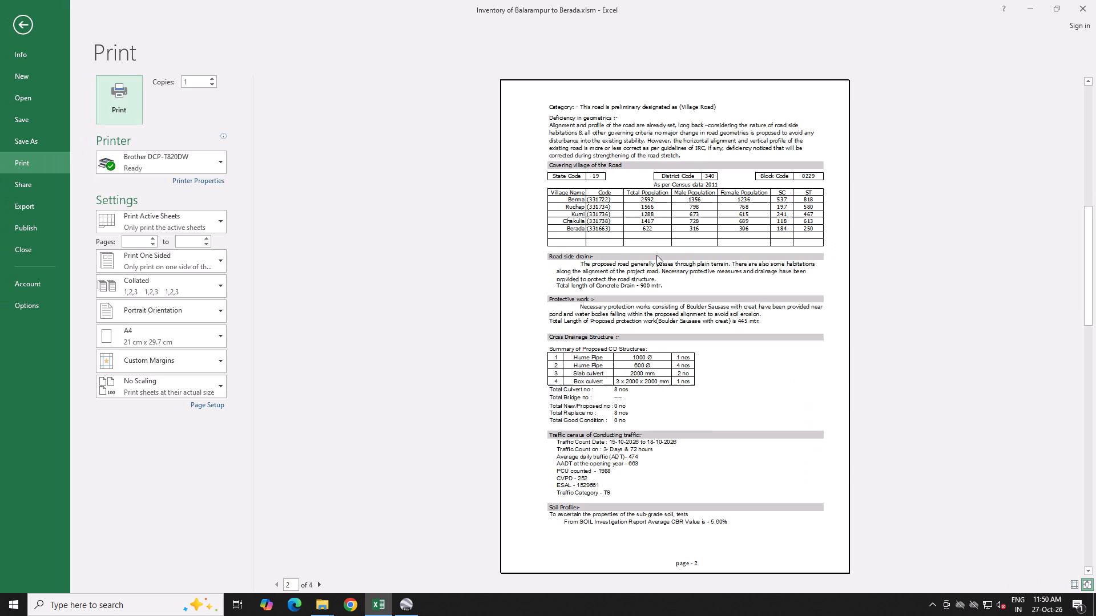
scroll(656, 255, "down", 2)
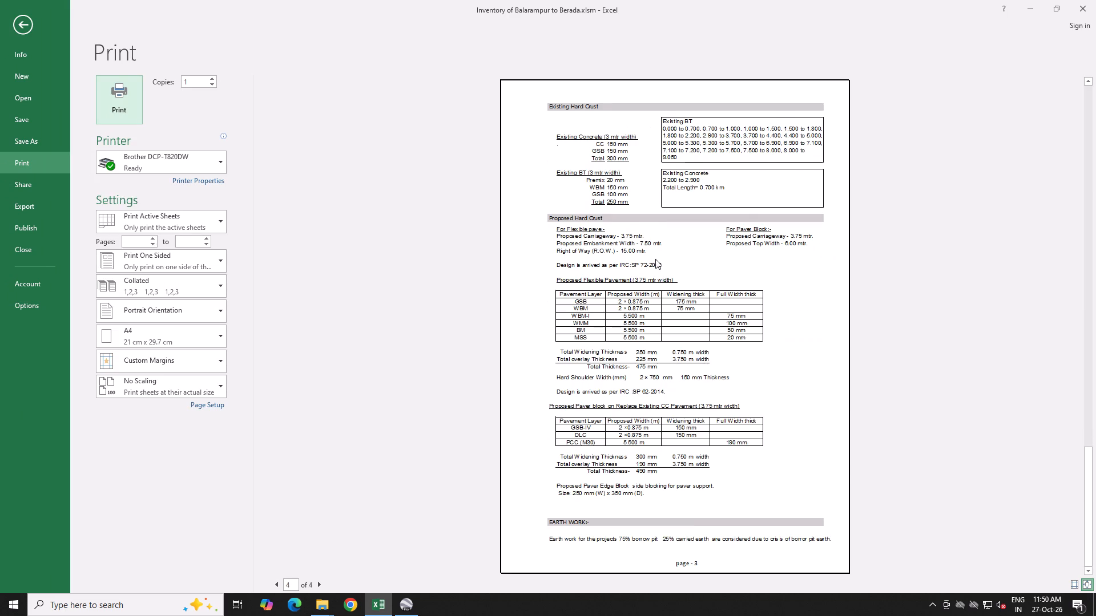
key("Escape")
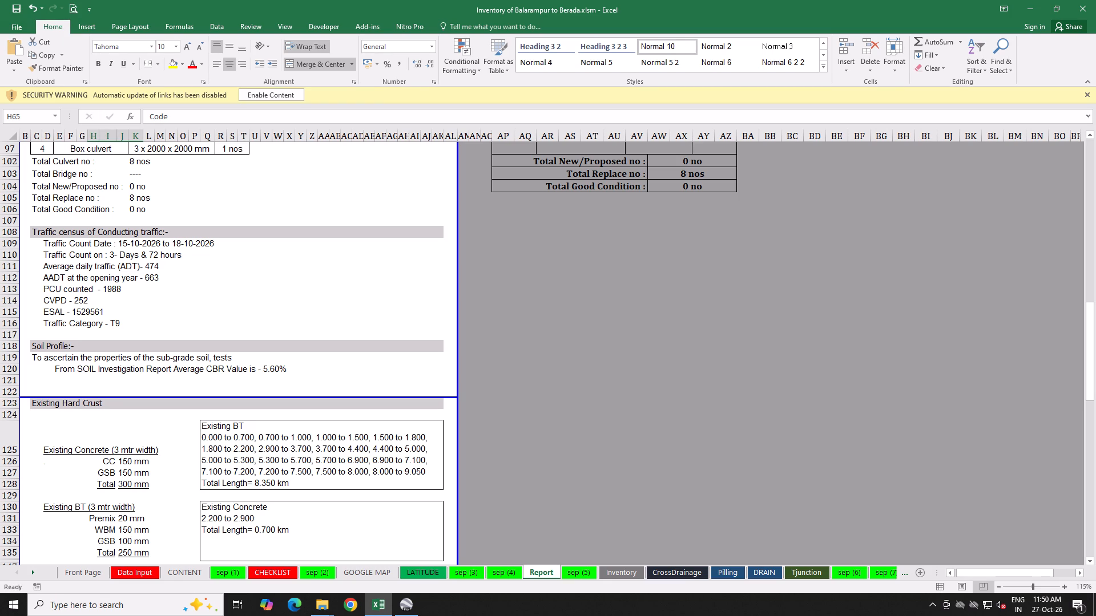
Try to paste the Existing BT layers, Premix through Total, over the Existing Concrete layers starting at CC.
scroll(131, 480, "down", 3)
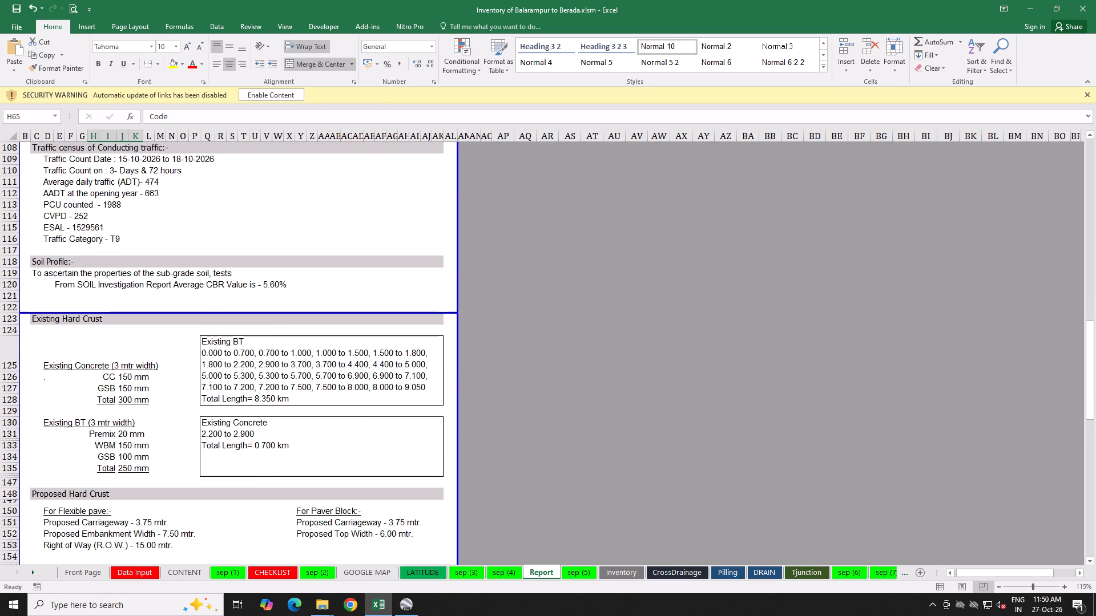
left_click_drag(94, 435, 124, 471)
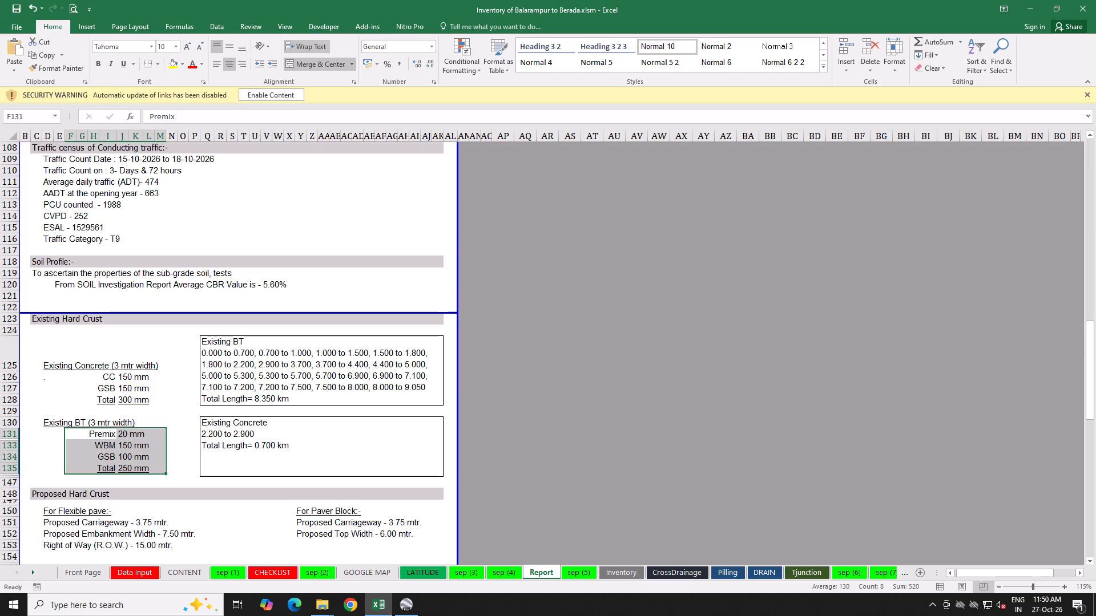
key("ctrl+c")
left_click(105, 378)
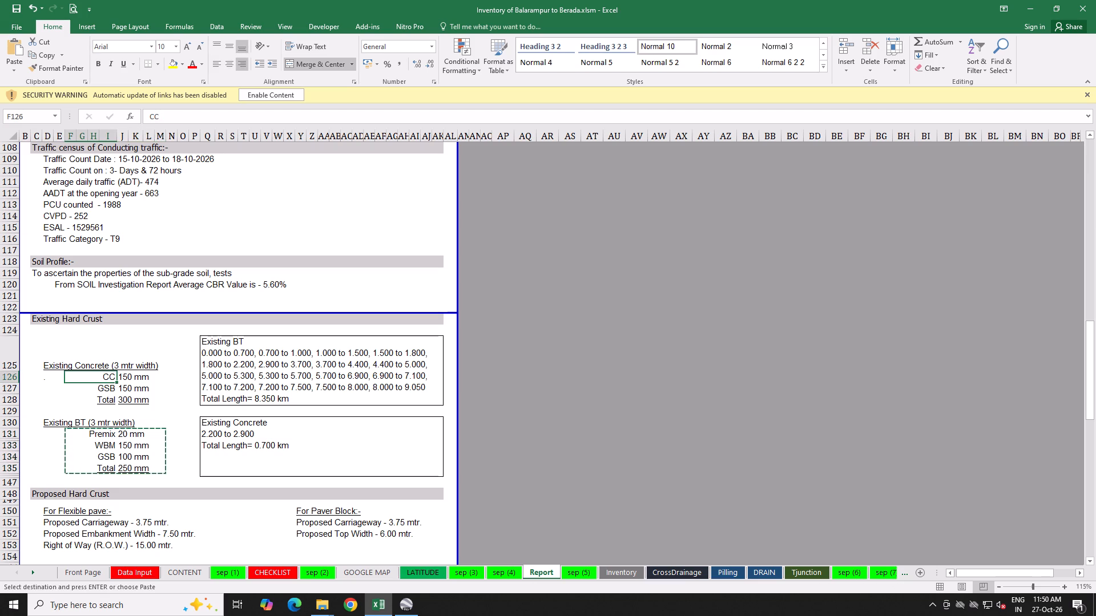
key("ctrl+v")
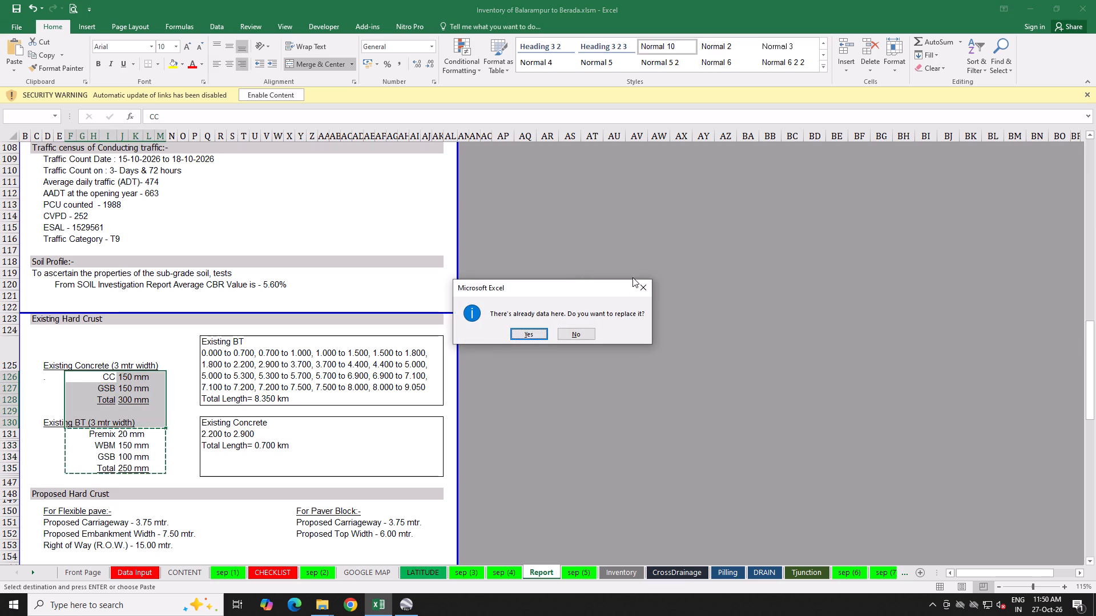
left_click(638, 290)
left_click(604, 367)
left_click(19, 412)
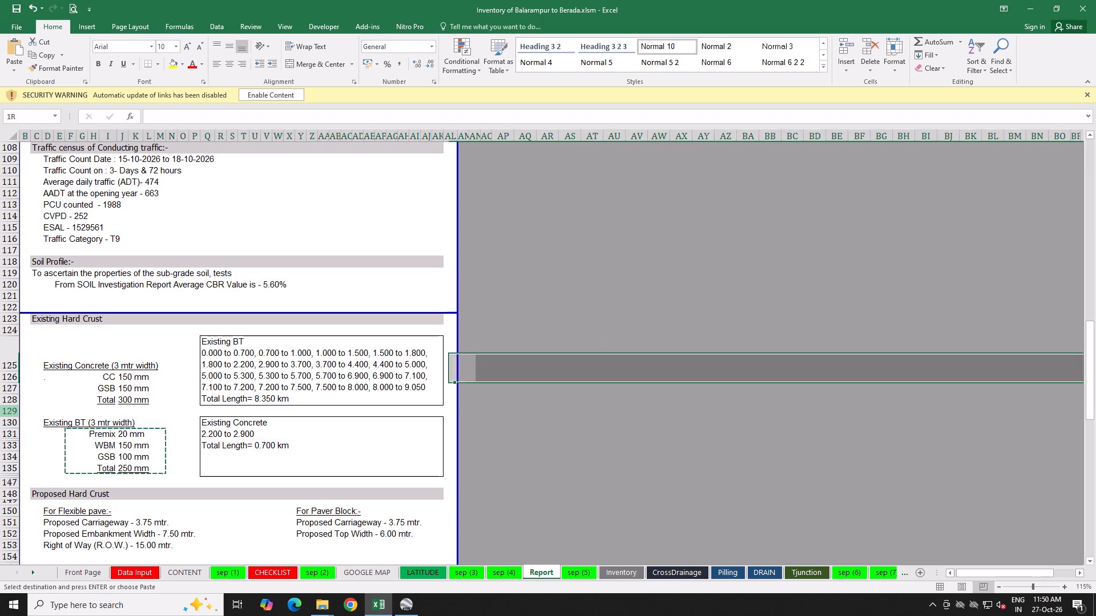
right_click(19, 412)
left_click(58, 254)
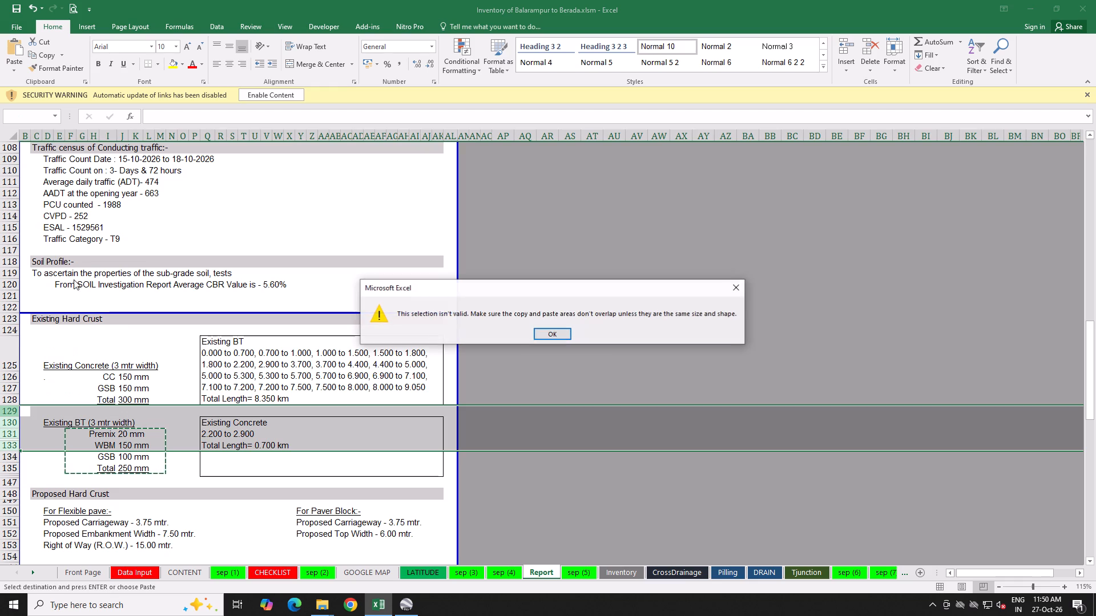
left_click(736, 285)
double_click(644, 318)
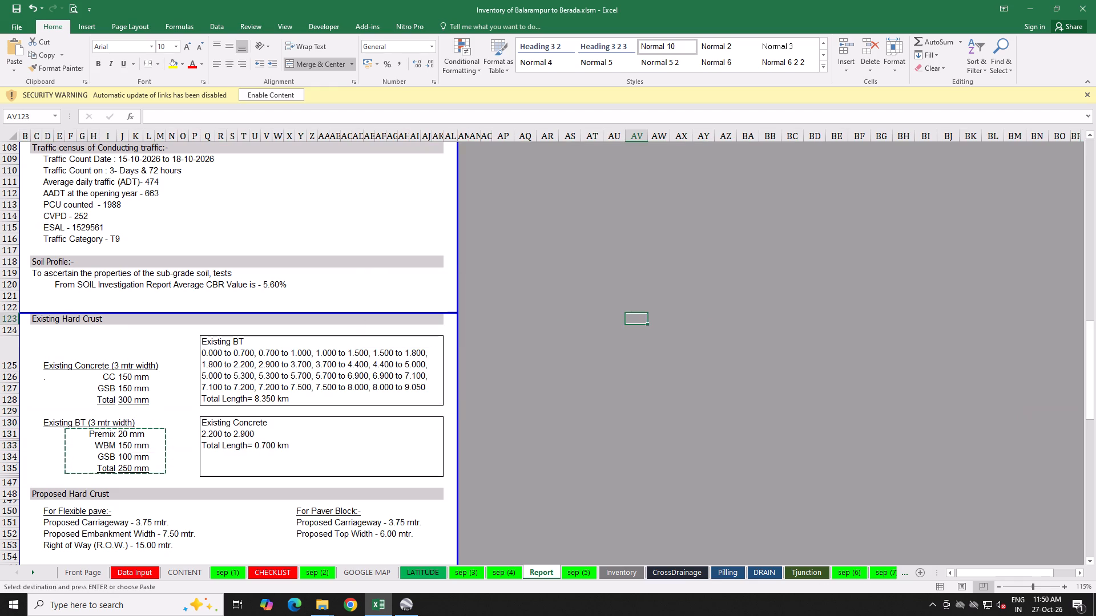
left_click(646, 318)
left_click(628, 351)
Insert a blank row at row 129, between the Existing Concrete and Existing BT layer lists.
left_click(9, 410)
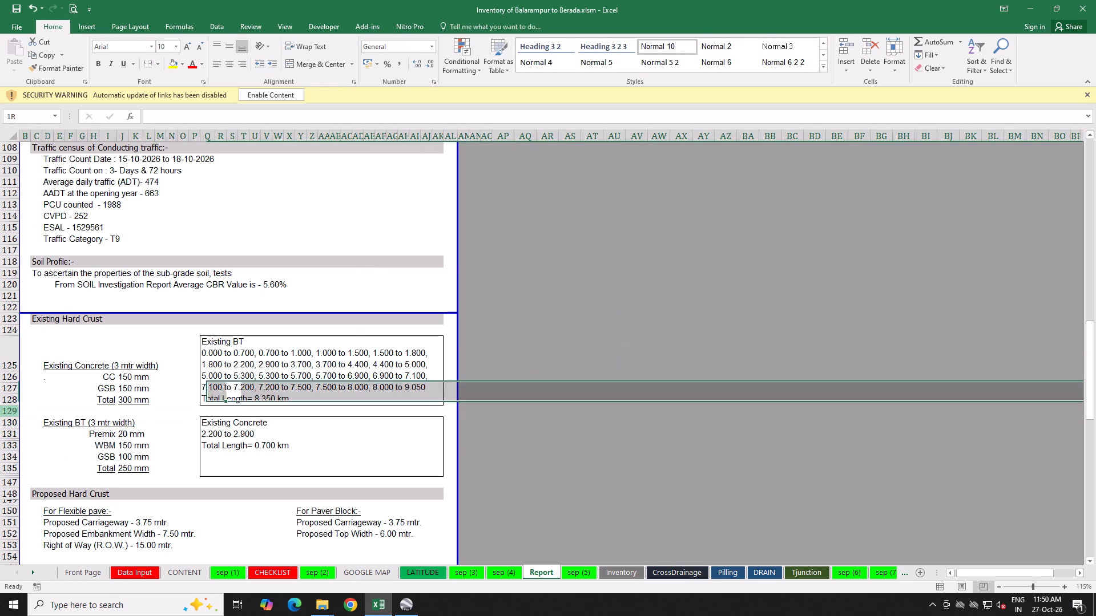
right_click(9, 410)
left_click(51, 253)
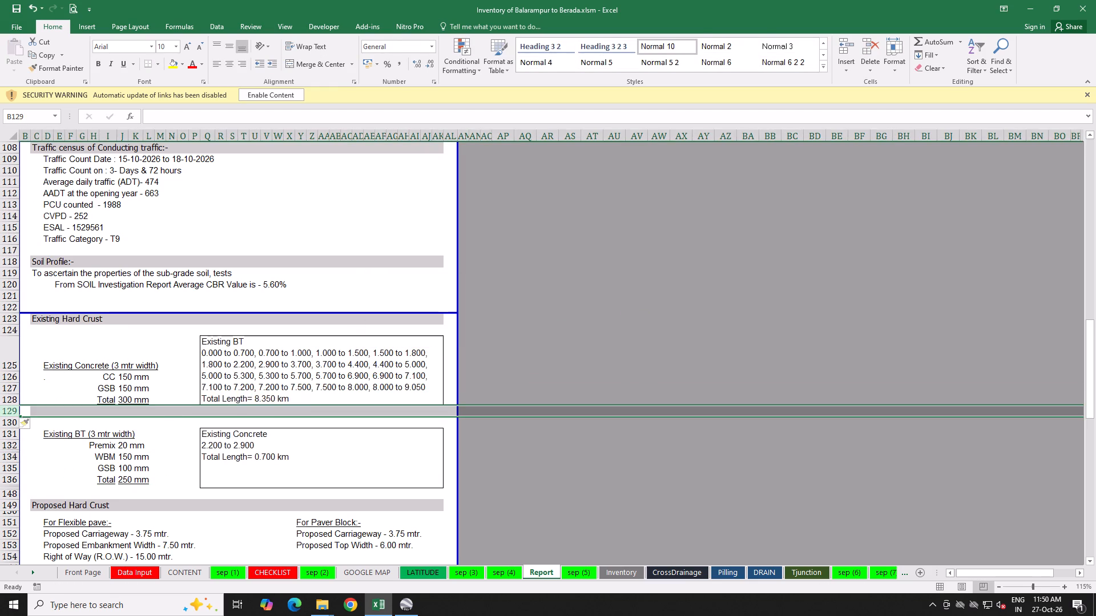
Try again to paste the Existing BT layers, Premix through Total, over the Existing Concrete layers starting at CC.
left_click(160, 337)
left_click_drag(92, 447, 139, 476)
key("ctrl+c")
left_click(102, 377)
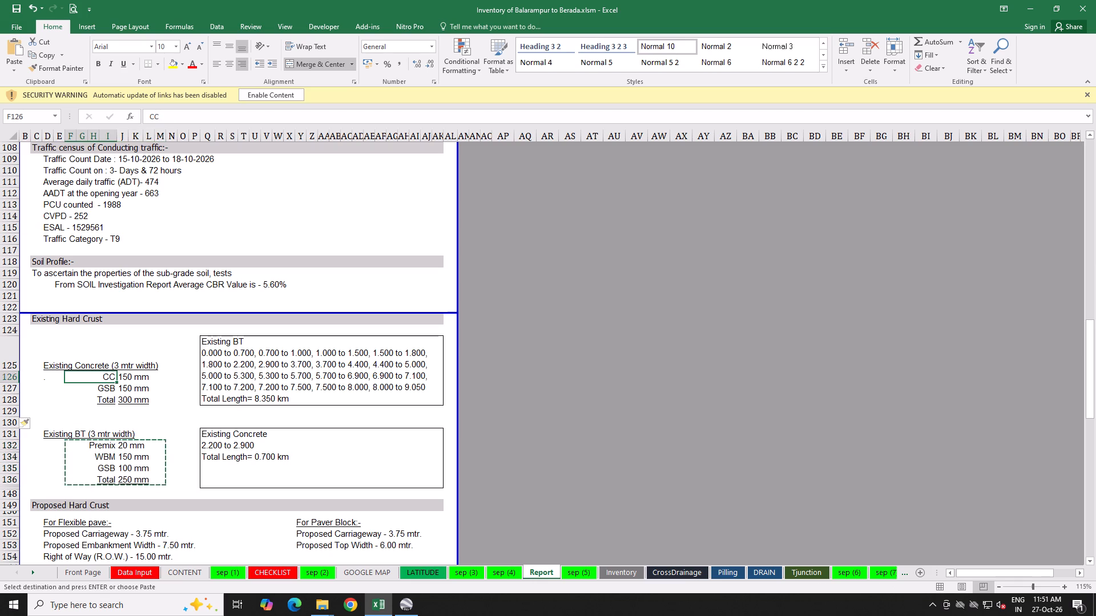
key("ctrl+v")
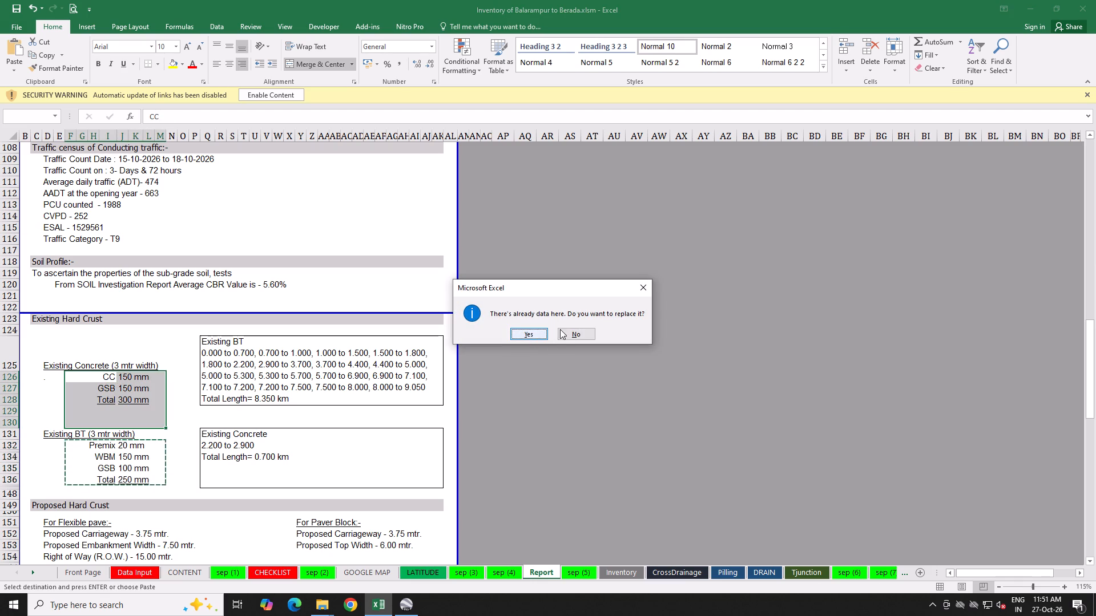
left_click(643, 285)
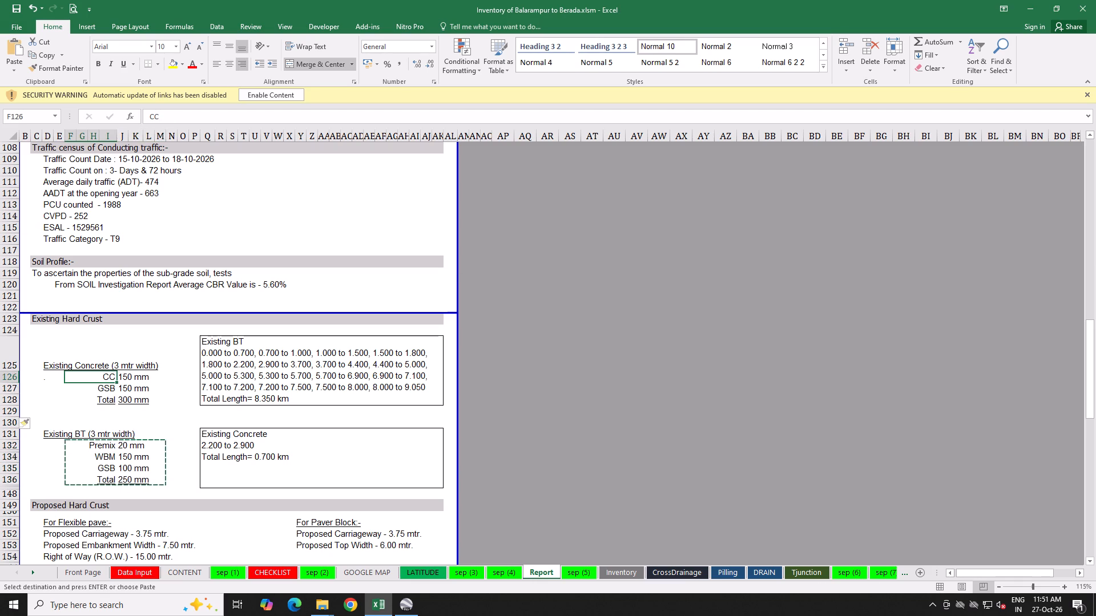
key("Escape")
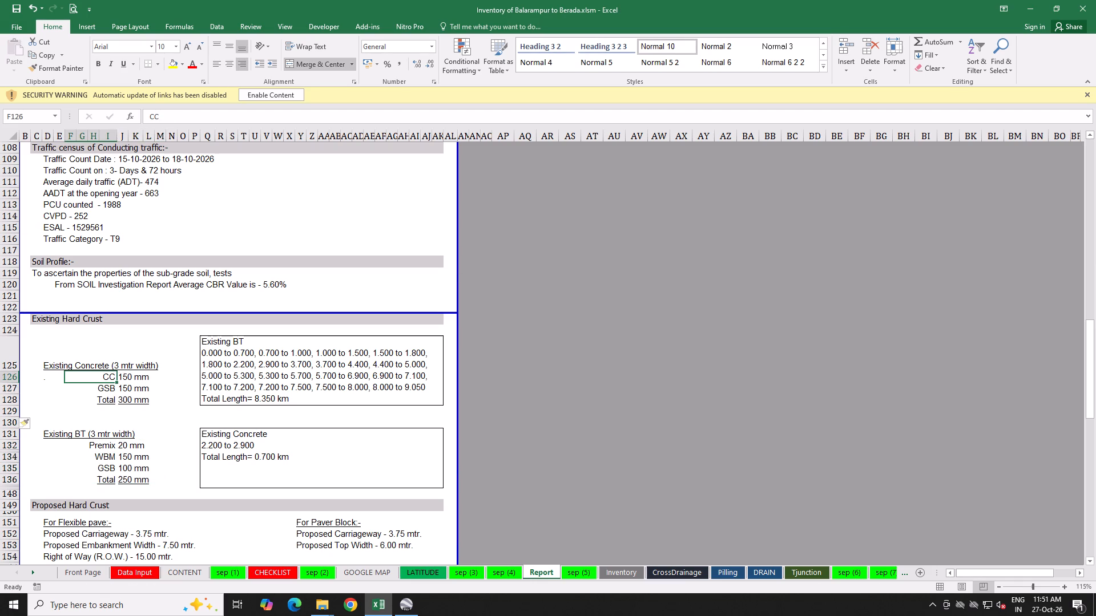
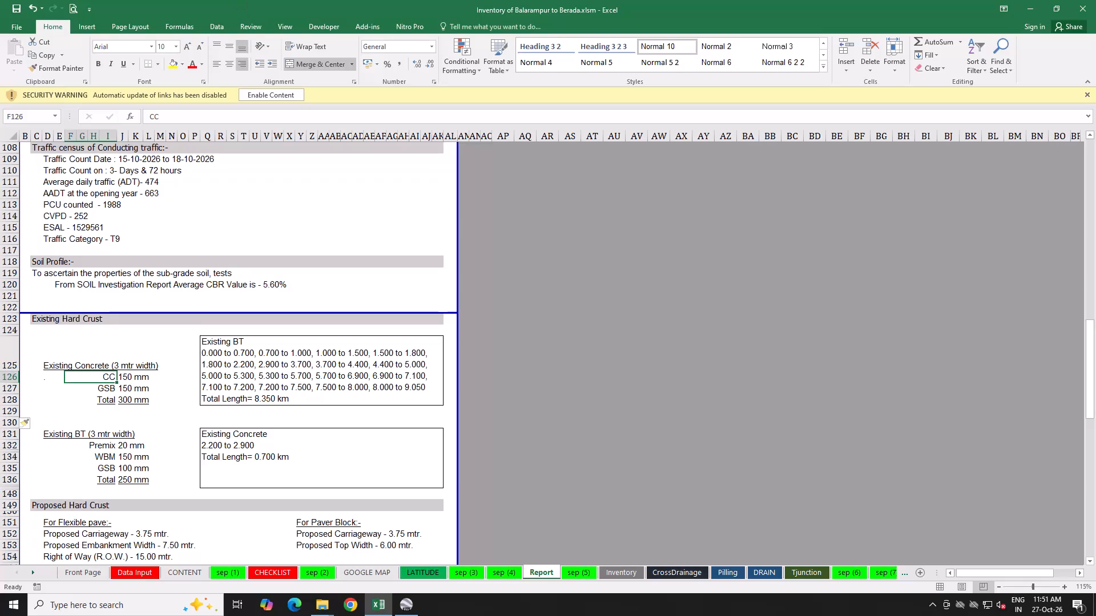
Autofit the height of row 125, the Existing Concrete heading row.
double_click(9, 371)
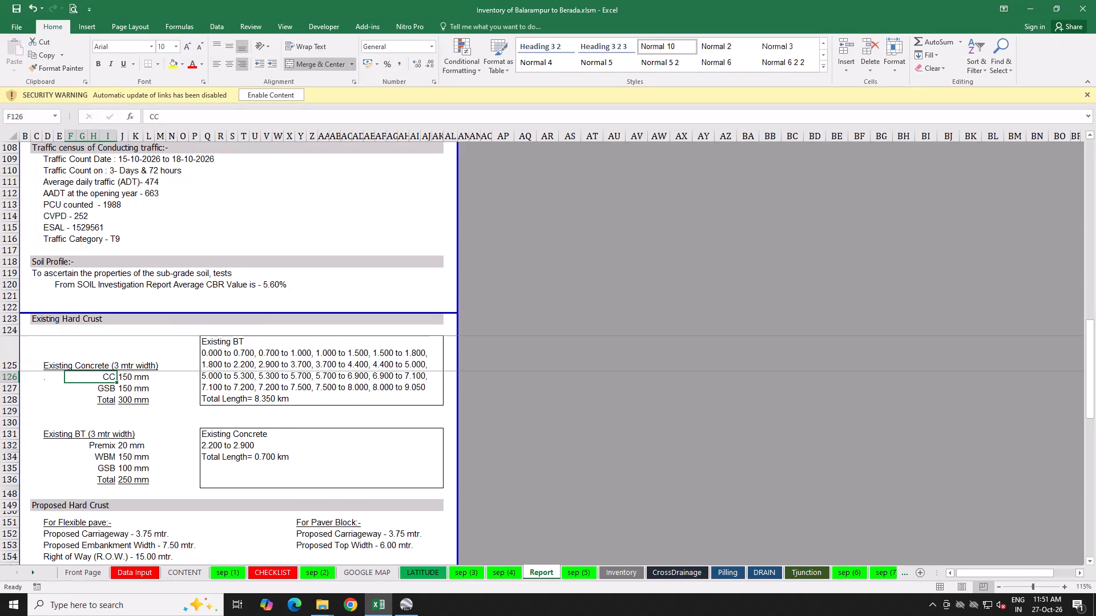
left_click(117, 392)
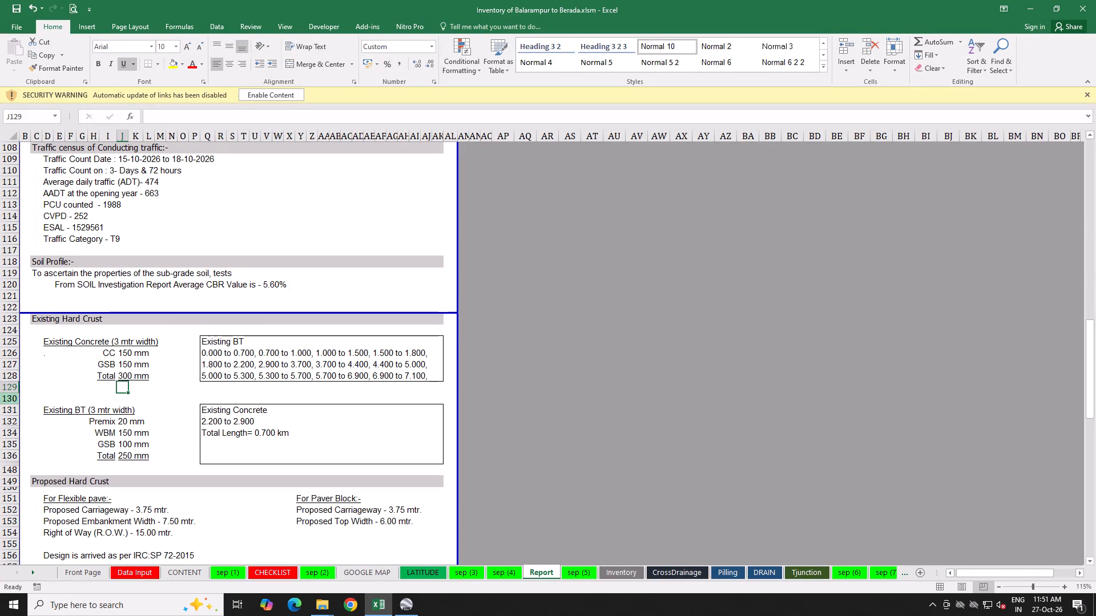
Merge the Existing BT chainage box across rows 125 to 129 and left-align its text.
left_click_drag(256, 372, 248, 388)
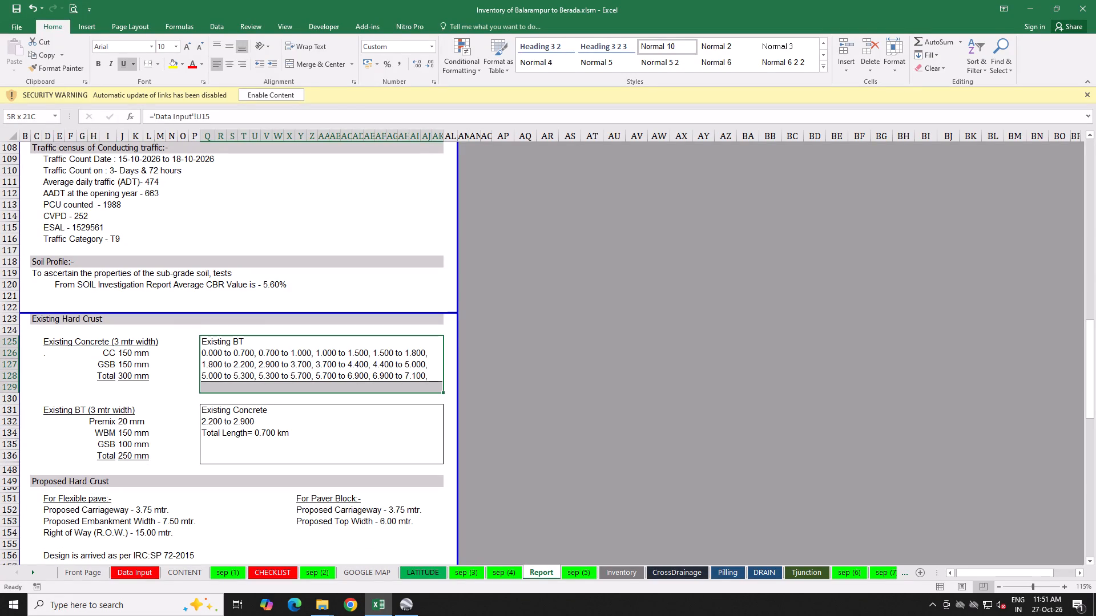
left_click_drag(248, 388, 248, 387)
double_click(319, 64)
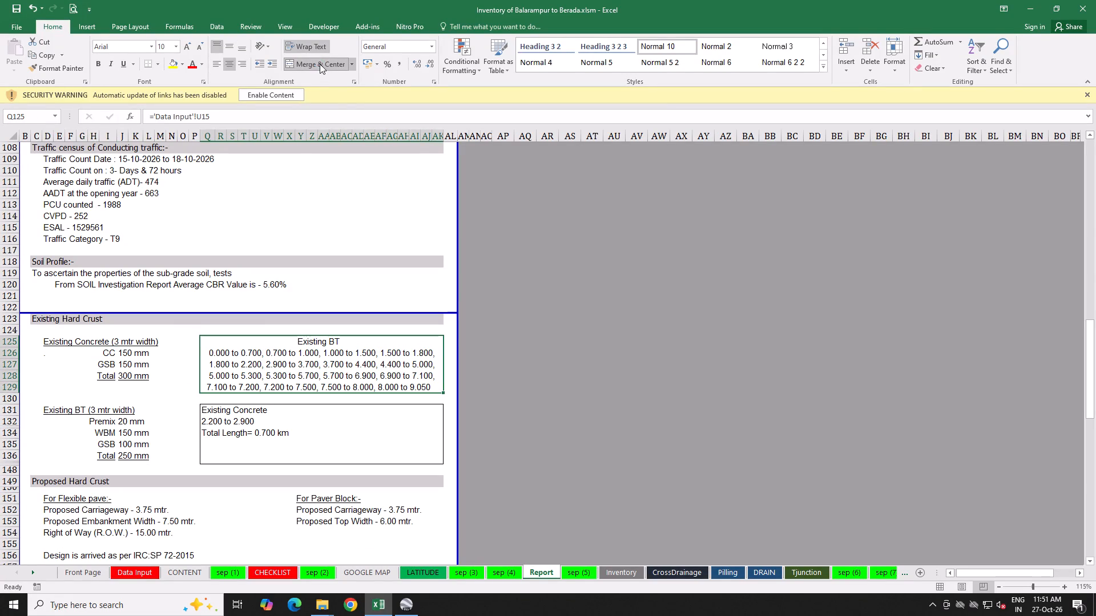
left_click(212, 62)
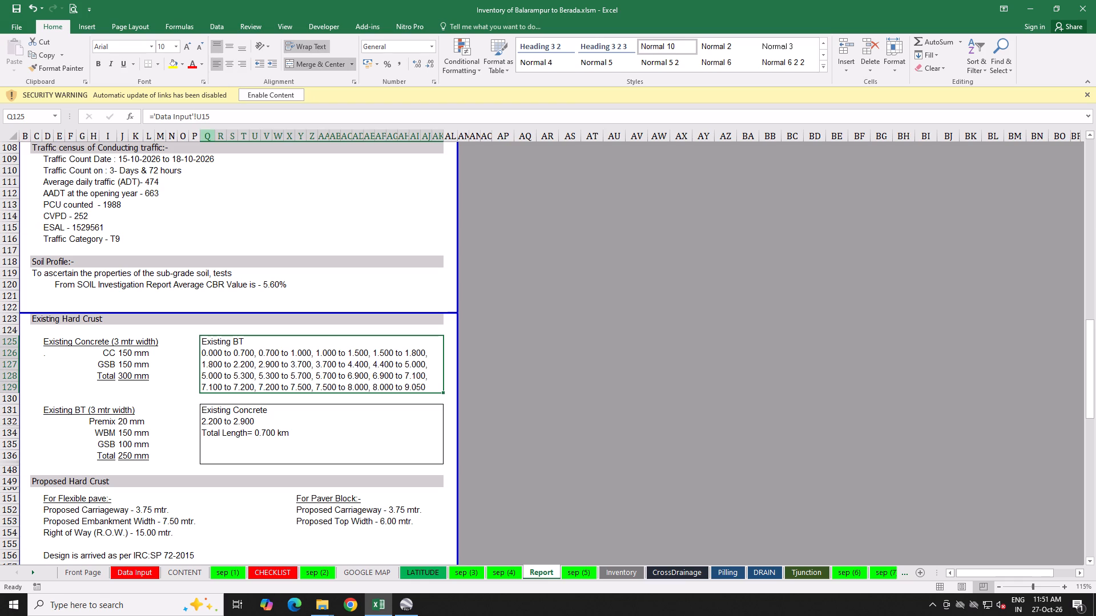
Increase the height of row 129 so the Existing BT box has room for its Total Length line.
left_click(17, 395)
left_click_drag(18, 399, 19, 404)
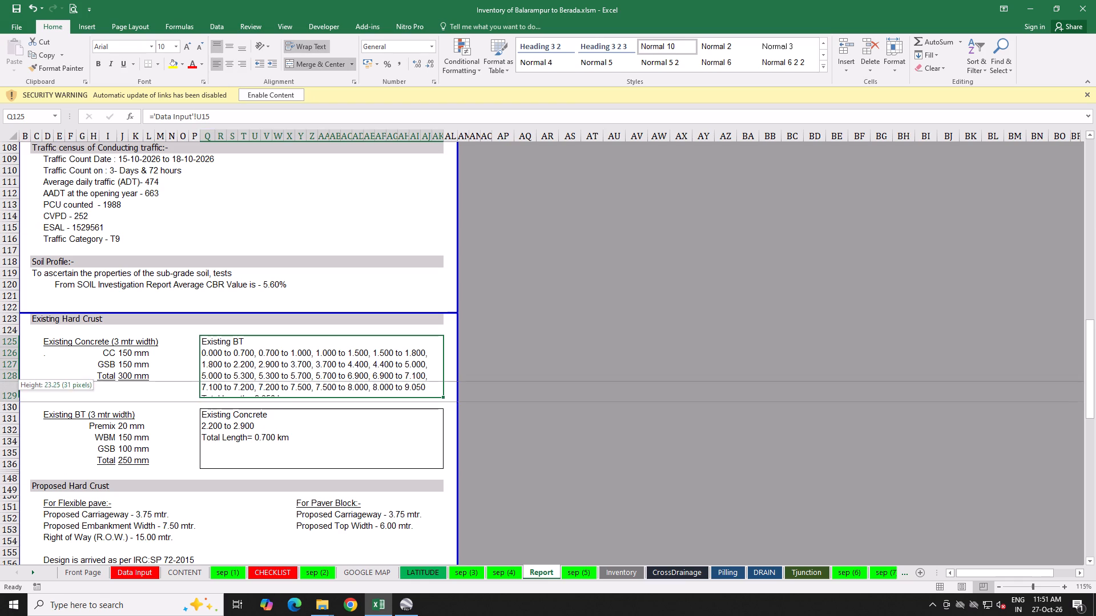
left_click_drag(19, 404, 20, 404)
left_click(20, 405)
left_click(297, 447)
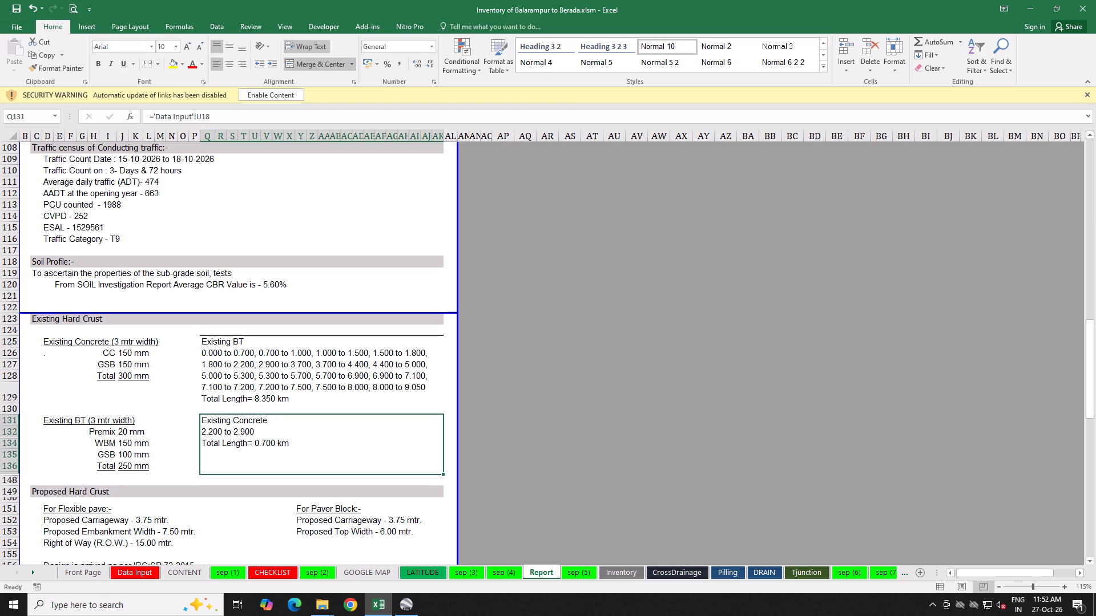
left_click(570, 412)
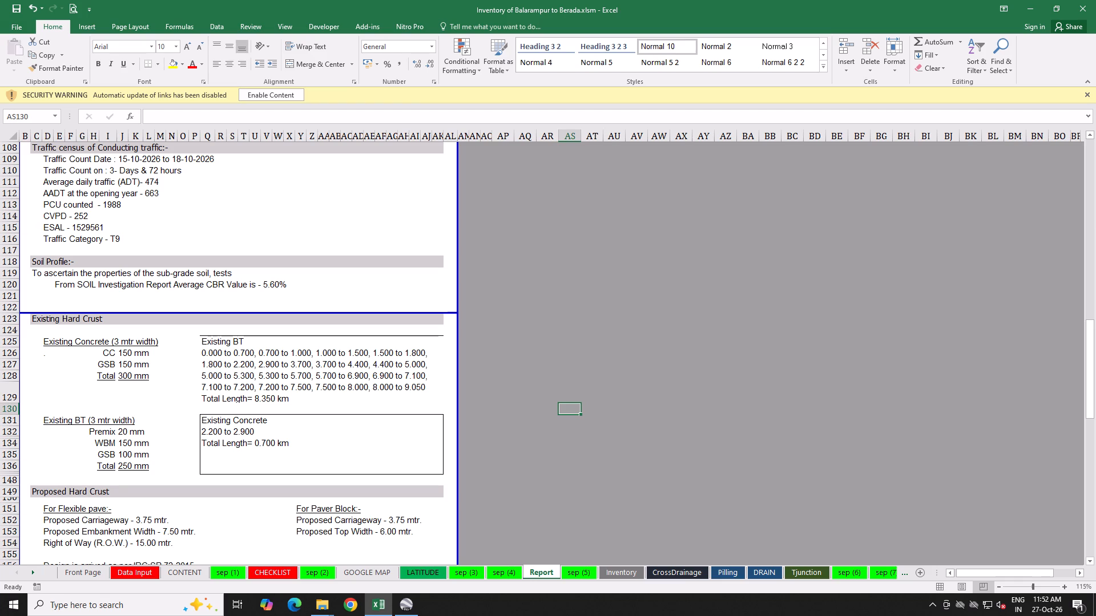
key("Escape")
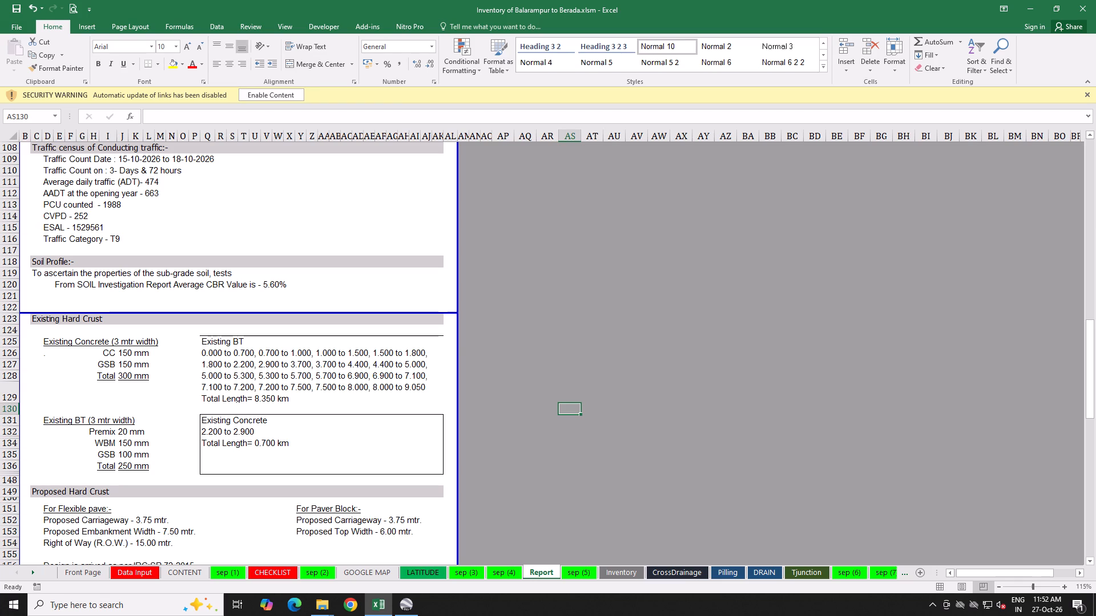
Apply a border around the merged Existing BT chainage box.
left_click(430, 376)
left_click_drag(151, 66, 160, 69)
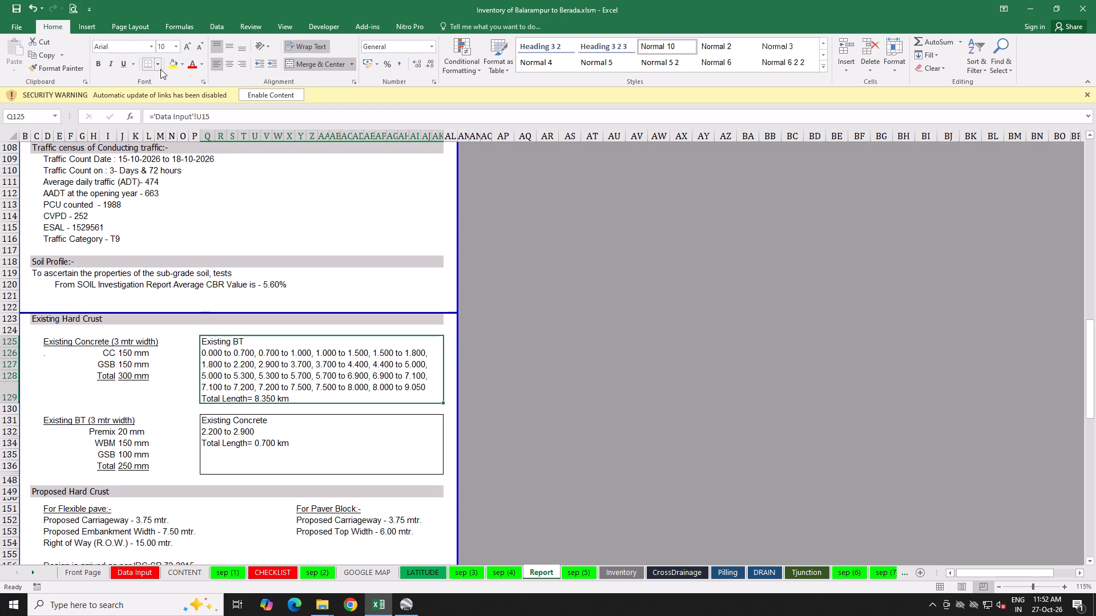
left_click_drag(160, 69, 158, 67)
left_click(155, 64)
left_click(156, 175)
Copy the Existing BT layers, Premix through Total, over the Existing Concrete layers starting at CC, replacing the data there.
left_click(128, 428)
left_click_drag(88, 428, 131, 463)
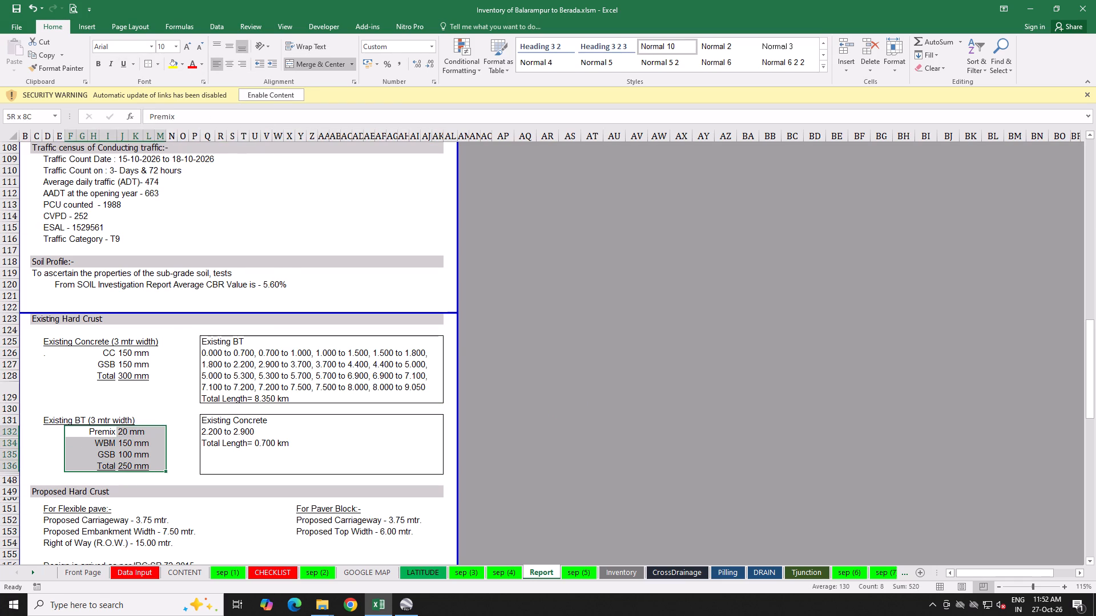
left_click_drag(131, 463, 131, 463)
key("ctrl+c")
left_click(107, 353)
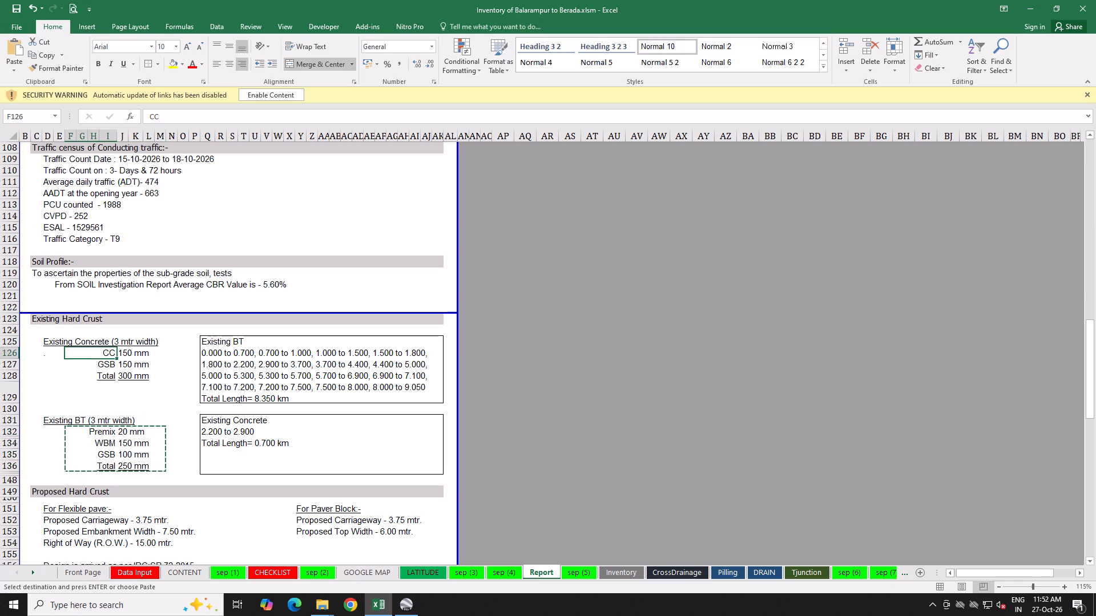
key("ctrl+v")
left_click(543, 333)
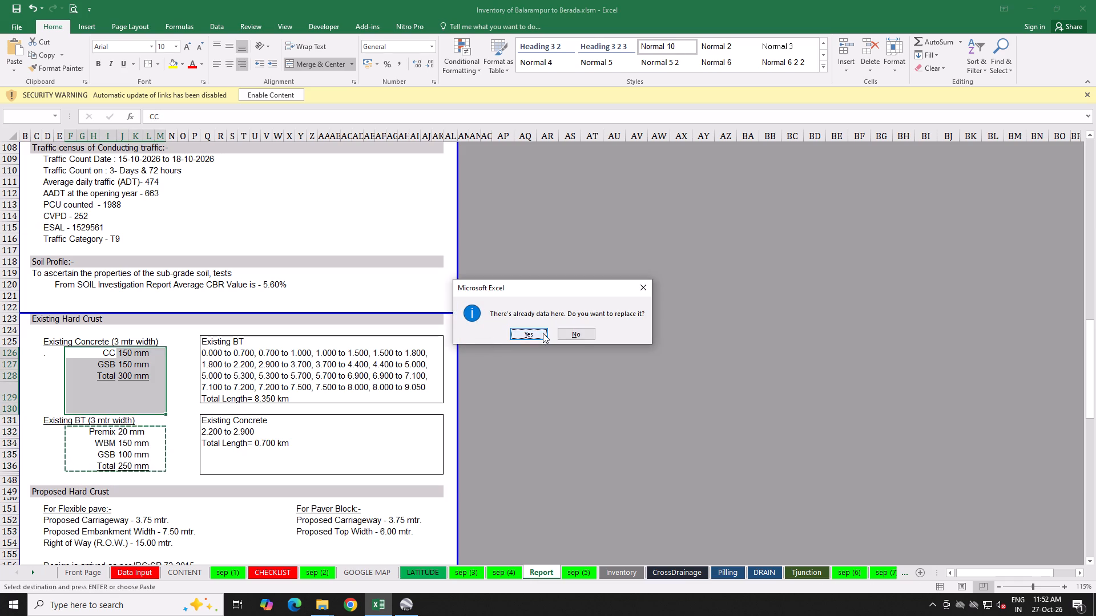
left_click(557, 412)
Autofit the height of row 129, the upper list's GSB row.
left_click(95, 392)
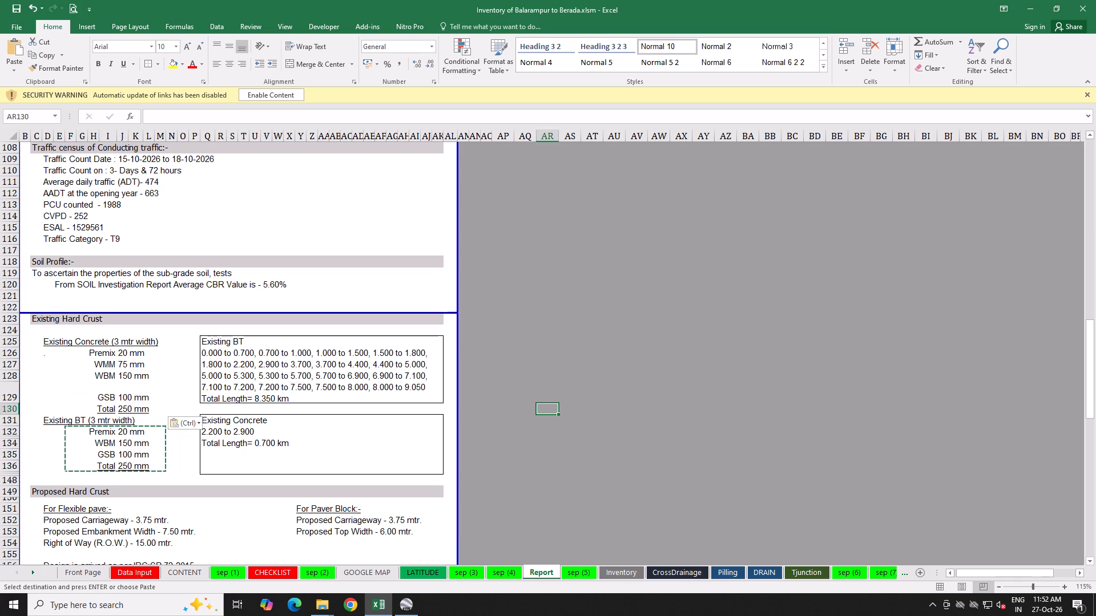
double_click(13, 404)
Increase the height of row 131 slightly to separate the Existing BT heading from the layer list above it.
left_click(26, 424)
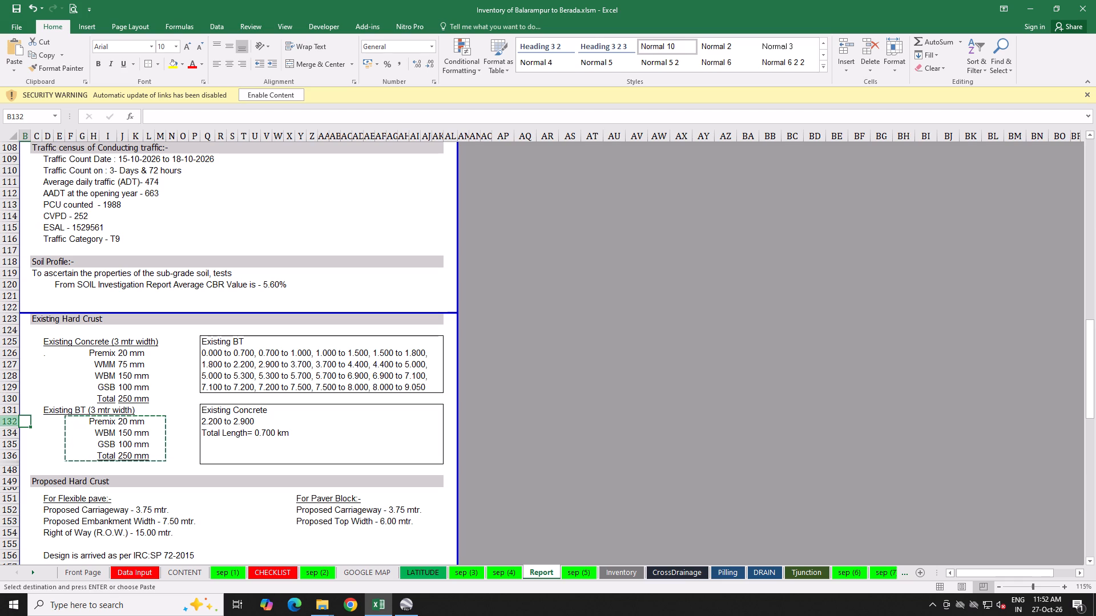
left_click_drag(18, 416, 22, 424)
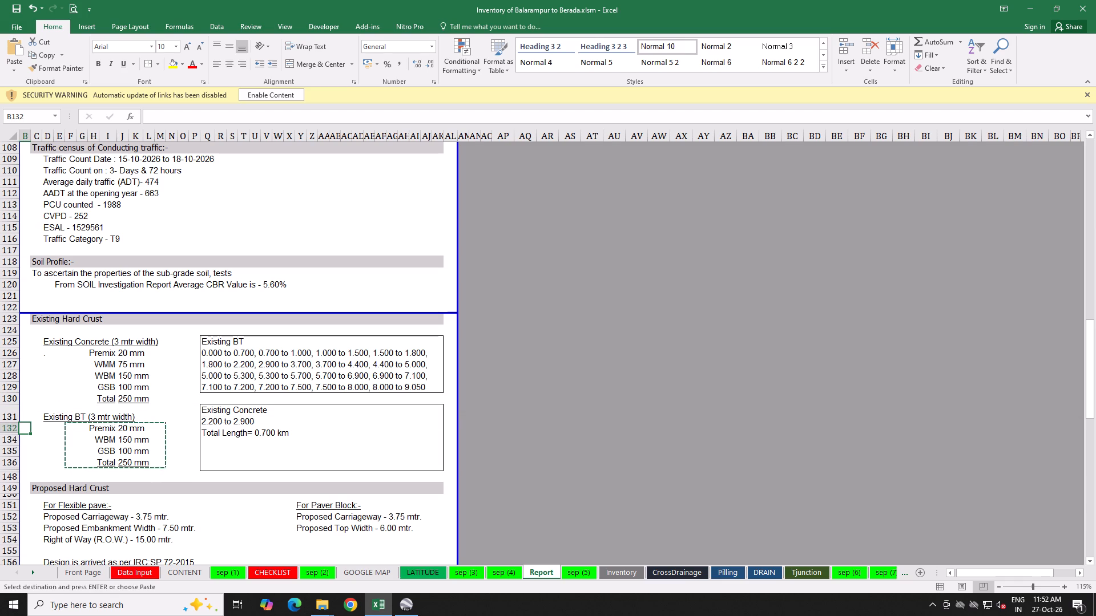
left_click(287, 419)
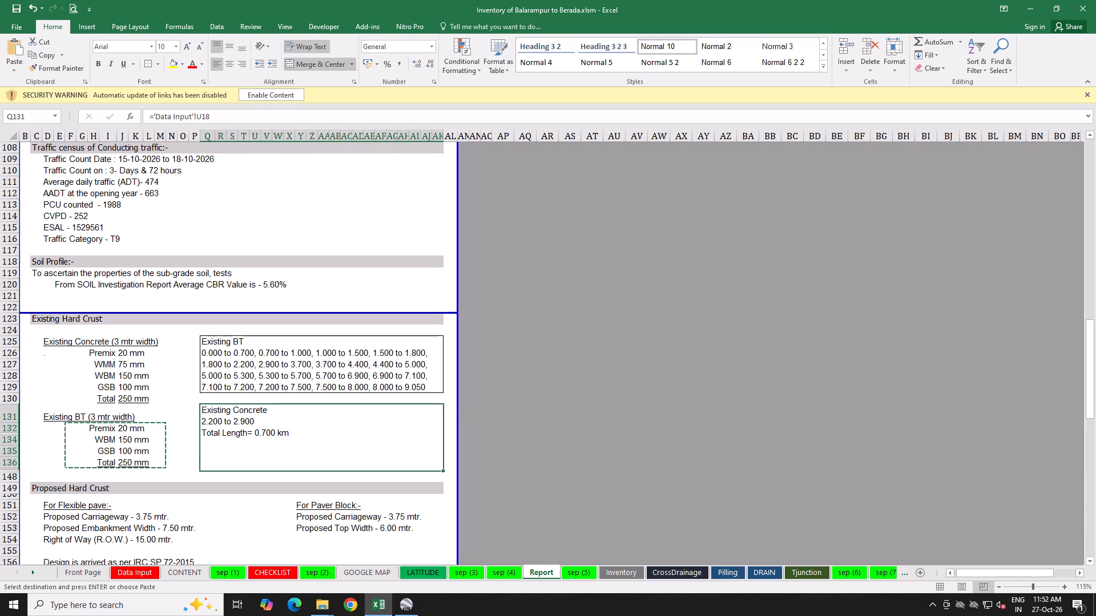
key("Escape")
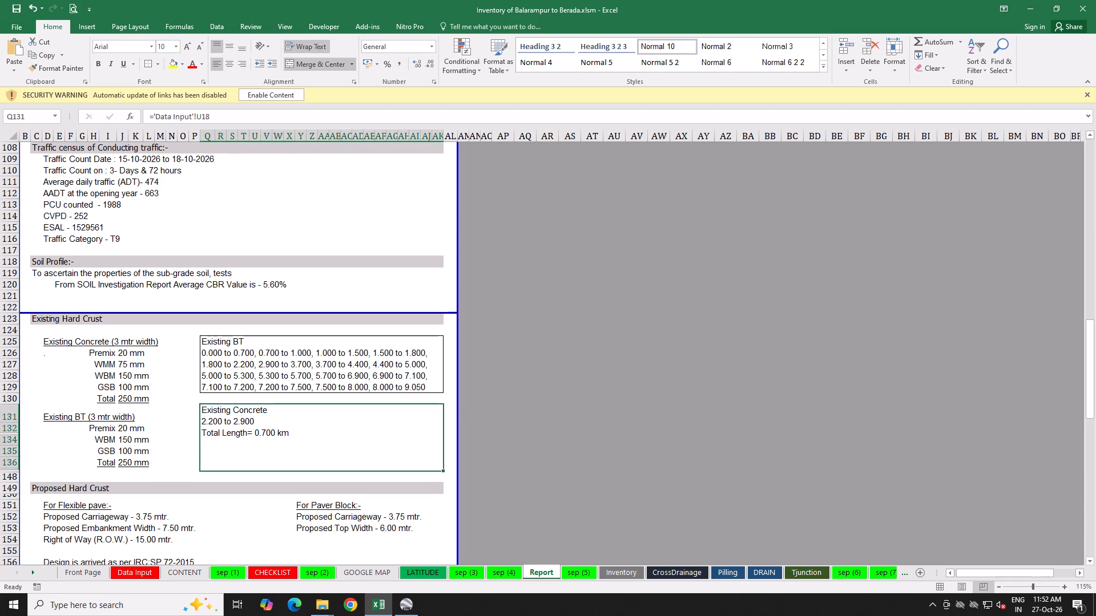
Set the WMM thickness in the upper layer list to 0 mm.
left_click(142, 392)
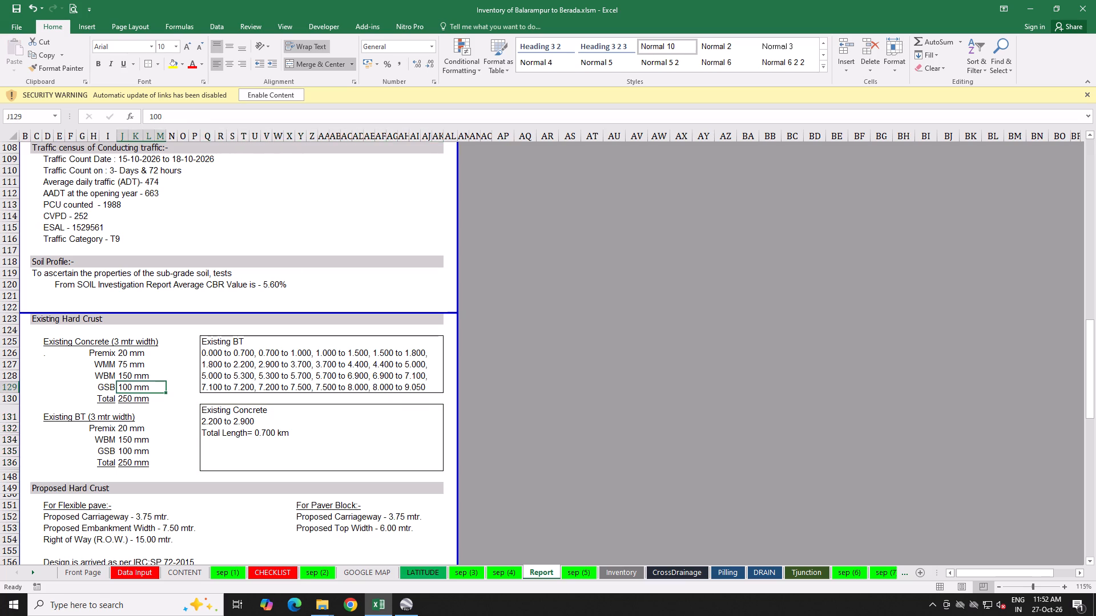
left_click(6, 389)
left_click_drag(111, 388, 126, 386)
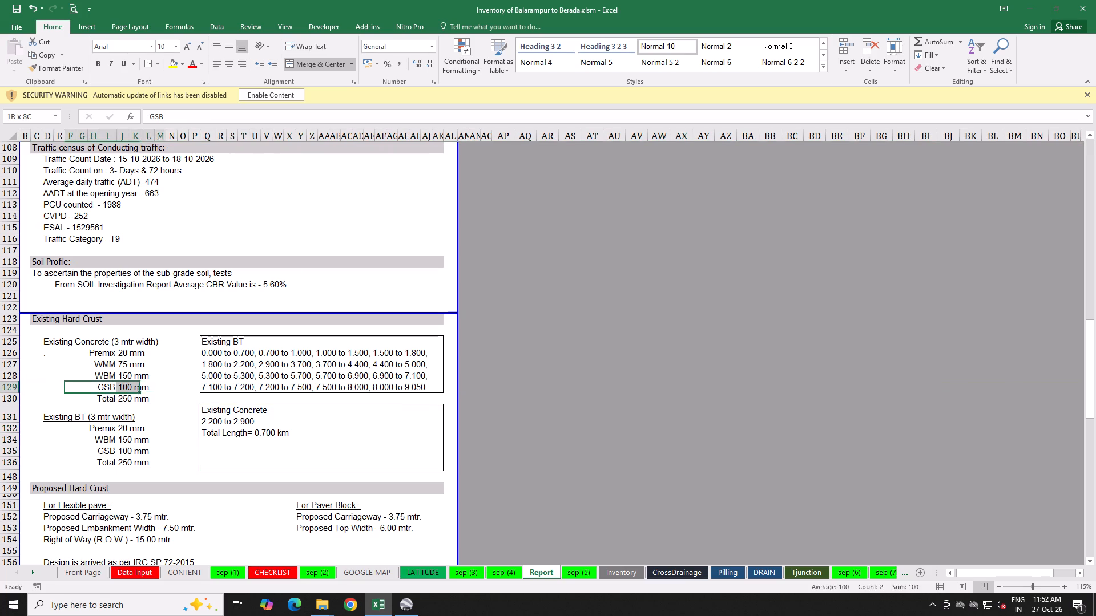
left_click_drag(126, 386, 136, 385)
left_click_drag(102, 368, 118, 366)
left_click(9, 365)
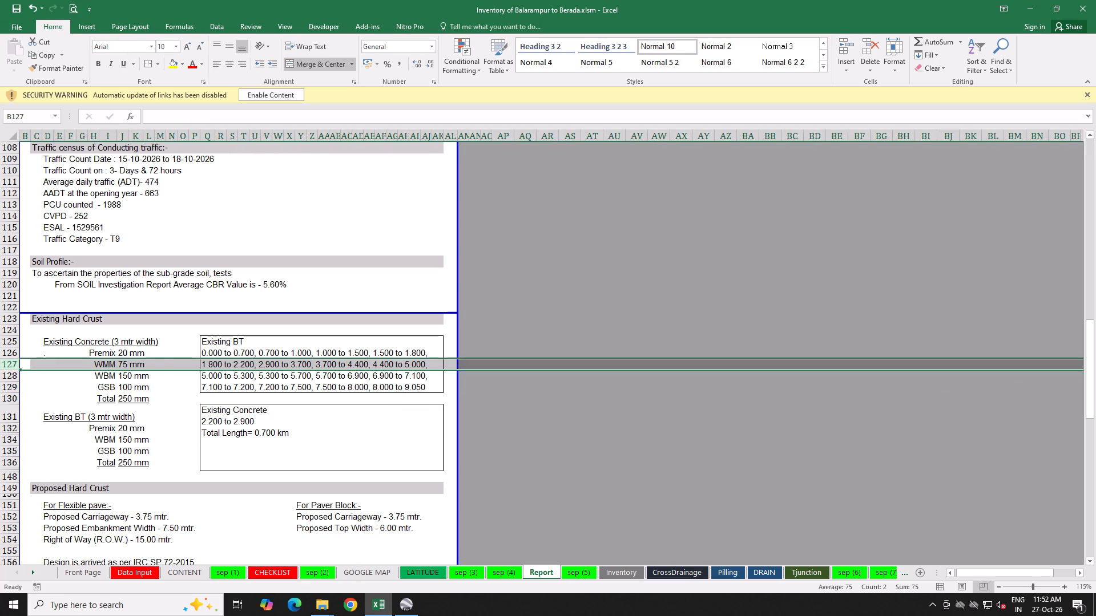
left_click(124, 361)
key("0")
left_click(154, 391)
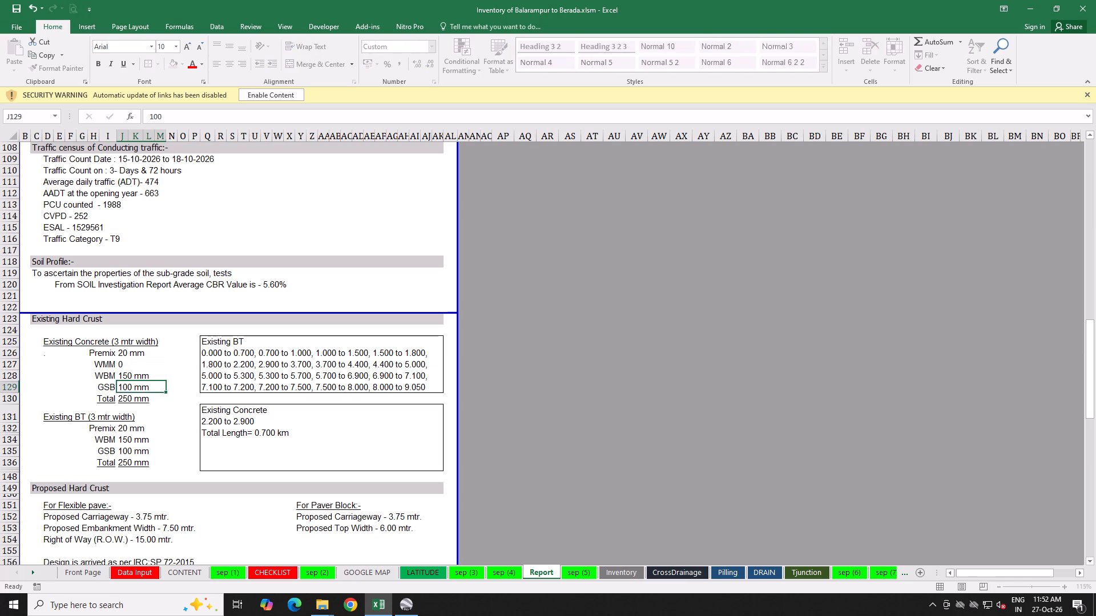
Hide row 127, which holds the WMM layer.
left_click(9, 365)
right_click(9, 365)
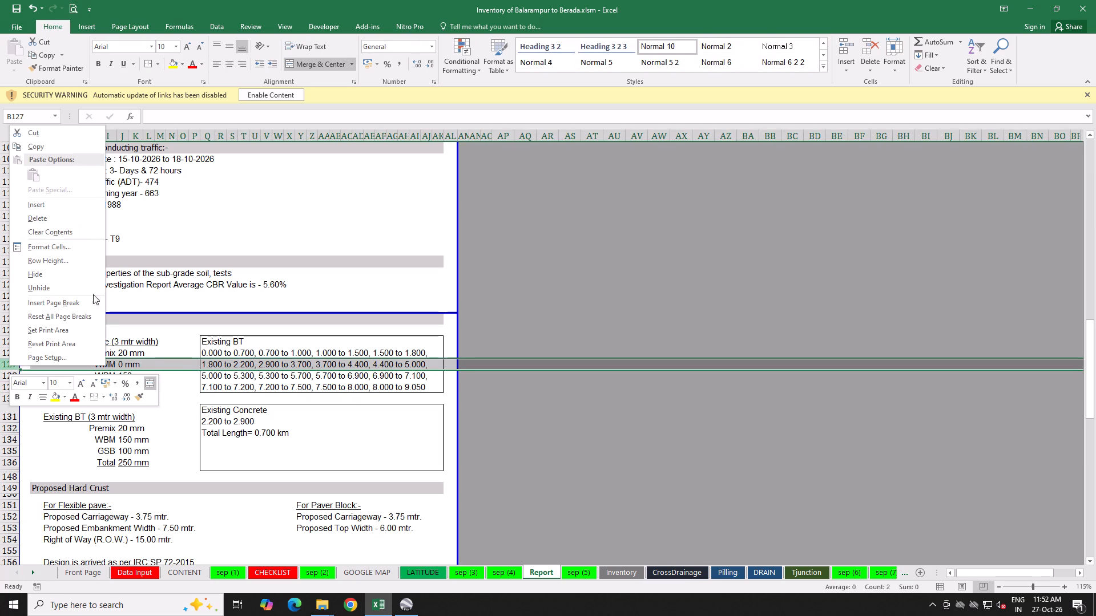
left_click(55, 275)
Set the GSB thickness in the upper layer list to 125 mm.
left_click(154, 372)
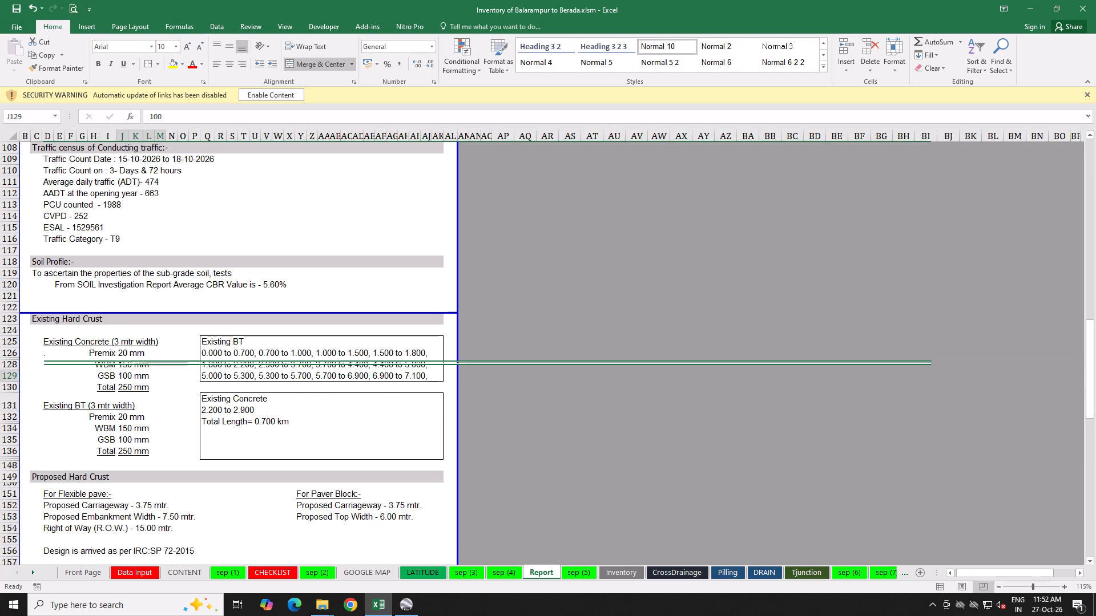
triple_click(124, 374)
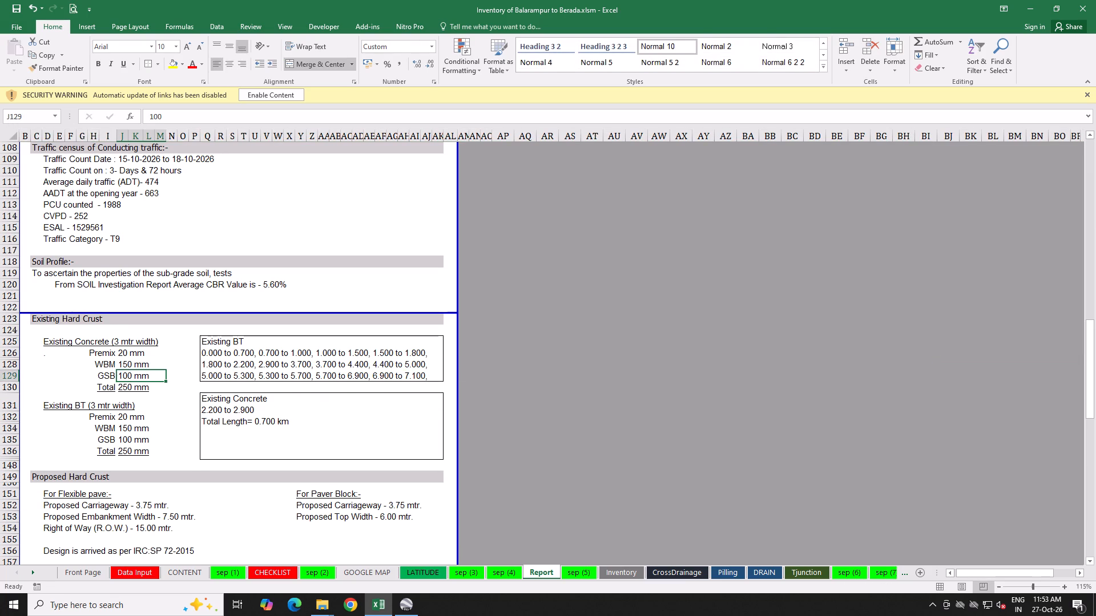
left_click(124, 374)
key("1")
key("2")
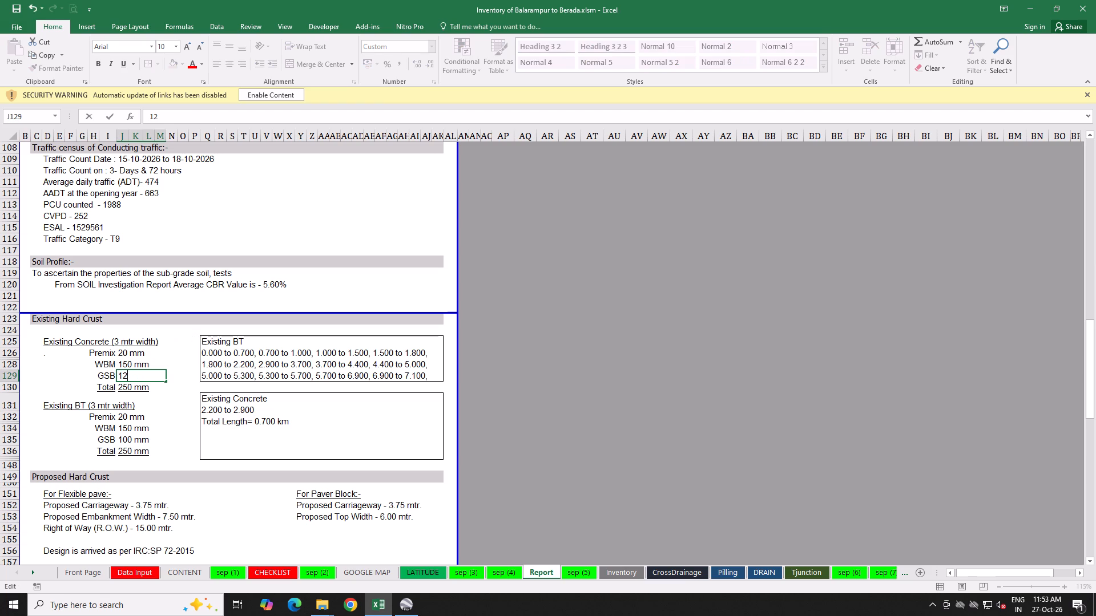
key("5")
key("2")
key("BackSpace")
left_click(132, 400)
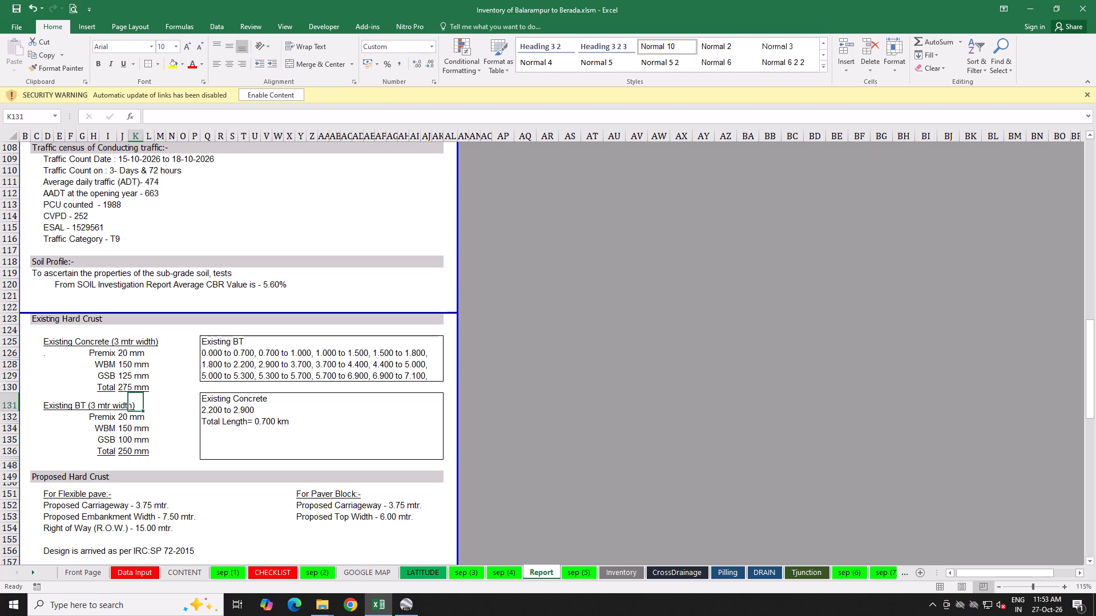
Change the wording of the row 125 heading formula from Concrete to CC, keeping its linked width.
left_click(53, 342)
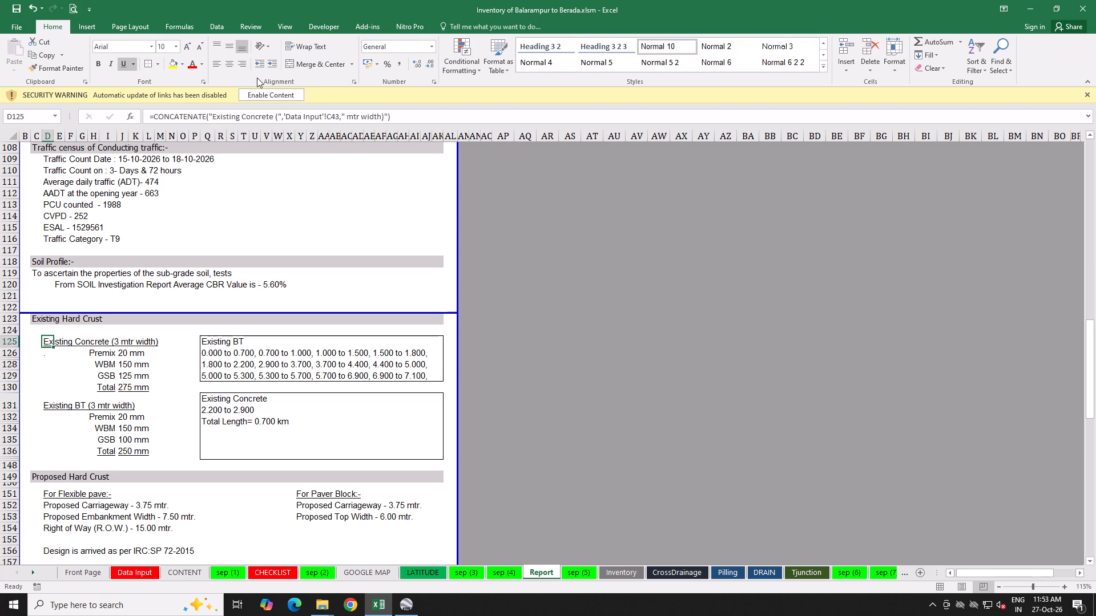
double_click(246, 116)
key("shift+c")
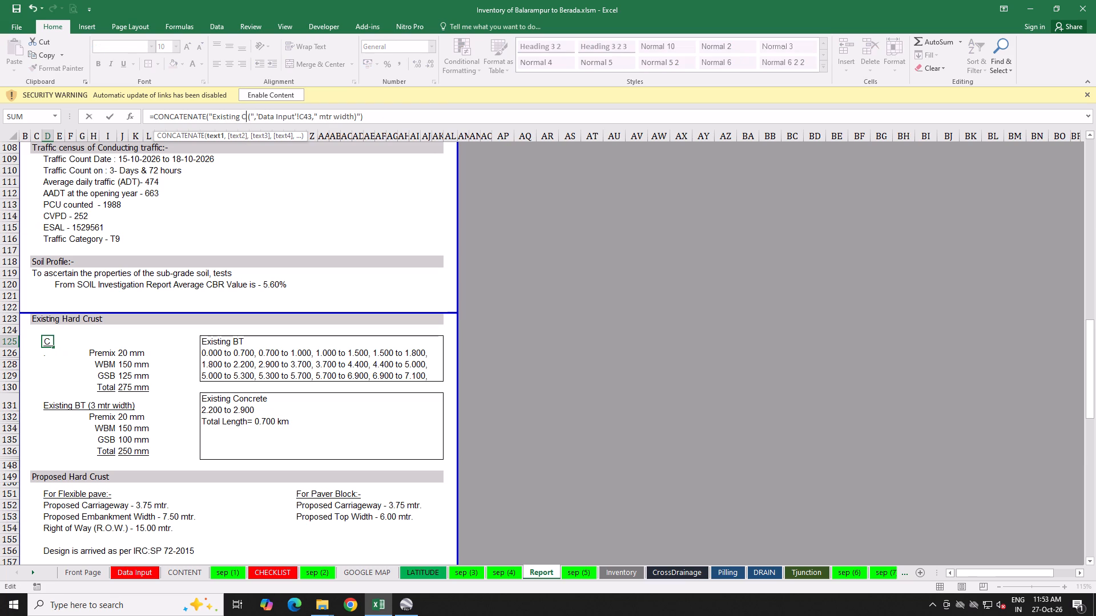
key("shift+c")
key("Return")
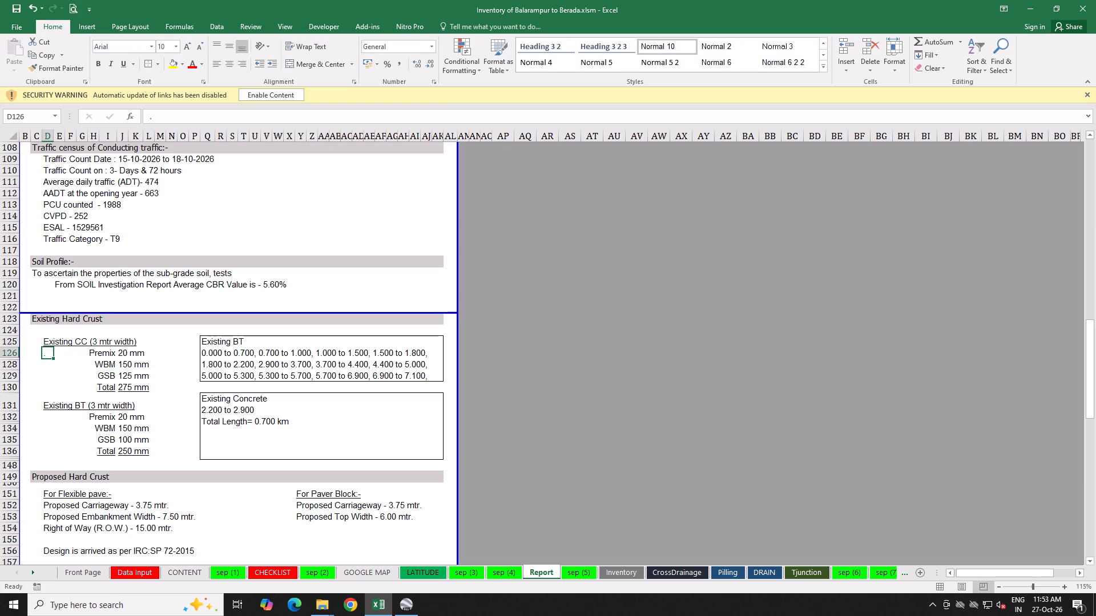
Change the wording of the row 131 heading formula from BT to CC, keeping its linked width.
left_click(55, 406)
left_click(49, 405)
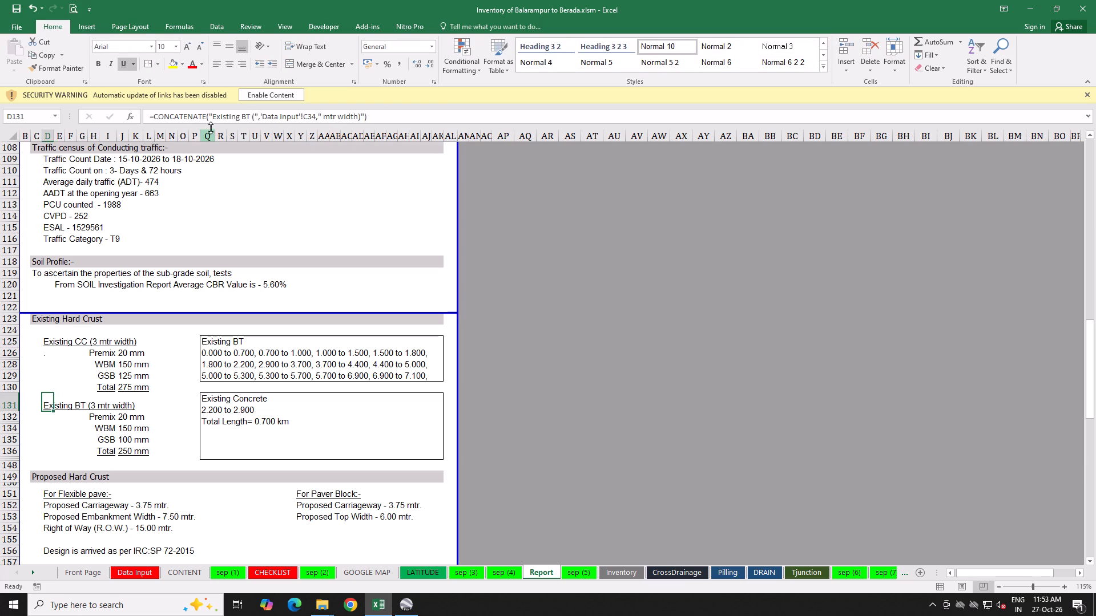
left_click_drag(240, 114, 249, 114)
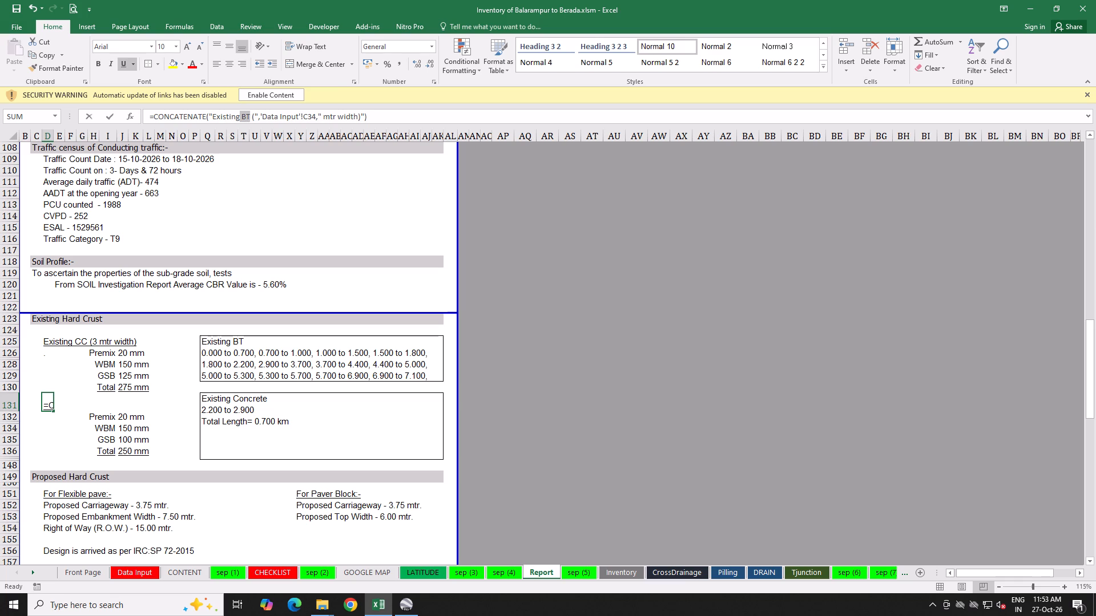
left_click_drag(249, 114, 249, 114)
key("space")
key("shift+c")
key("shift+c")
left_click(123, 375)
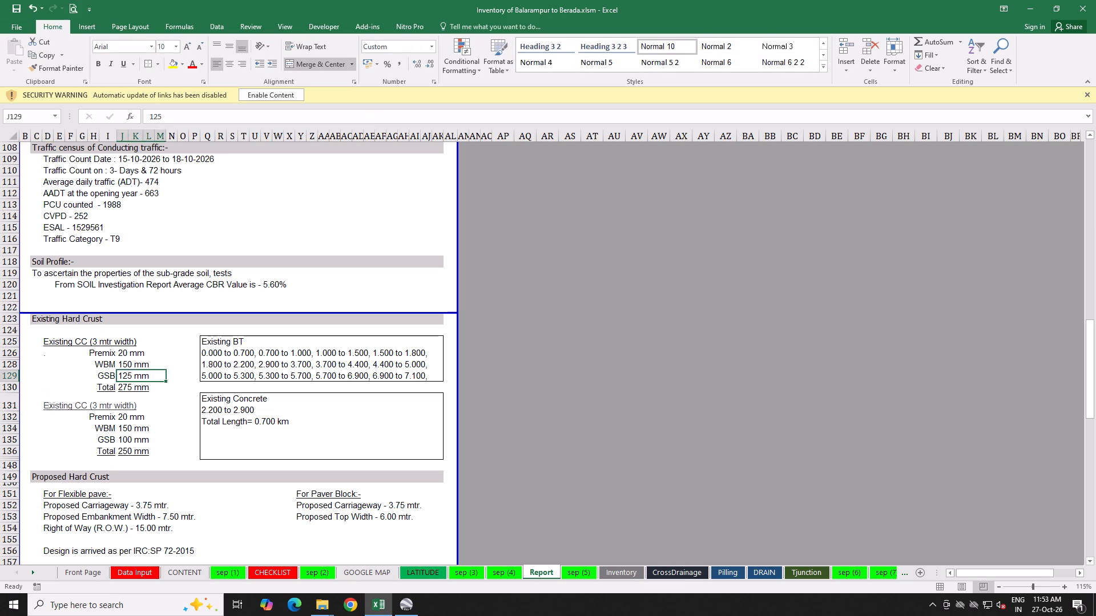
Hide row 132, which holds the Premix layer of the lower Existing Hard Crust list.
left_click(124, 427)
left_click(100, 420)
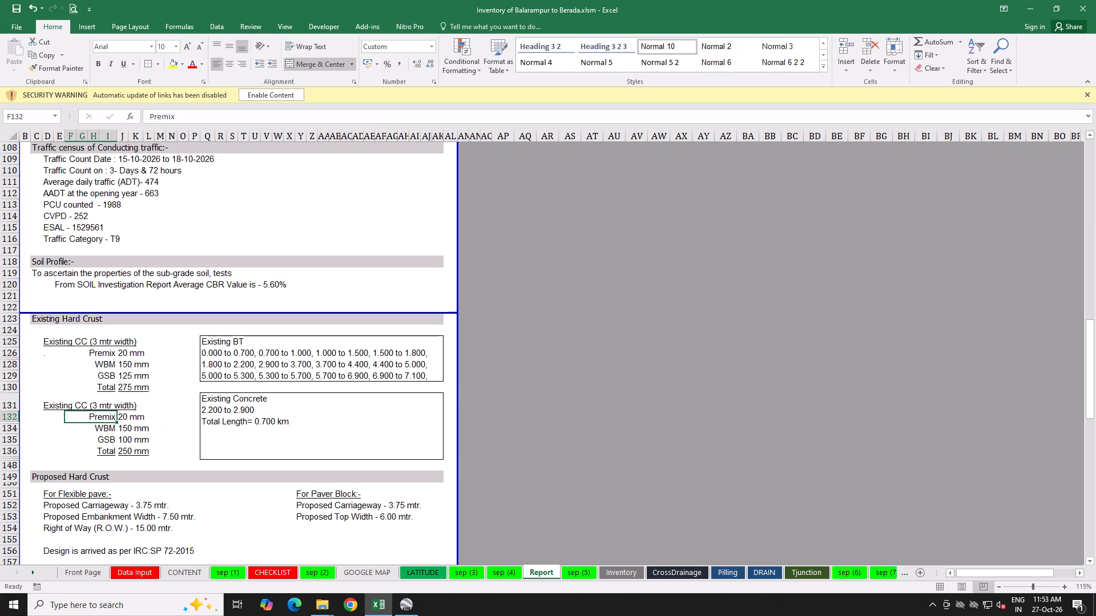
left_click_drag(104, 417, 120, 416)
left_click(110, 416)
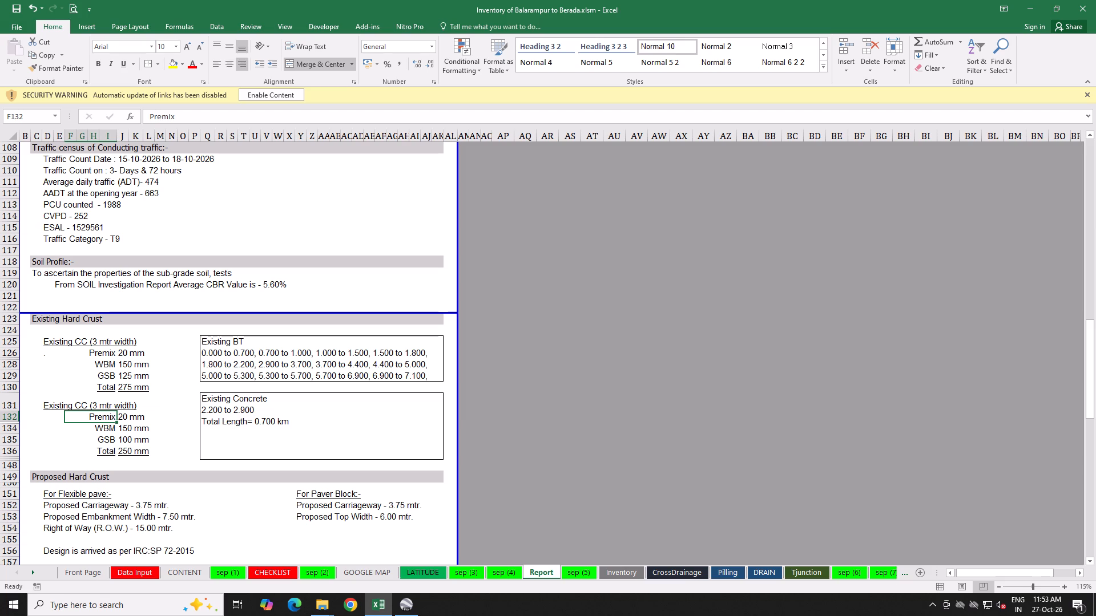
left_click(14, 415)
right_click(14, 415)
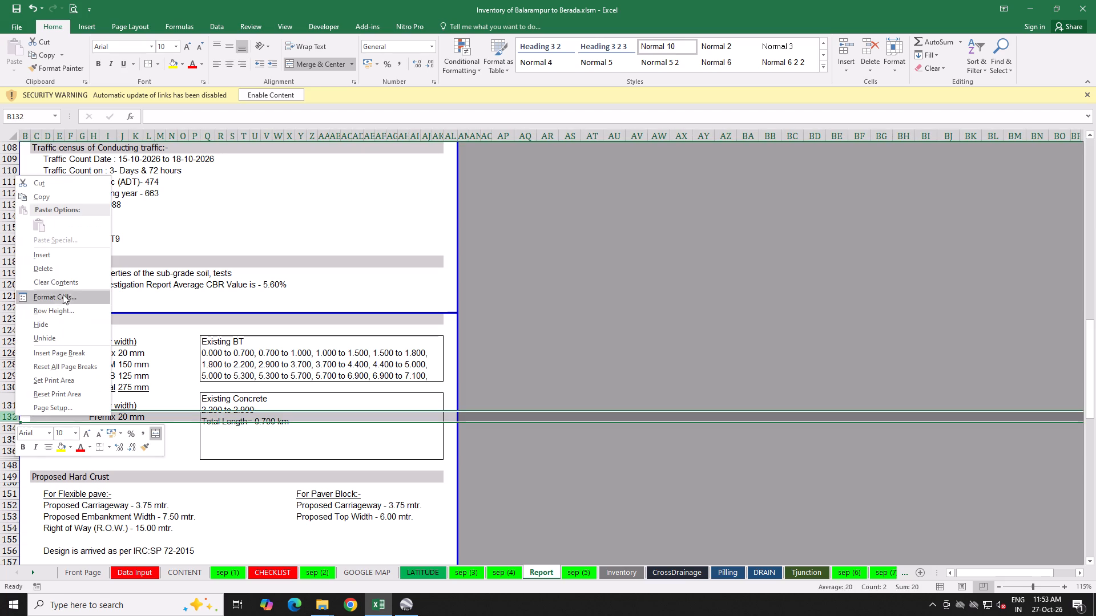
left_click(43, 325)
left_click(117, 408)
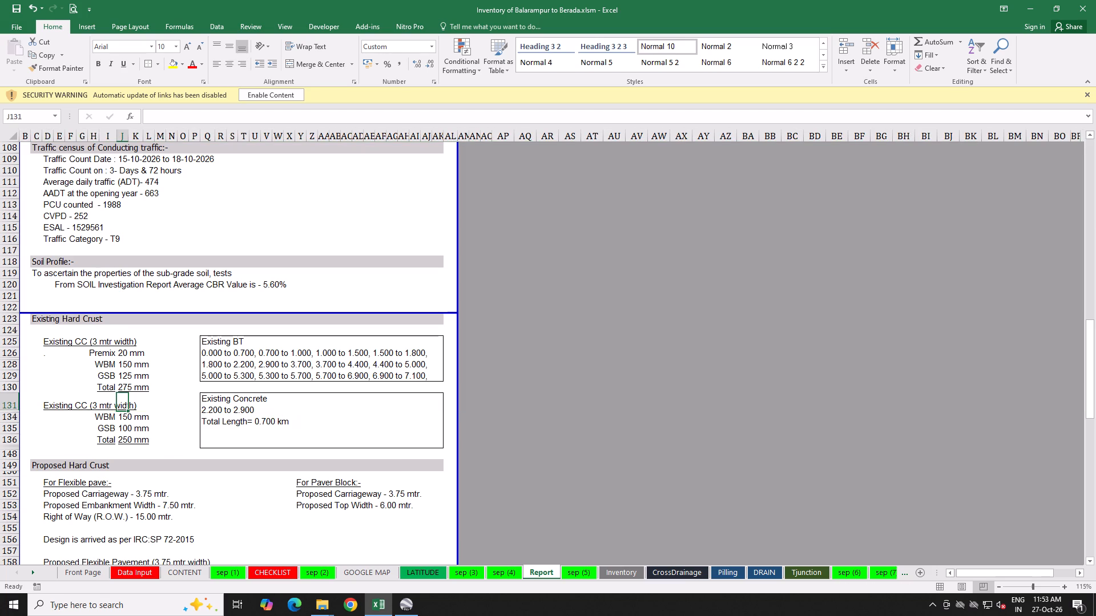
Rename the WBM layer in row 134 as CC and set its thickness to 100 mm.
left_click(106, 417)
key("shift+c")
key("shift+c")
left_click(128, 416)
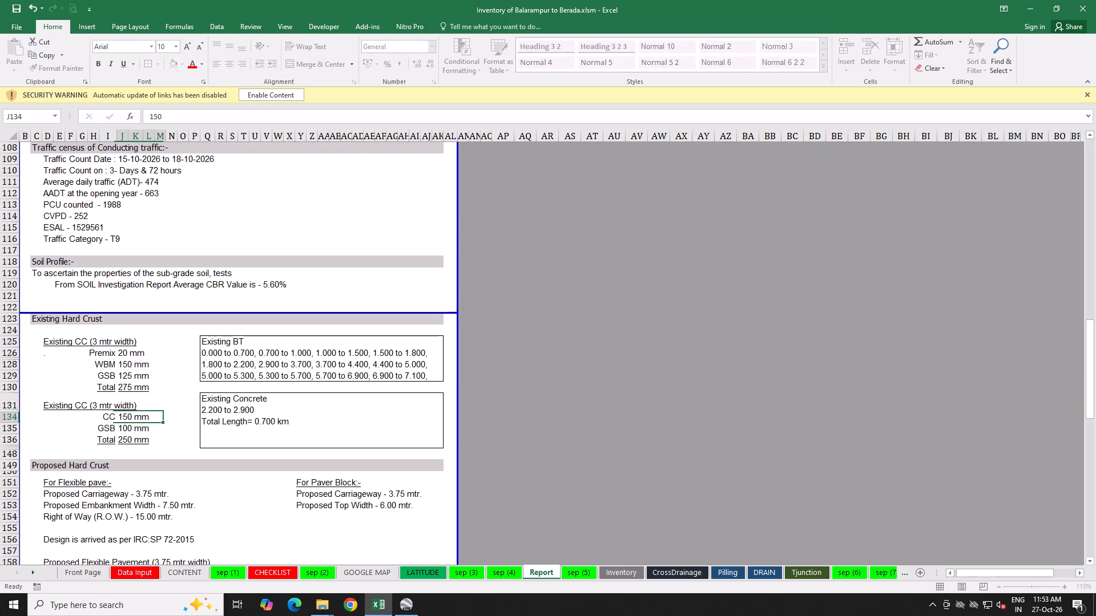
key("1")
key("0")
key("0")
left_click(126, 464)
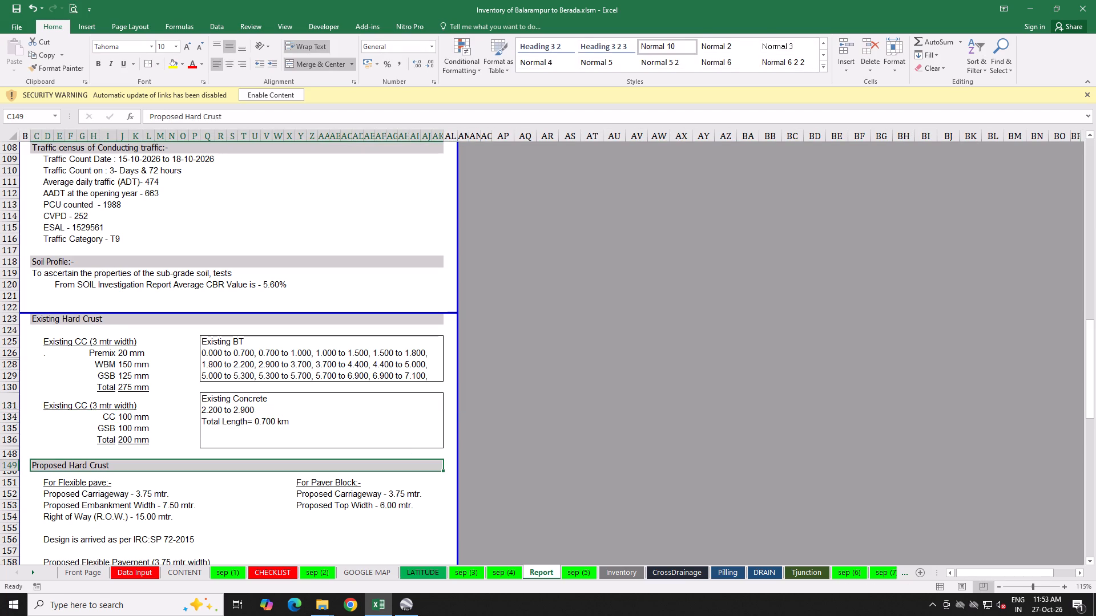
left_click(164, 434)
Unmerge the Existing Concrete chainage box and move its linked text from Q131 down to Q134.
left_click(216, 427)
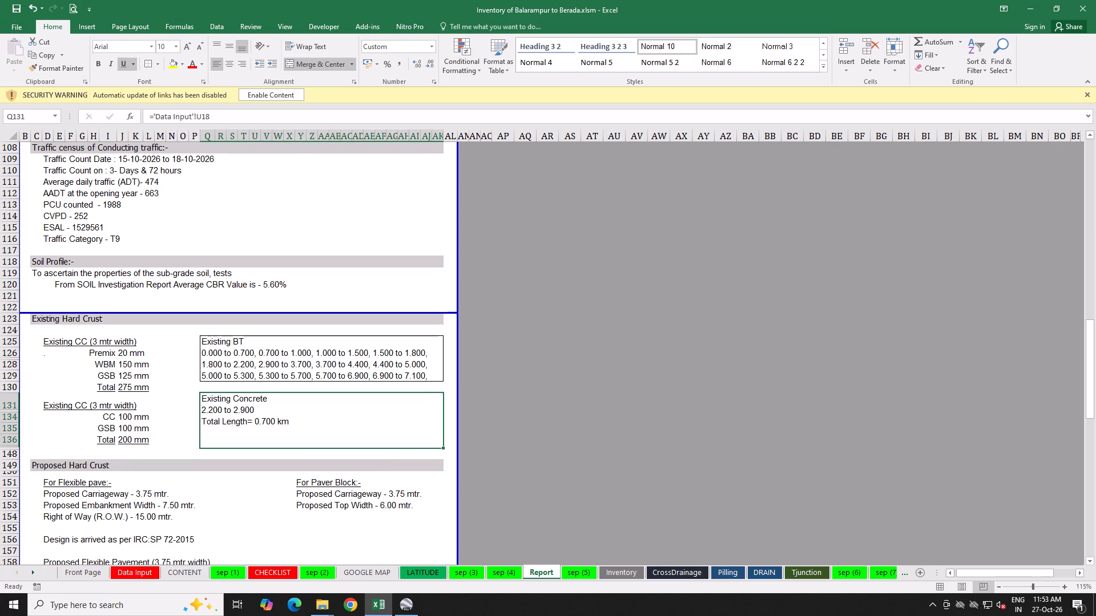
left_click(324, 63)
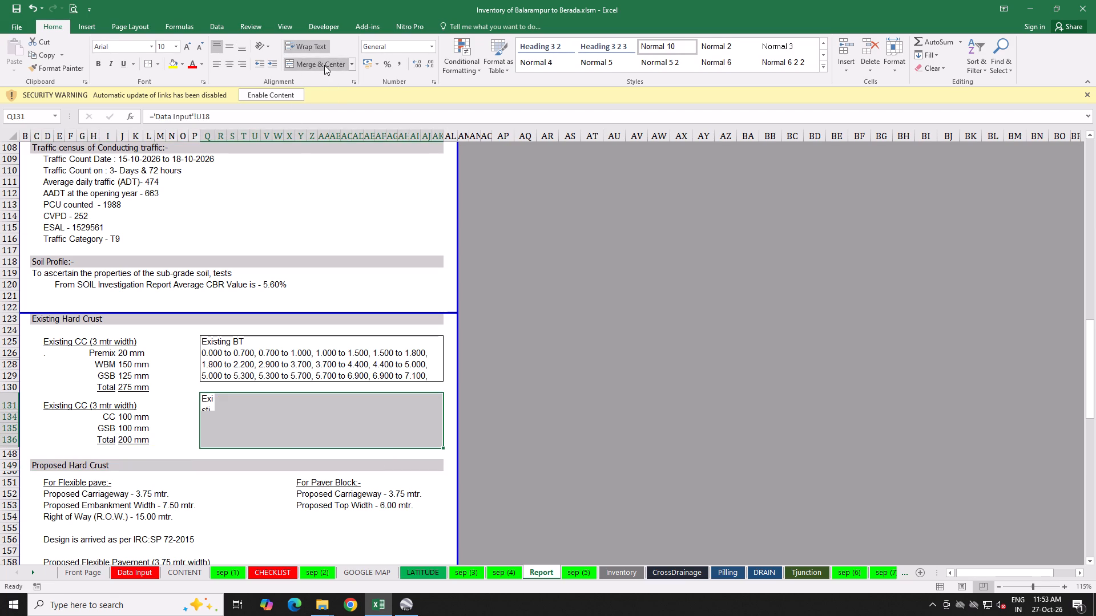
left_click(229, 404)
left_click(209, 405)
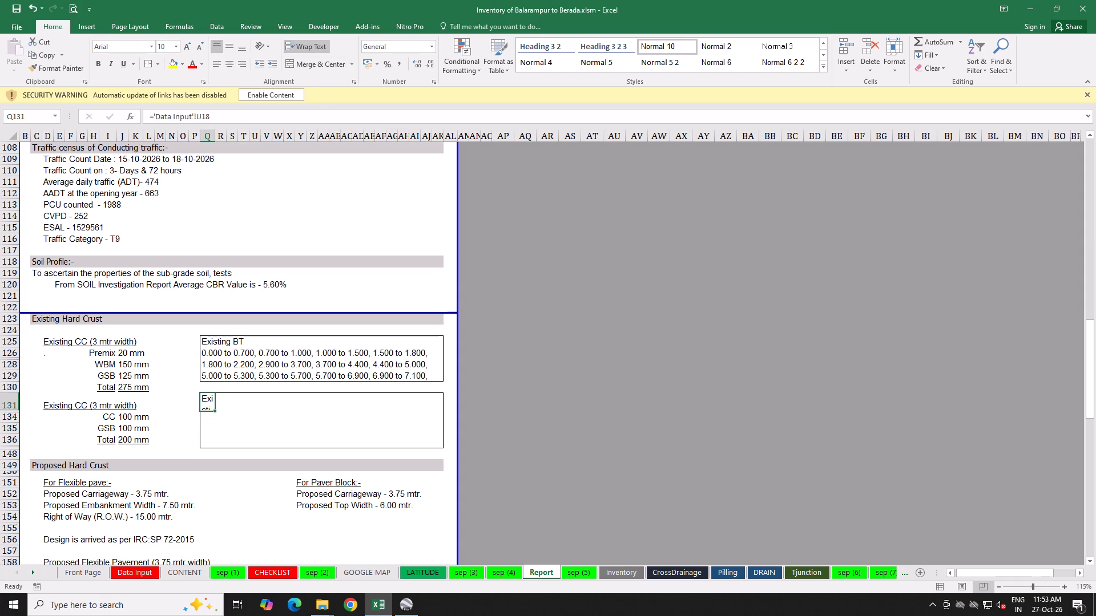
left_click_drag(205, 409, 203, 416)
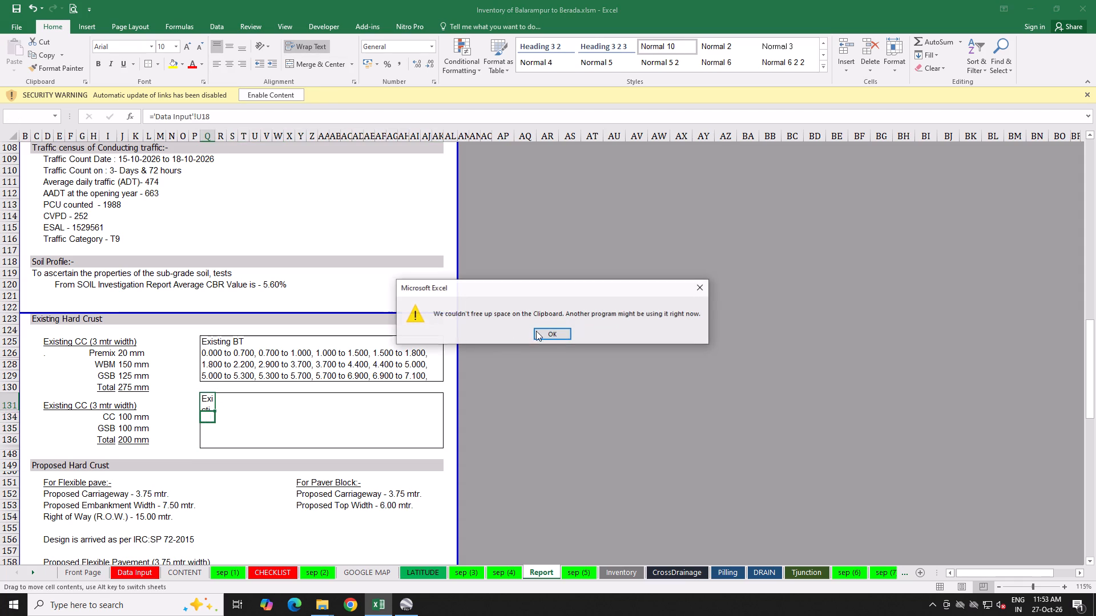
left_click(551, 335)
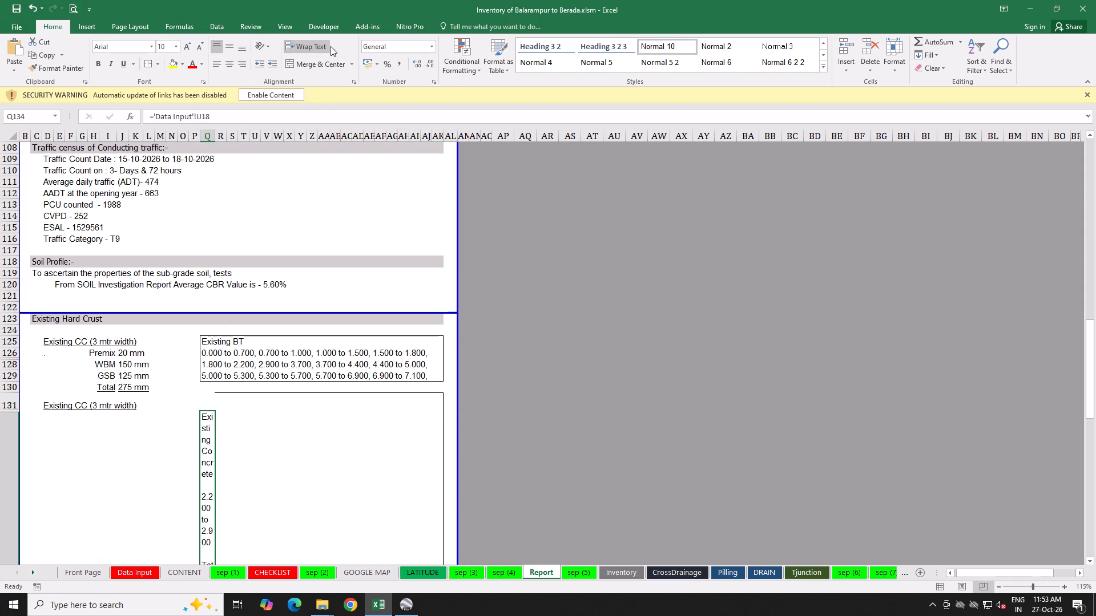
Merge columns Q to AK across rows 134 to 136 for the Existing Concrete text, with wrapped left-aligned text and an outline.
left_click(318, 45)
left_click_drag(207, 258, 354, 282)
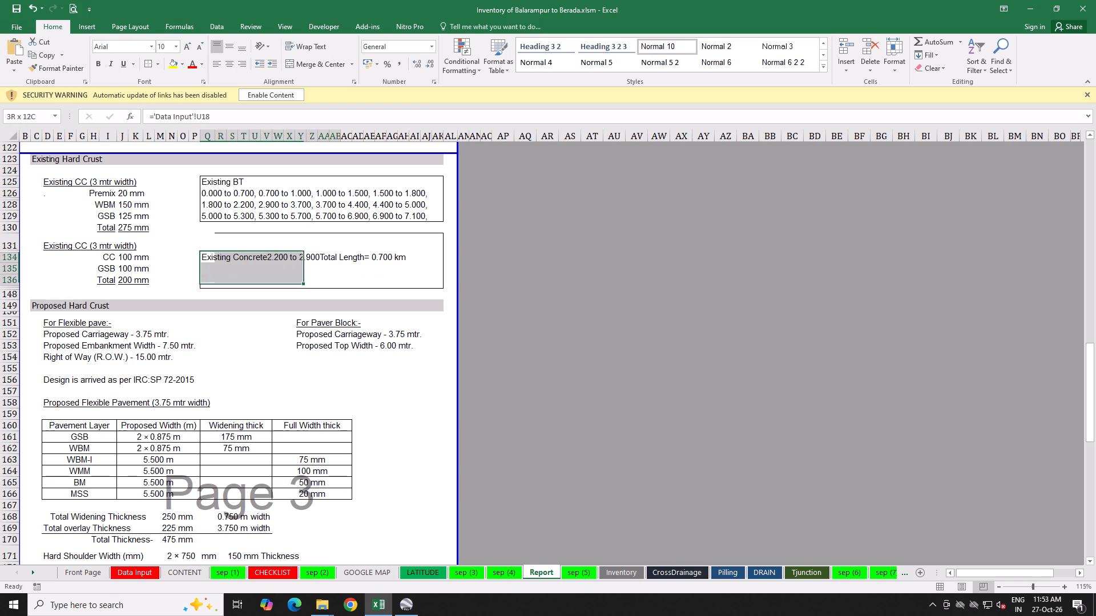
left_click_drag(354, 282, 434, 286)
left_click(310, 64)
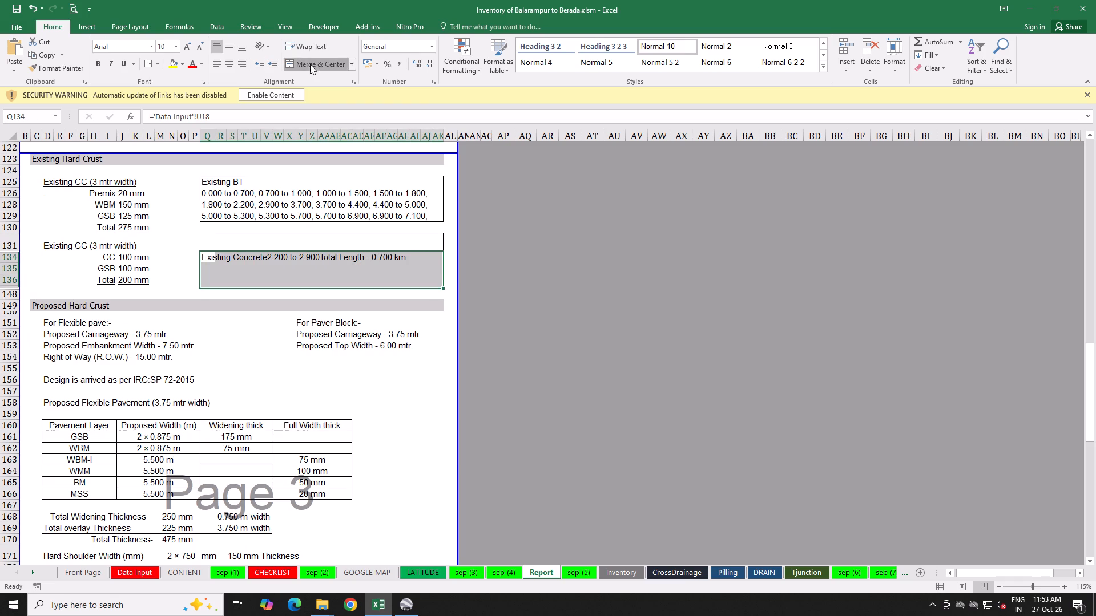
left_click(309, 43)
left_click(216, 59)
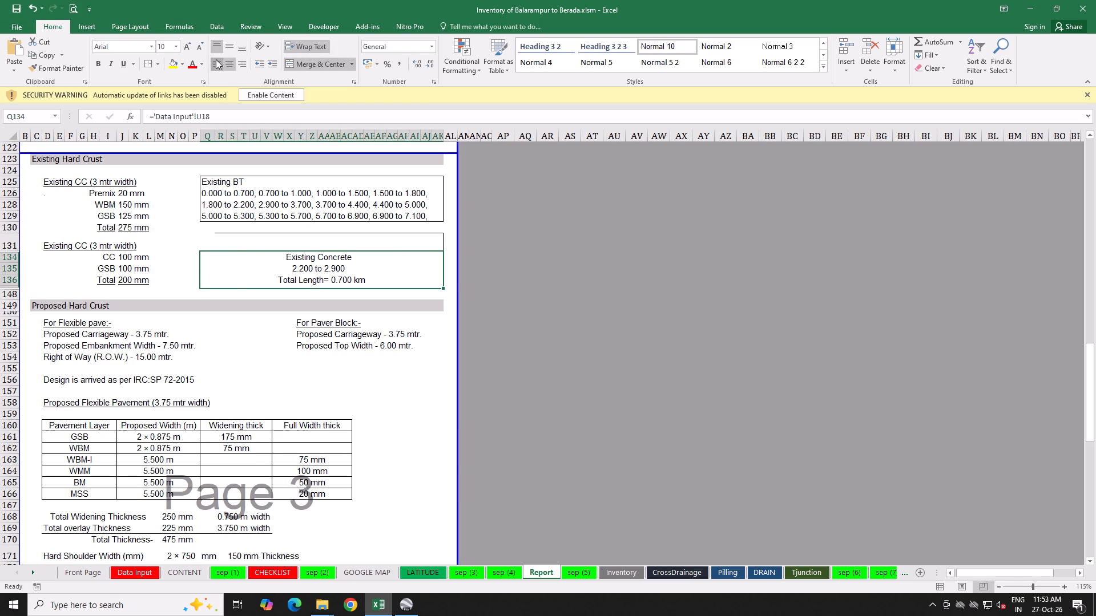
left_click(148, 60)
Remove the leftover top and right borders from row 131, columns R to AK, above the Existing Concrete box.
left_click(247, 228)
left_click_drag(216, 238, 421, 243)
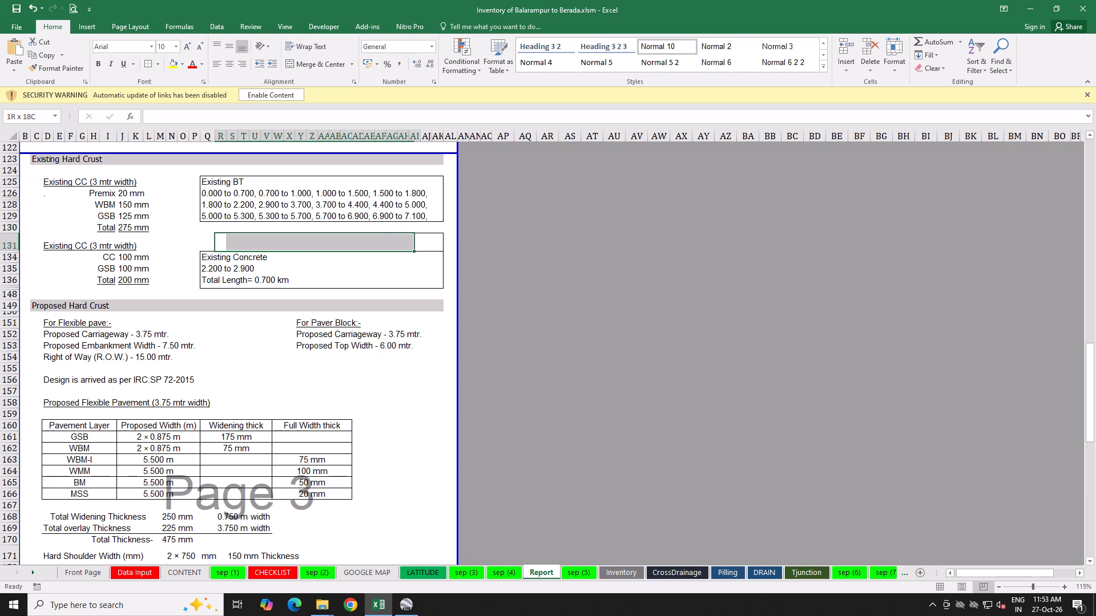
left_click_drag(421, 243, 438, 243)
left_click(158, 65)
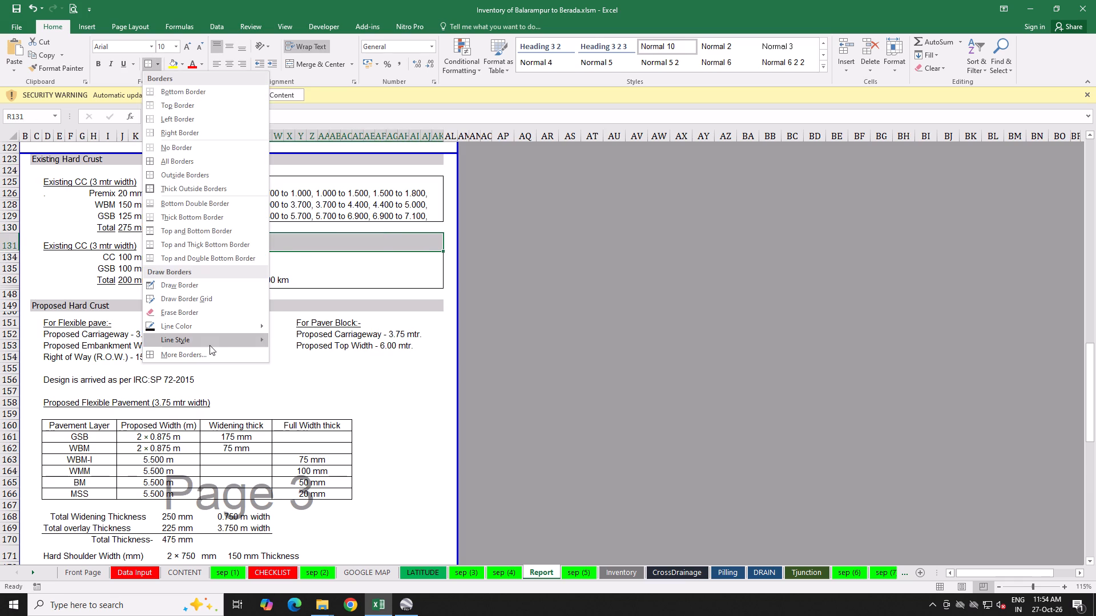
left_click(196, 359)
left_click(538, 257)
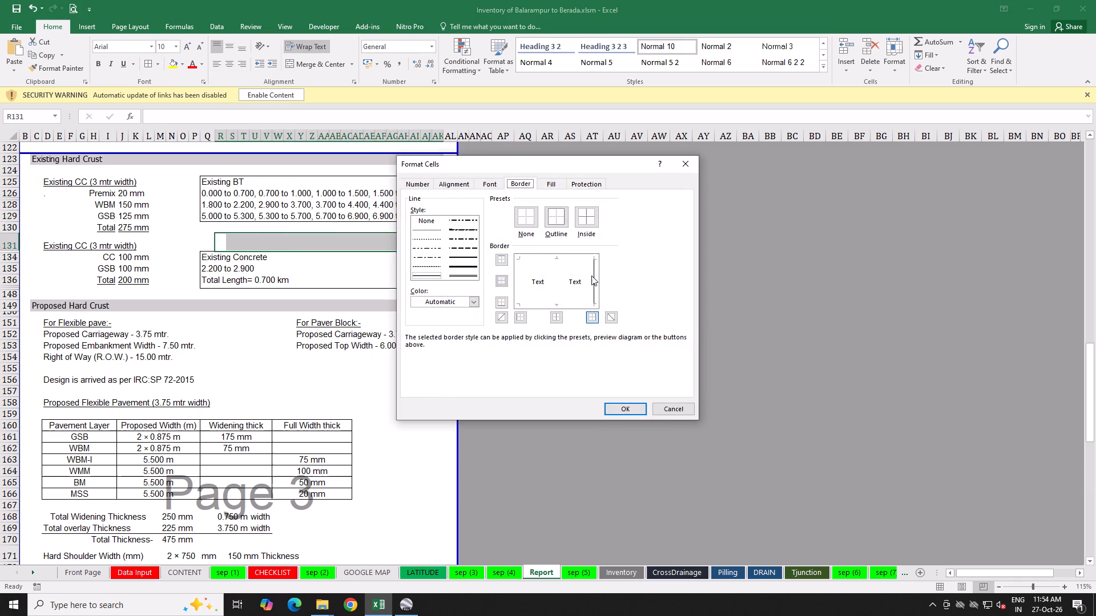
left_click(591, 275)
left_click(623, 404)
left_click(619, 404)
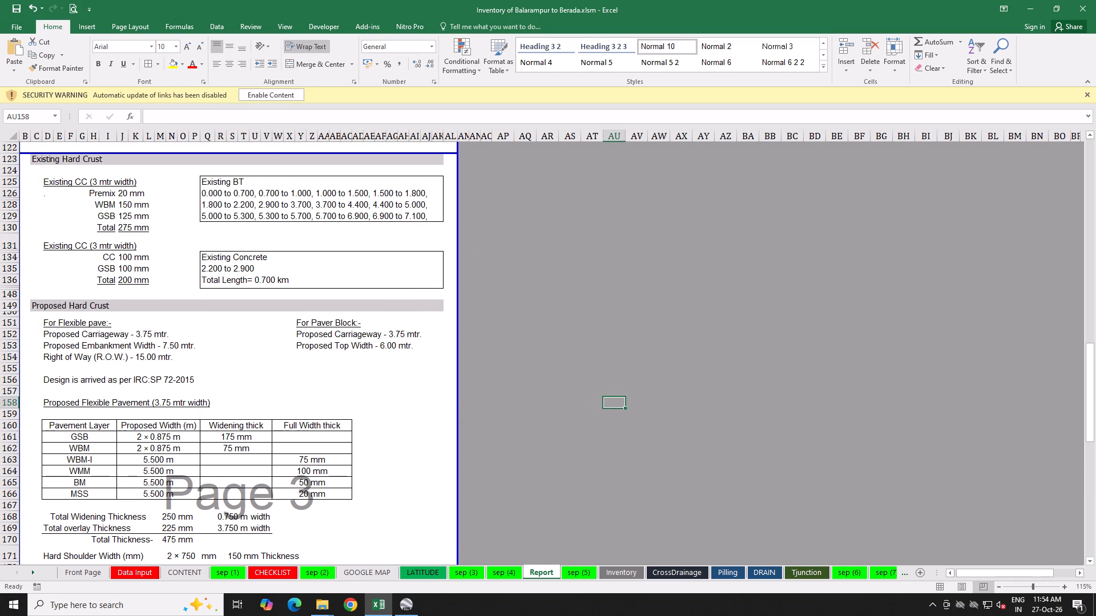
Save the workbook and select the Existing Concrete chainage box.
left_click(21, 2)
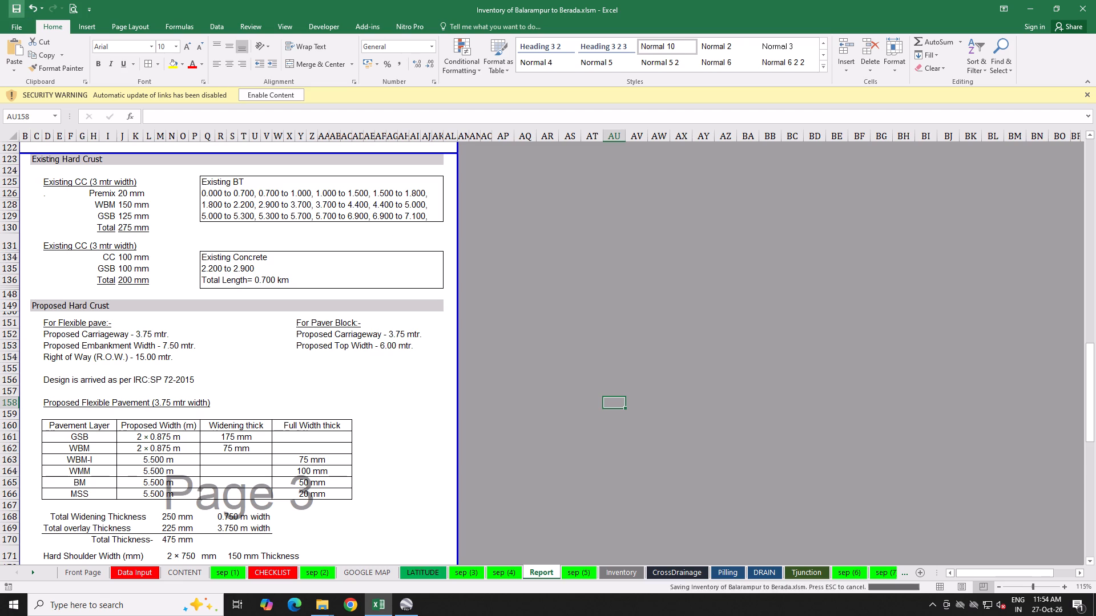
left_click(396, 241)
left_click(394, 240)
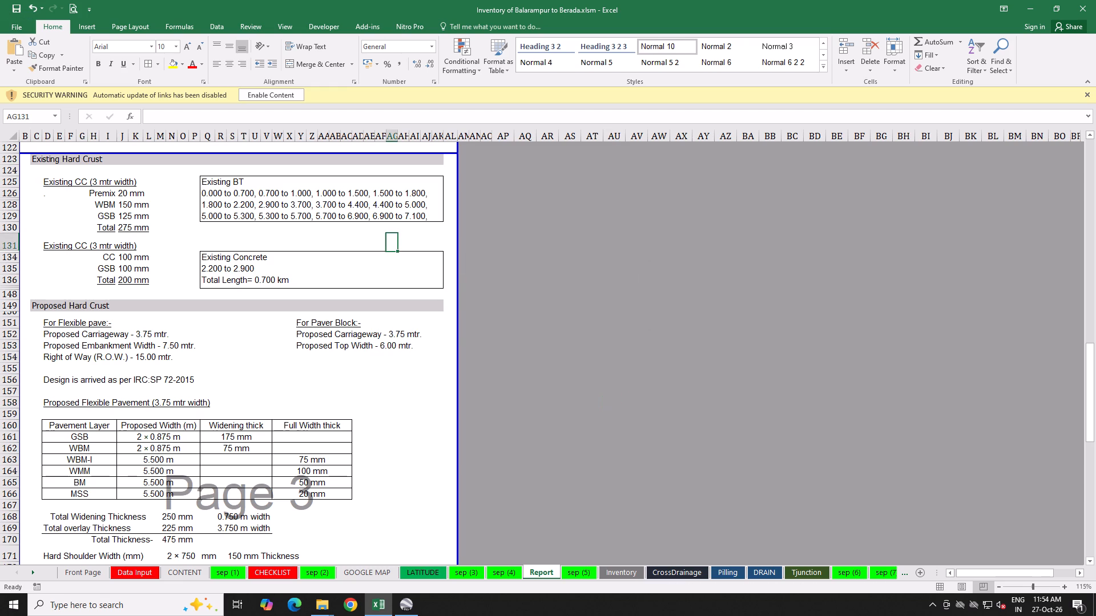
scroll(359, 270, "up", 3)
left_click(321, 360)
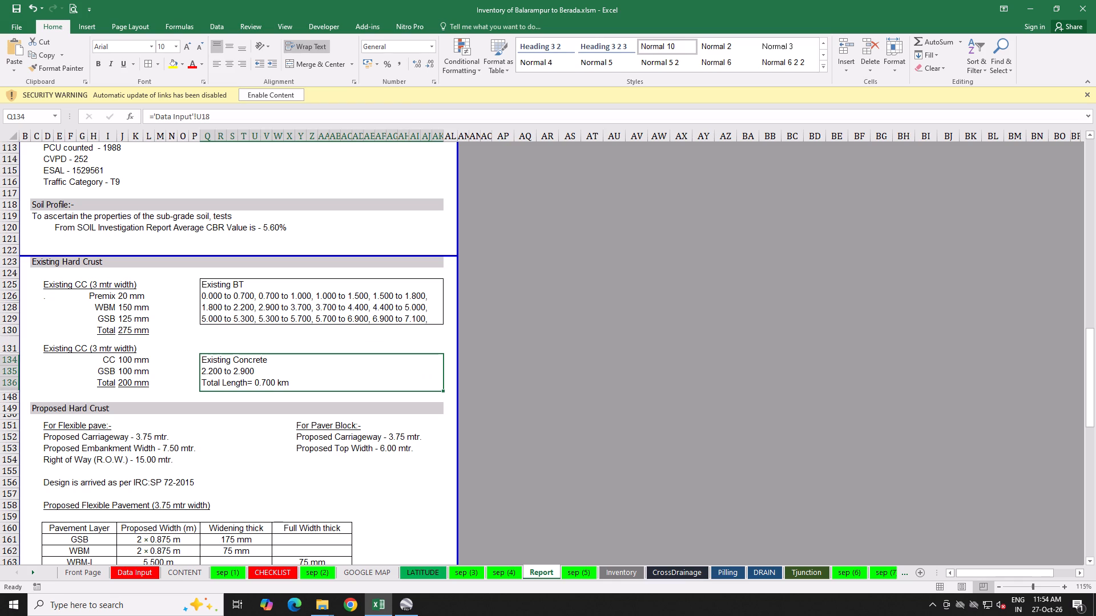
Switch to Google Earth and follow the green road alignment south from Chowk Balarampur through the villages towards Kurni.
left_click(417, 606)
scroll(654, 342, "down", 3)
scroll(563, 382, "down", 4)
left_click_drag(571, 465, 536, 220)
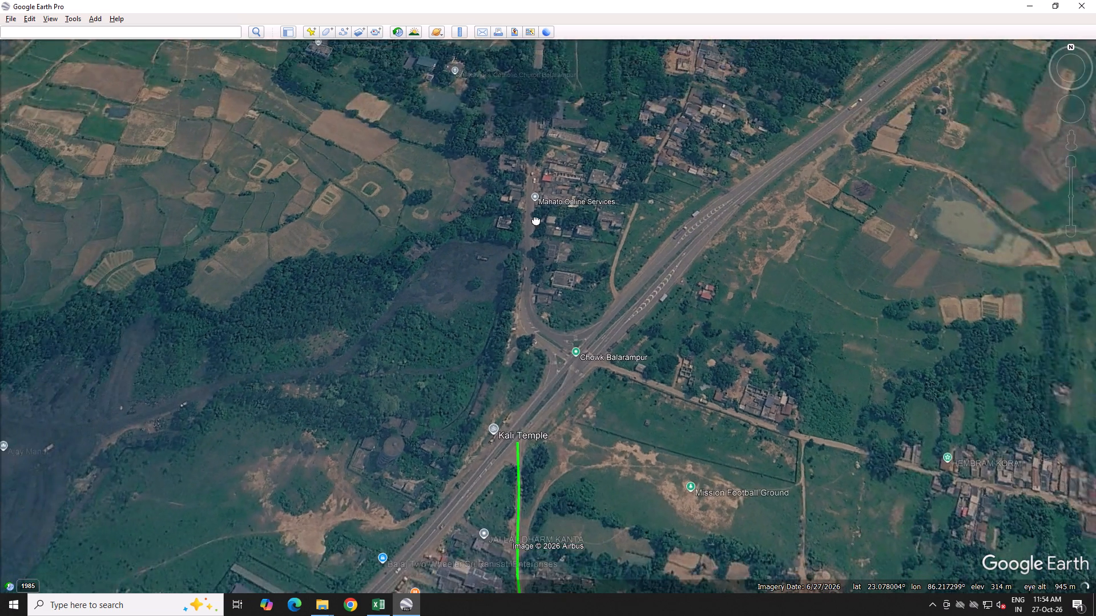
left_click_drag(536, 220, 540, 158)
scroll(550, 168, "down", 7)
left_click_drag(606, 368, 613, 169)
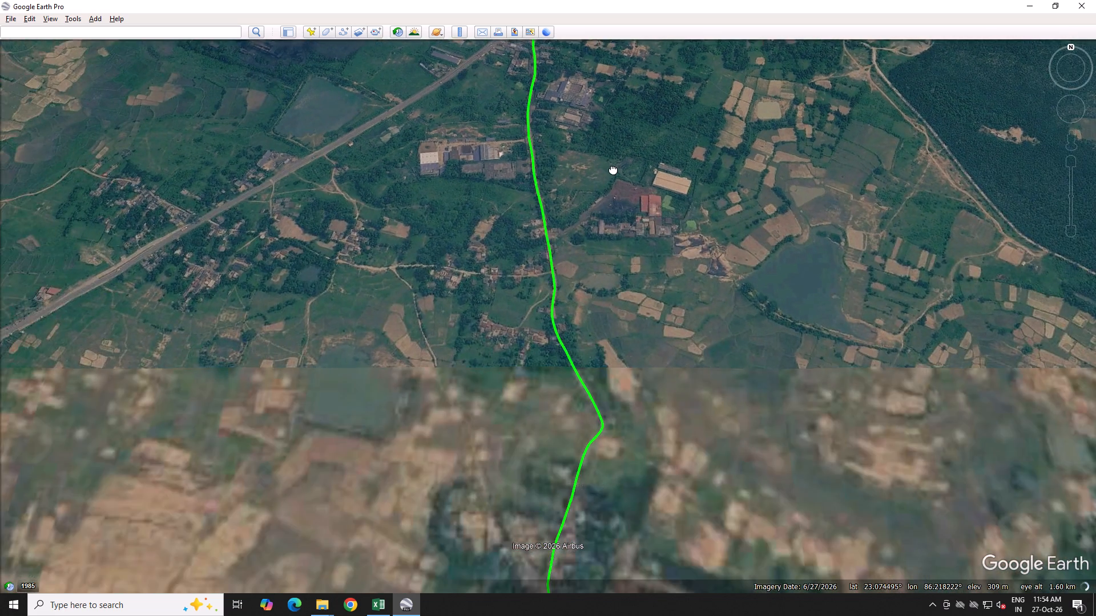
left_click_drag(613, 169, 614, 167)
scroll(576, 285, "up", 8)
left_click_drag(619, 445, 589, 402)
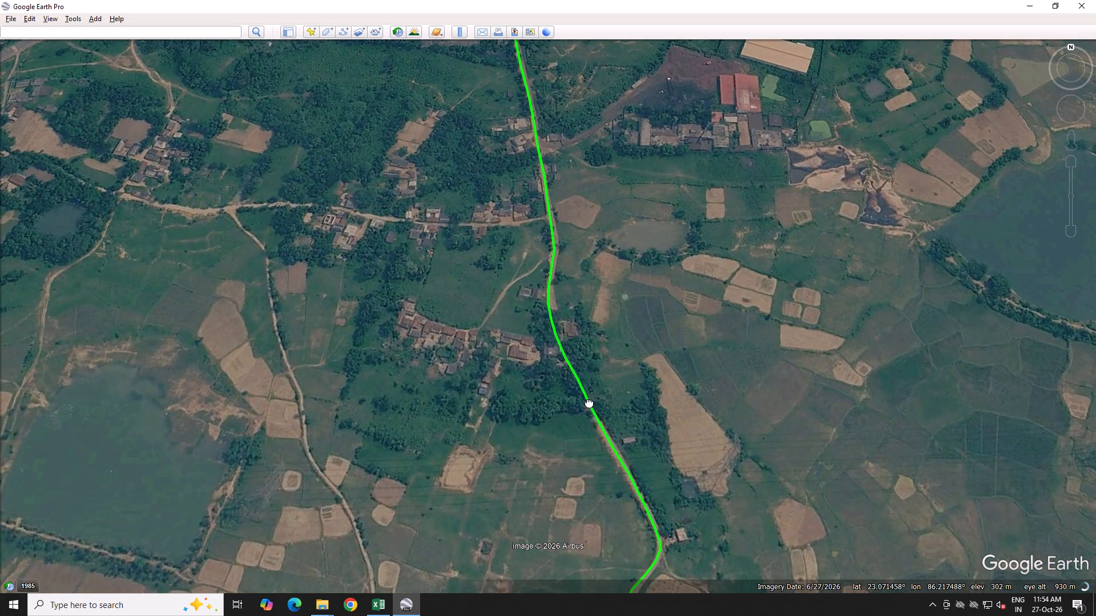
left_click_drag(589, 402, 534, 167)
left_click_drag(537, 295, 598, 35)
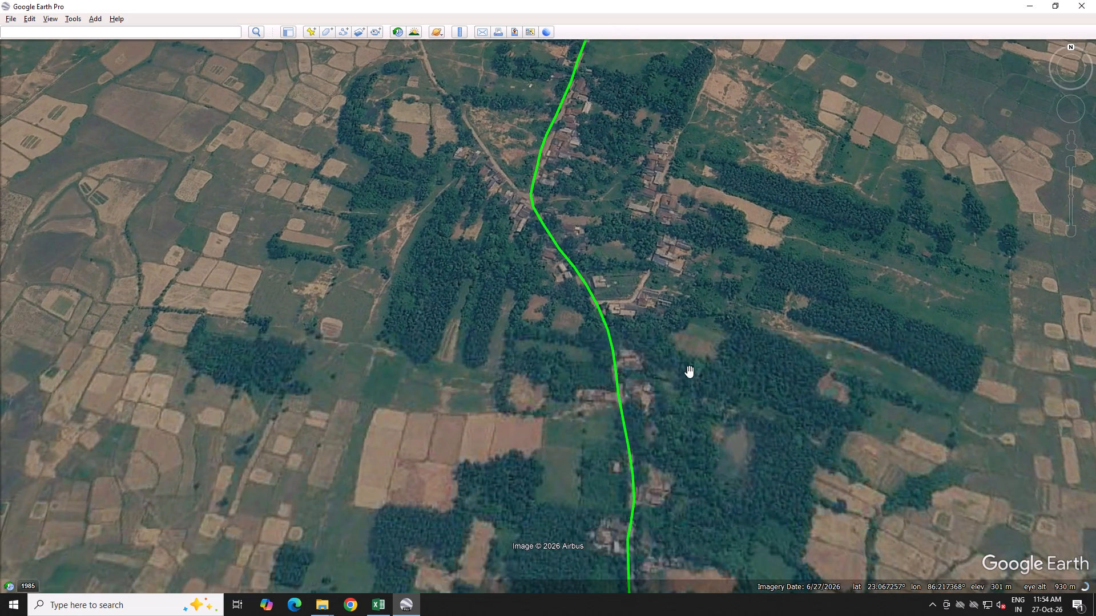
left_click_drag(688, 372, 544, 90)
left_click_drag(646, 413, 614, 179)
scroll(619, 184, "down", 1)
left_click_drag(591, 461, 635, 161)
left_click_drag(690, 436, 648, 186)
scroll(648, 293, "down", 3)
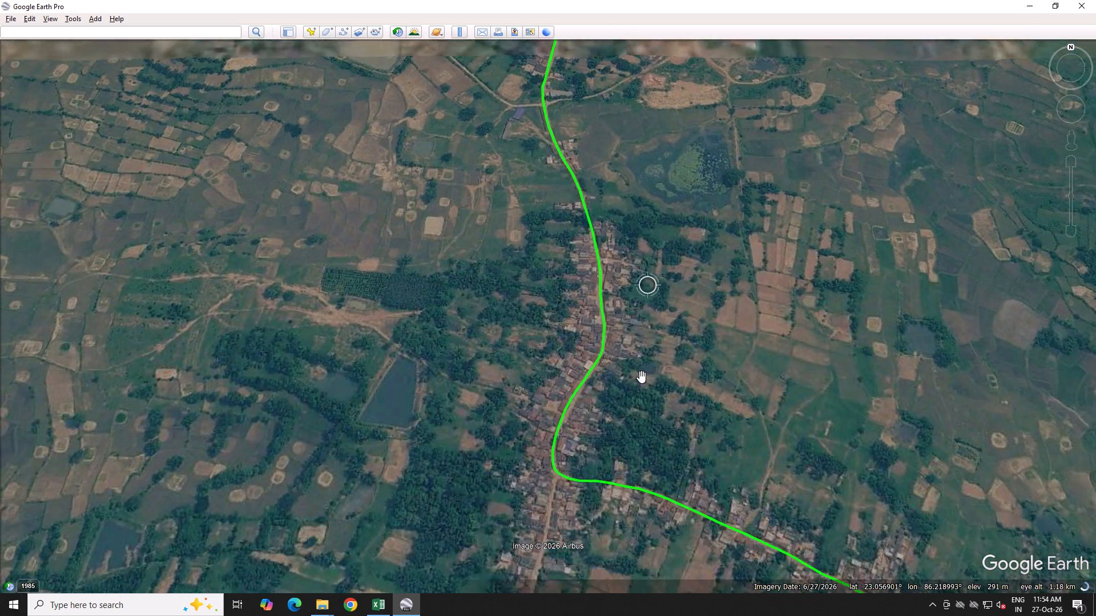
scroll(659, 393, "down", 4)
left_click_drag(736, 502, 586, 303)
left_click_drag(735, 442, 628, 241)
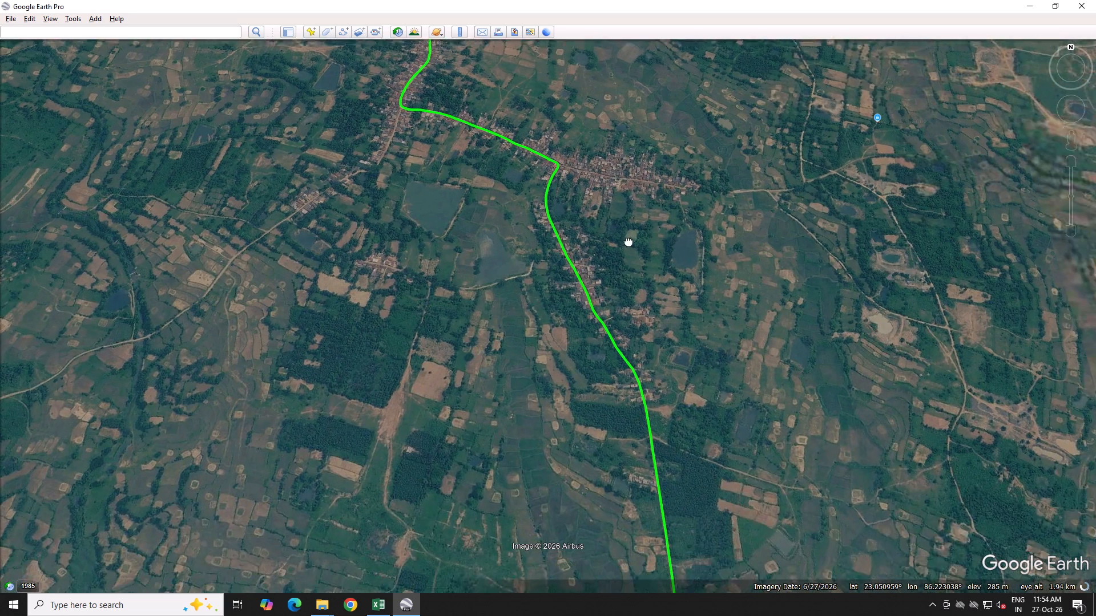
left_click_drag(628, 241, 625, 225)
left_click_drag(708, 525, 690, 226)
scroll(678, 237, "down", 3)
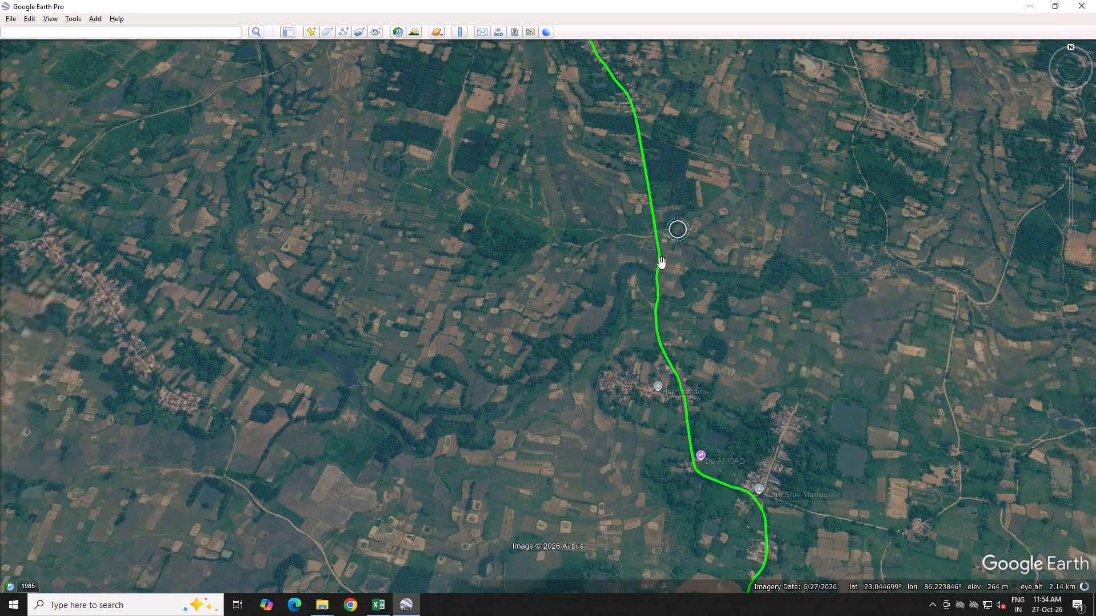
Trace the river from the green road's crossing north of Hari mandir southwest to the weir east of Biramdih, and inspect the weir.
left_click_drag(730, 298, 720, 313)
scroll(657, 314, "up", 4)
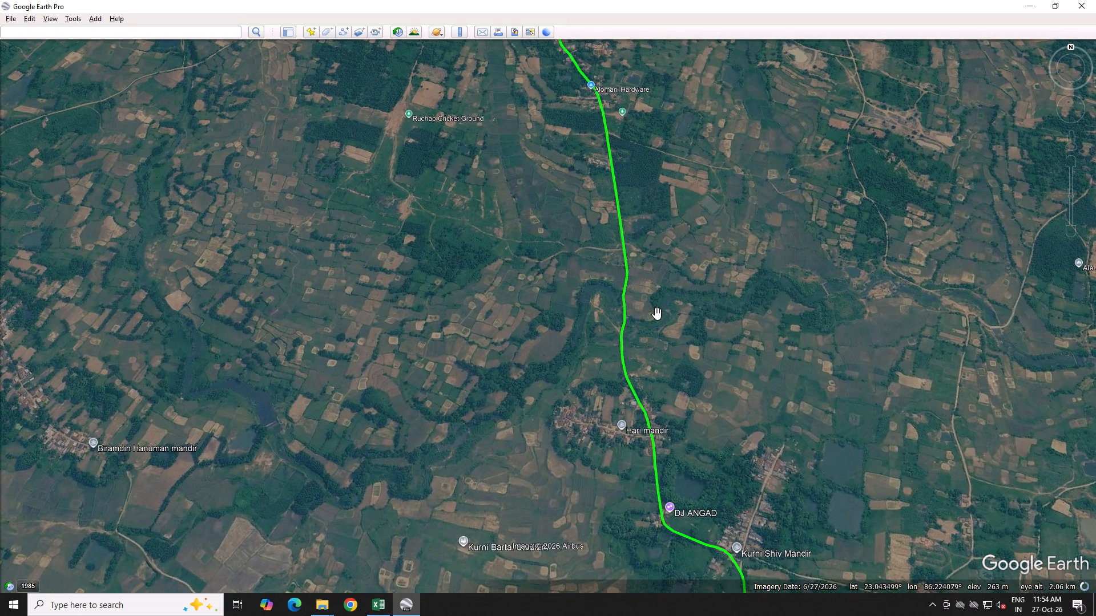
scroll(657, 314, "down", 2)
scroll(647, 331, "up", 2)
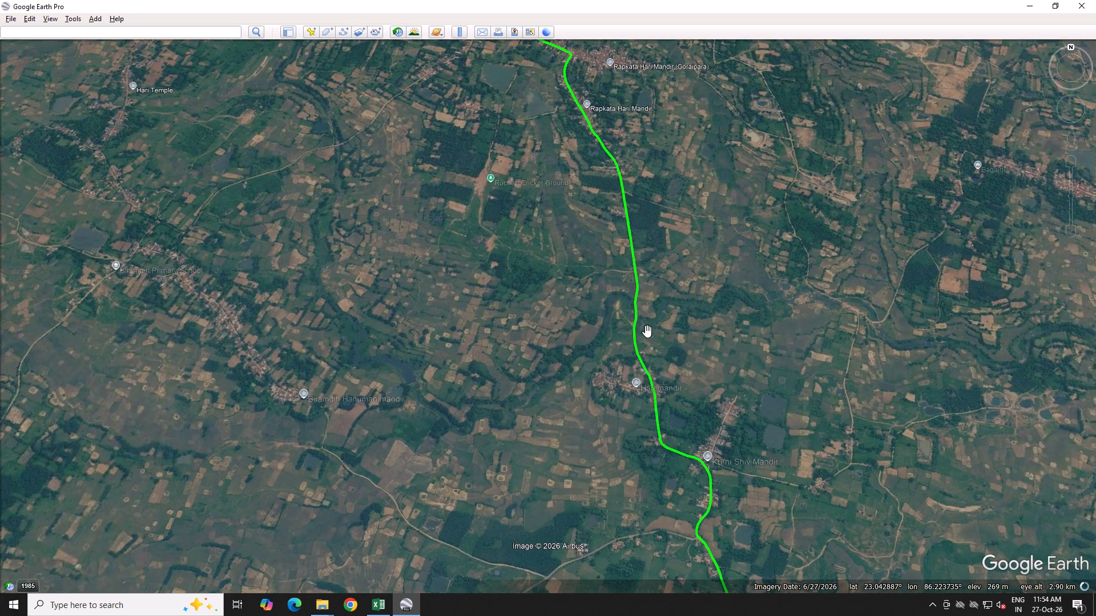
scroll(647, 331, "up", 2)
scroll(642, 350, "up", 19)
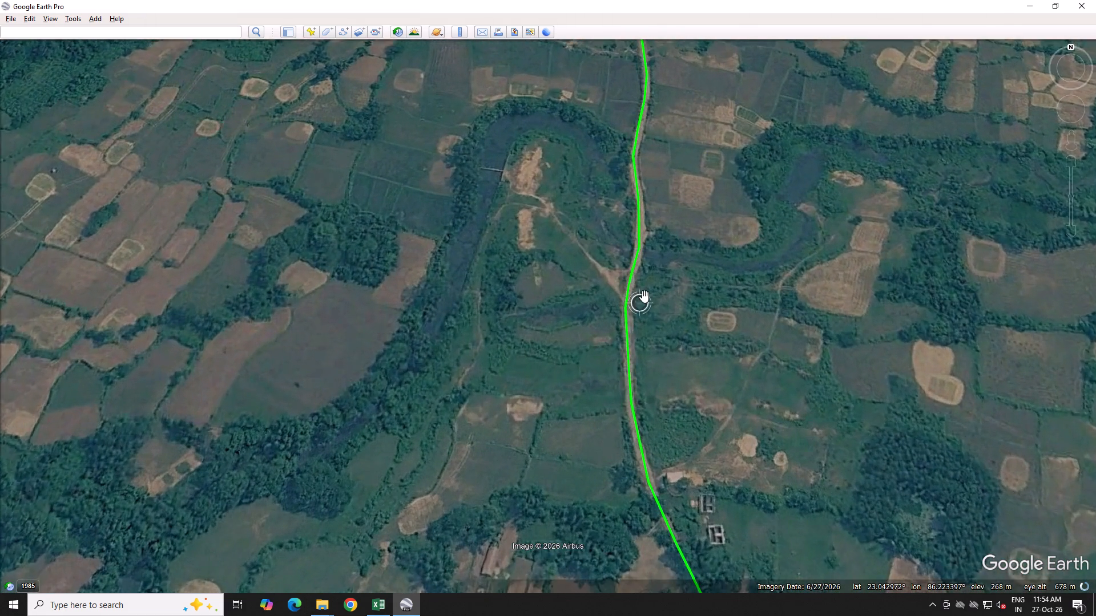
left_click_drag(423, 293, 832, 116)
left_click_drag(462, 417, 540, 331)
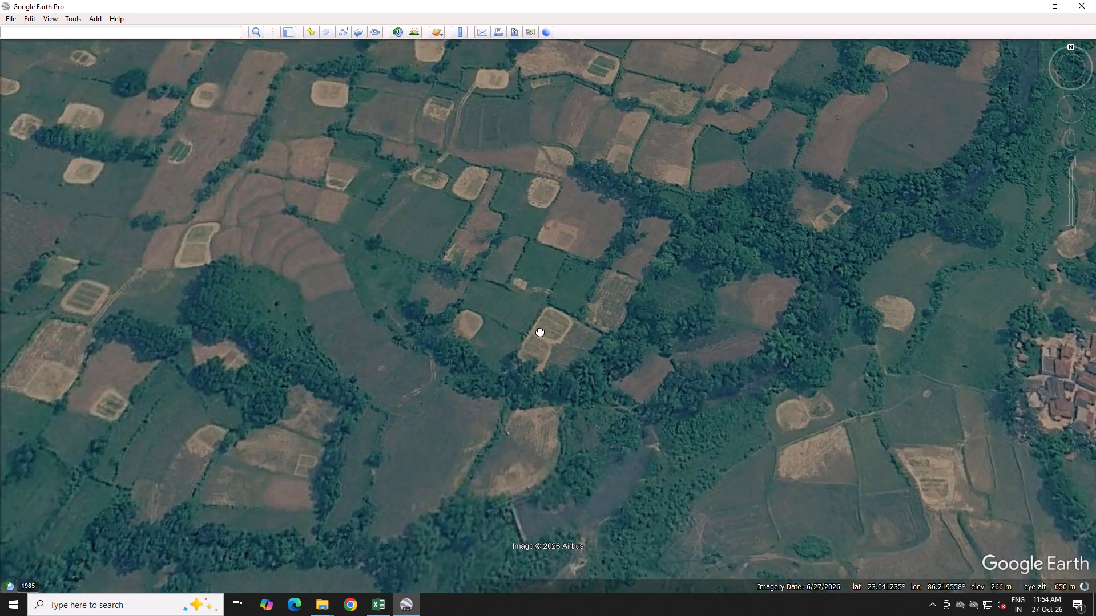
left_click_drag(540, 331, 784, 115)
left_click_drag(733, 180, 715, 319)
scroll(743, 322, "down", 8)
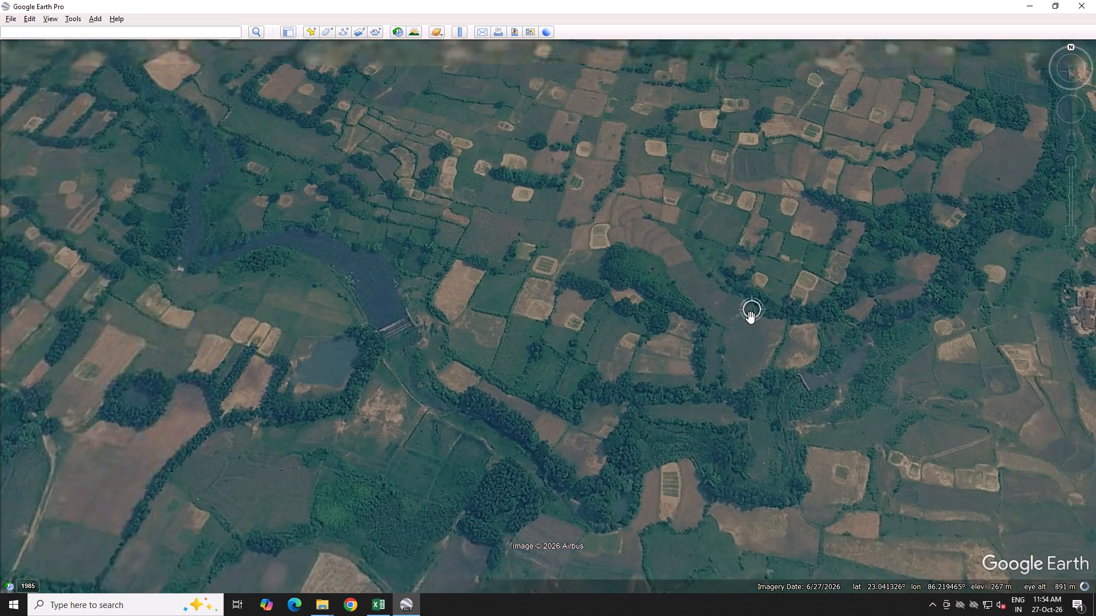
scroll(556, 331, "up", 20)
scroll(556, 331, "up", 2)
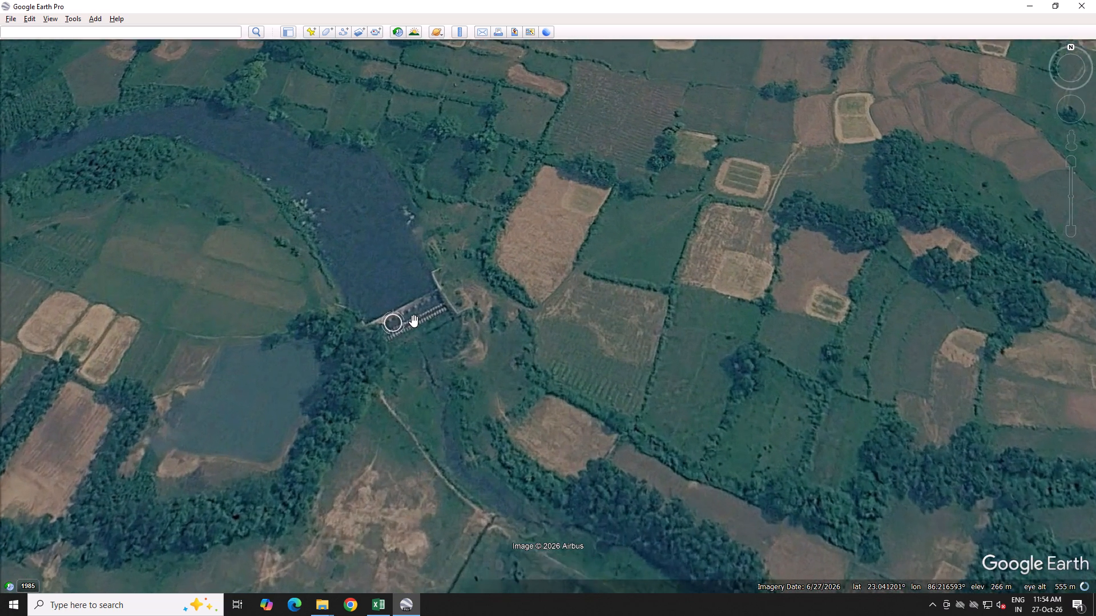
scroll(414, 321, "up", 2)
scroll(425, 341, "down", 14)
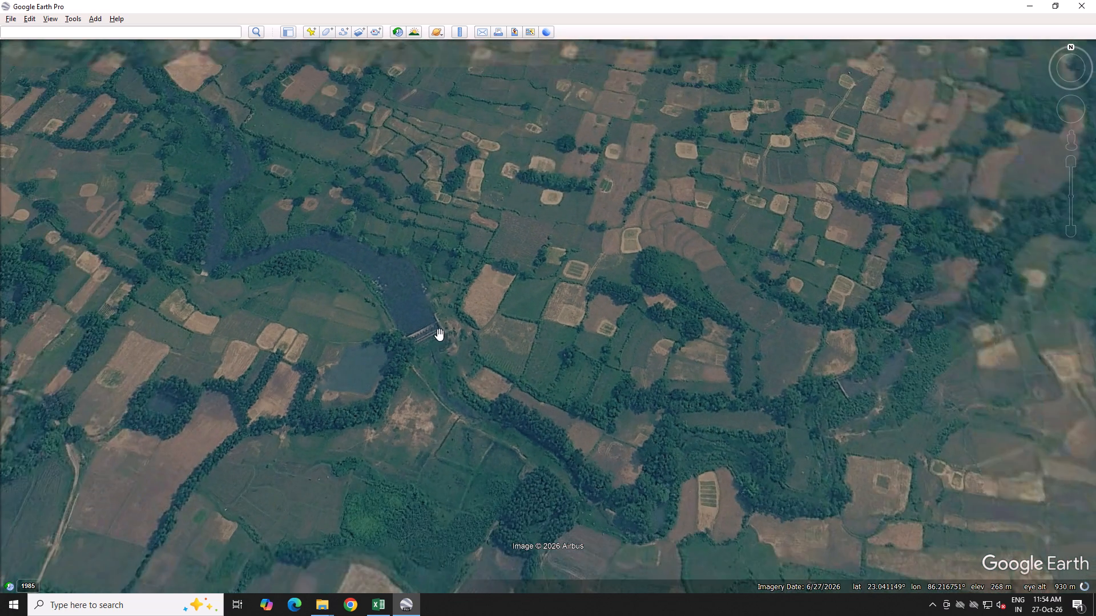
Return to the green alignment north of Hari mandir and examine the river crossing and adjoining river bends up close.
left_click_drag(365, 257, 609, 610)
scroll(507, 487, "down", 8)
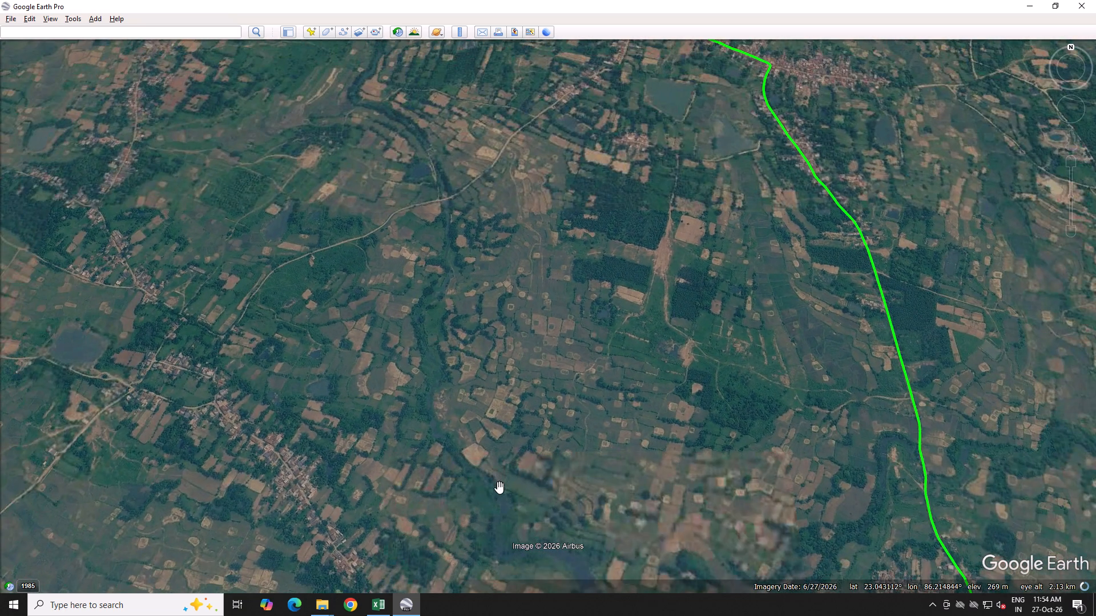
scroll(499, 488, "down", 3)
left_click_drag(535, 512, 395, 309)
scroll(514, 349, "up", 5)
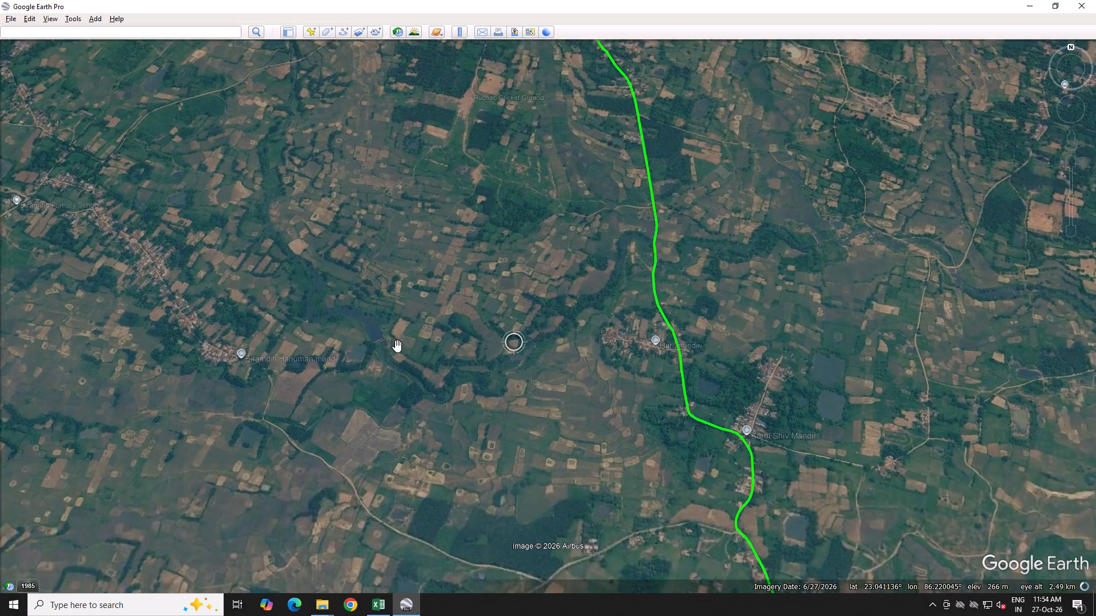
scroll(397, 346, "up", 5)
left_click_drag(794, 253, 549, 352)
scroll(715, 253, "up", 15)
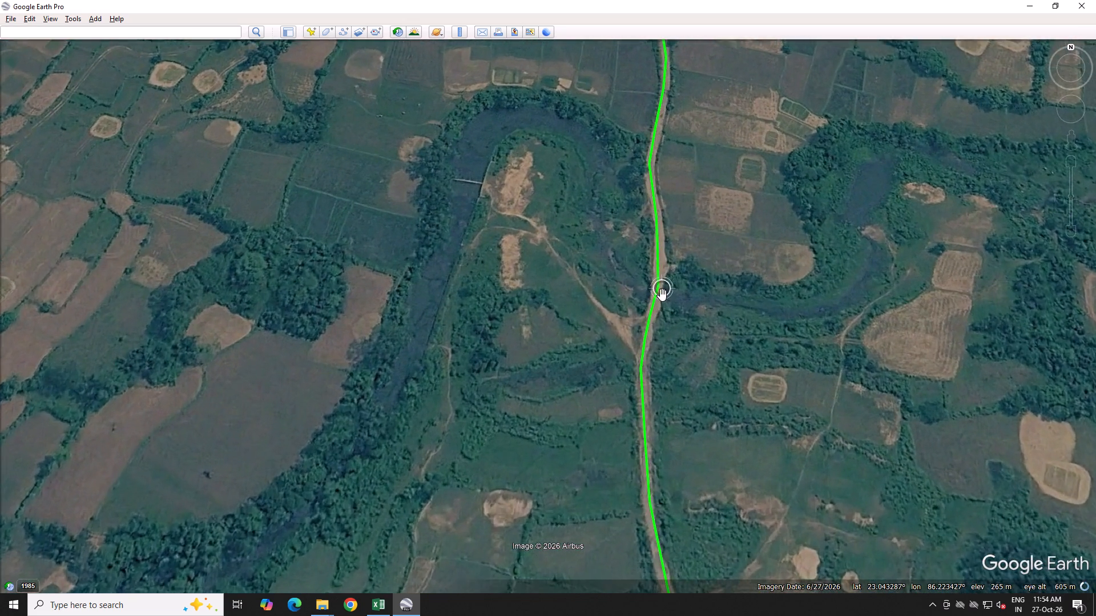
scroll(662, 295, "up", 8)
scroll(636, 352, "down", 1)
scroll(631, 298, "up", 4)
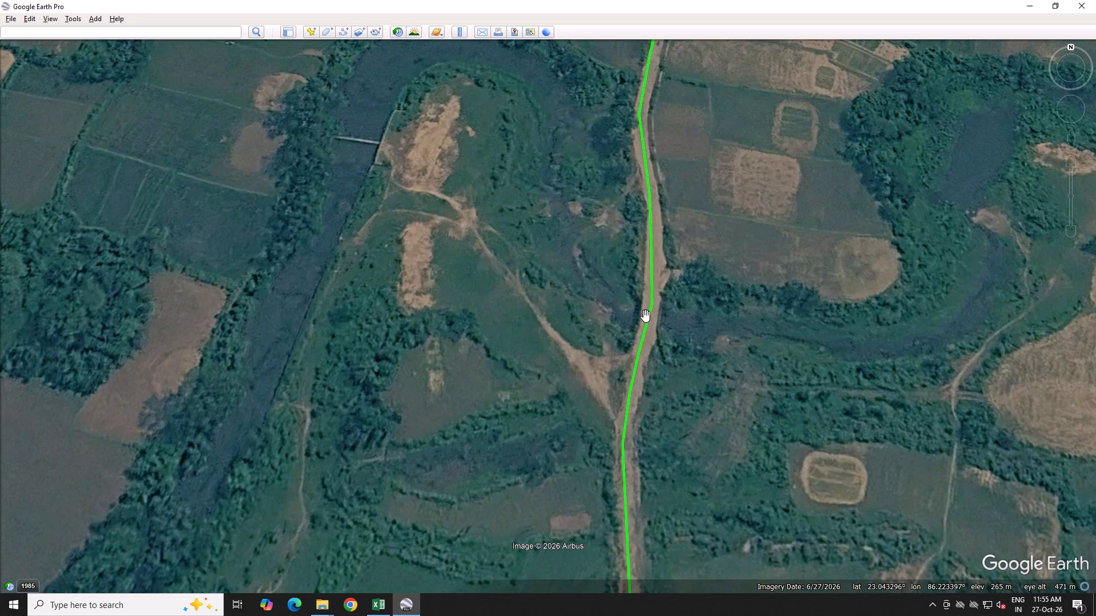
scroll(549, 435, "down", 4)
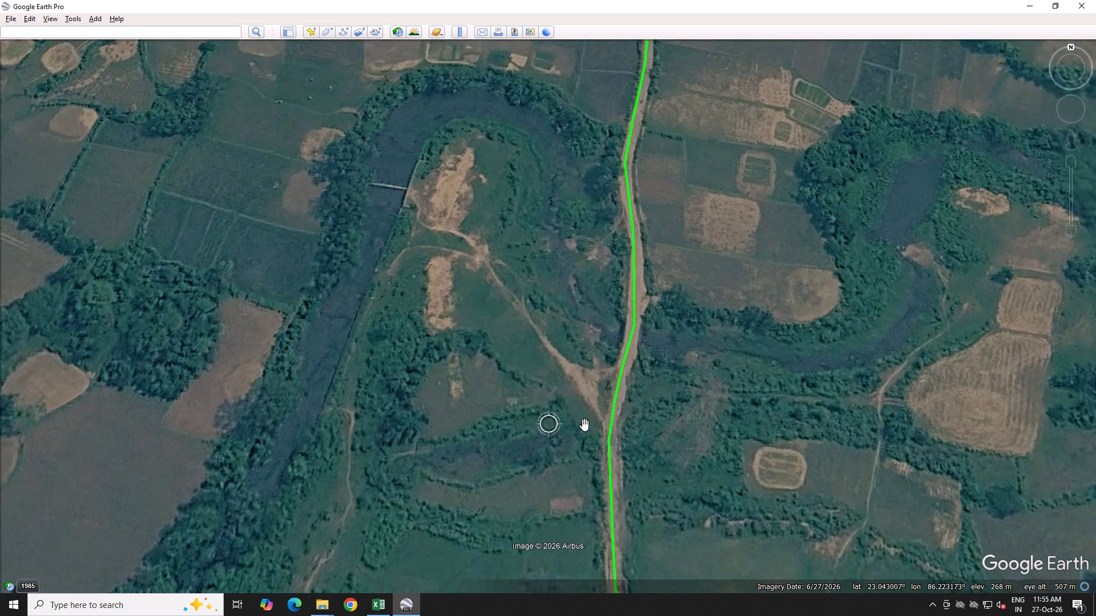
scroll(585, 424, "down", 4)
scroll(607, 374, "up", 10)
scroll(615, 364, "down", 9)
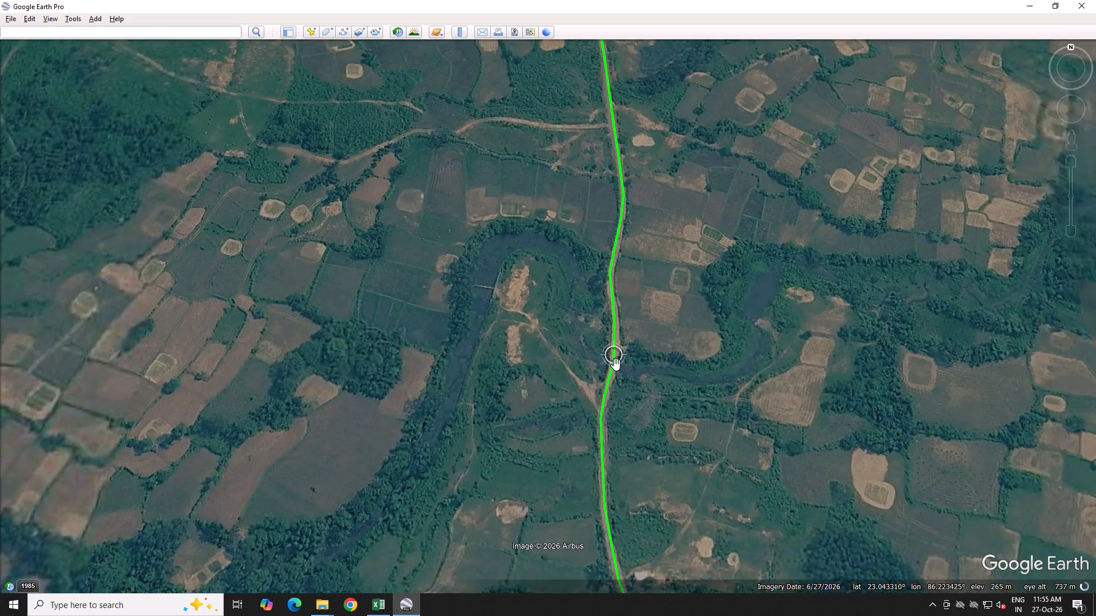
Revisit the weir on the river east of Biramdih Hanuman mandir and examine its position relative to the road alignment.
scroll(616, 364, "down", 5)
left_click_drag(600, 380, 696, 281)
scroll(696, 280, "down", 4)
scroll(570, 342, "up", 2)
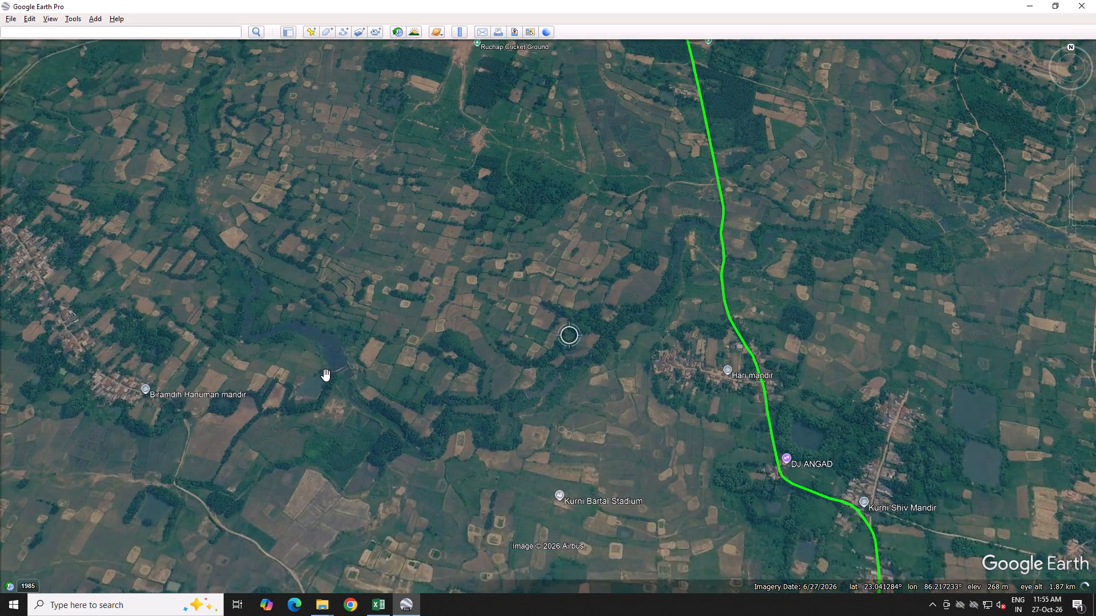
scroll(305, 388, "up", 11)
scroll(262, 367, "up", 6)
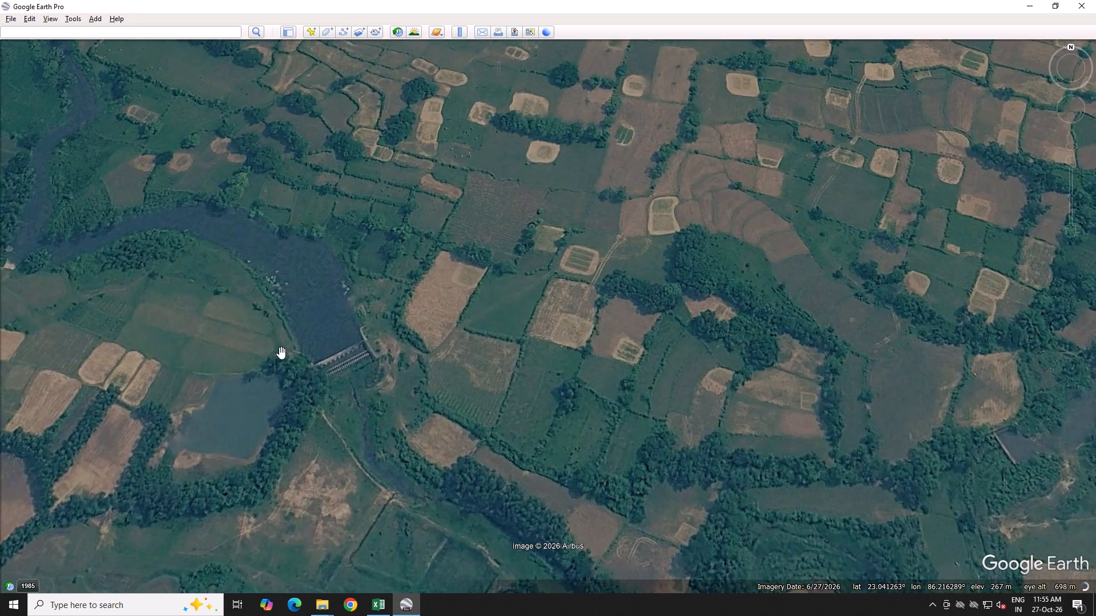
scroll(281, 353, "up", 1)
scroll(284, 351, "down", 20)
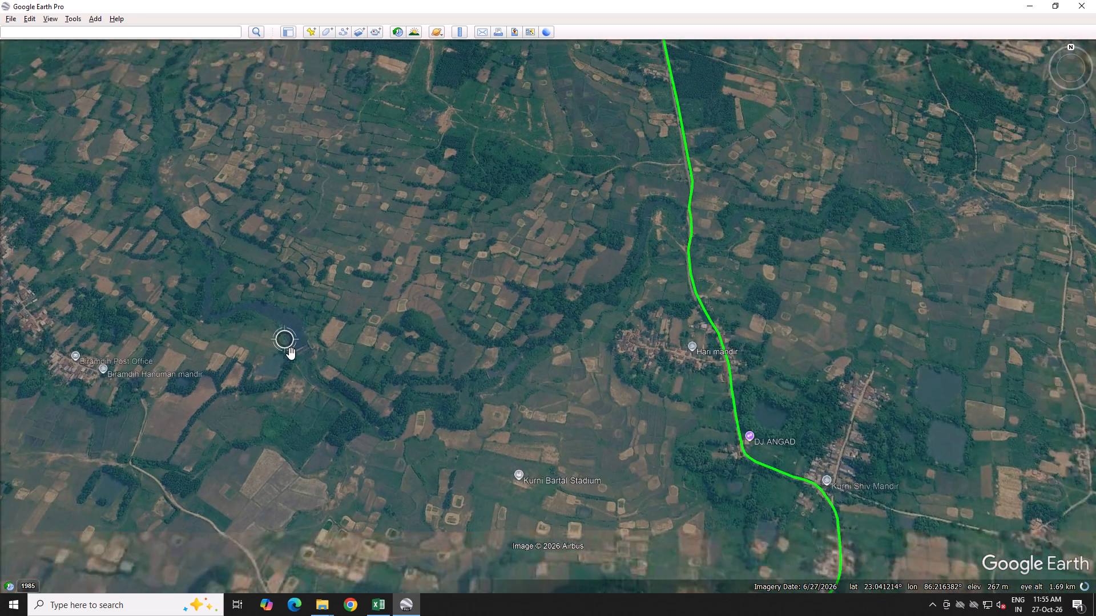
Examine the river channel and tracks just east of the green road's crossing north of Hari mandir.
left_click_drag(577, 311, 504, 382)
scroll(540, 353, "up", 2)
scroll(623, 327, "up", 9)
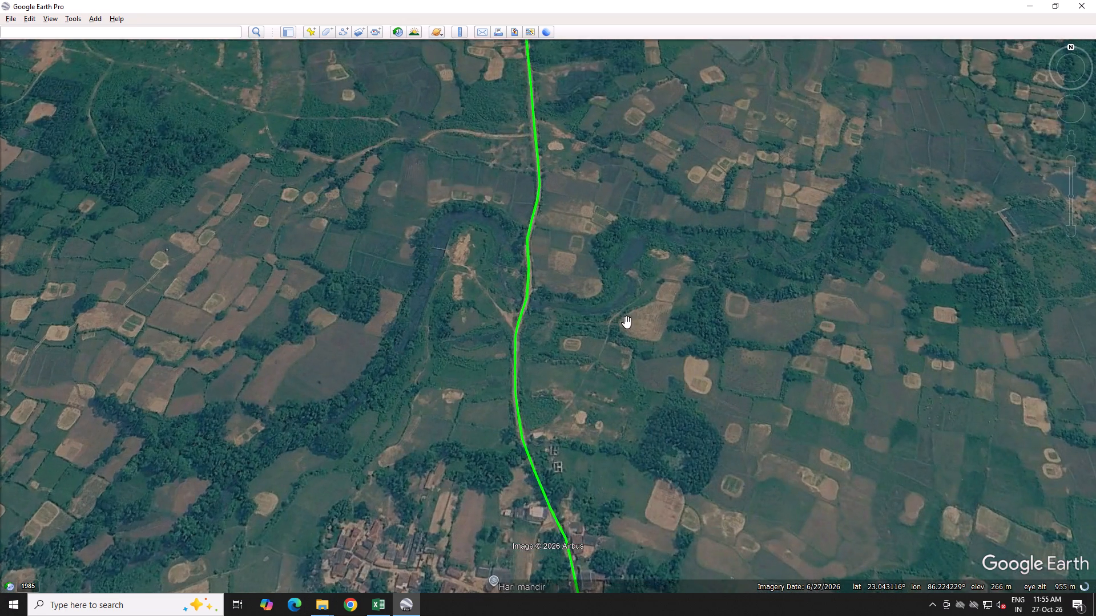
scroll(627, 322, "up", 13)
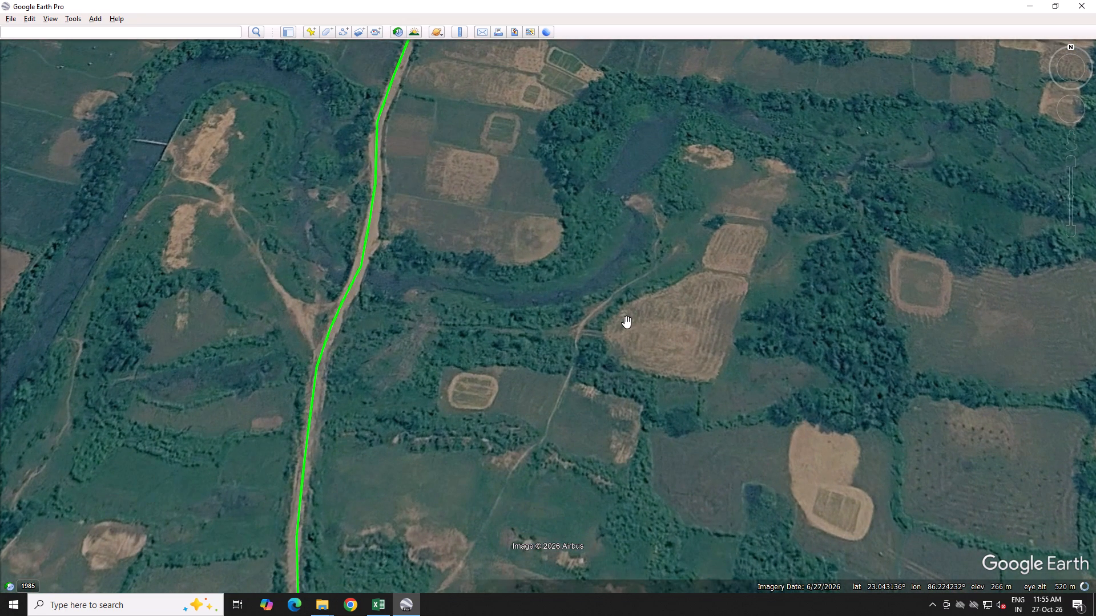
scroll(594, 331, "up", 8)
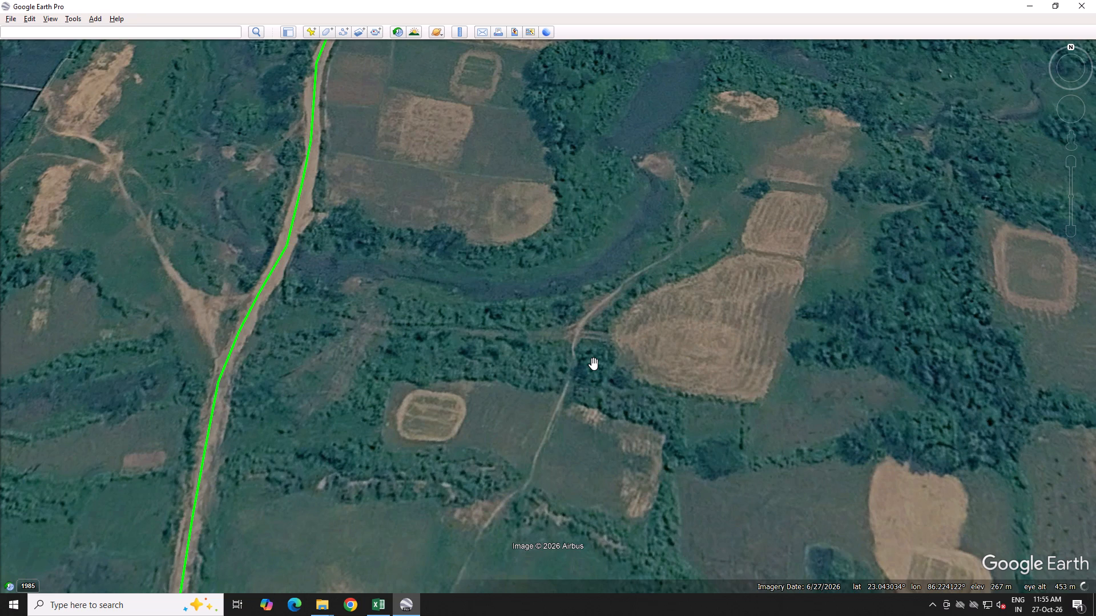
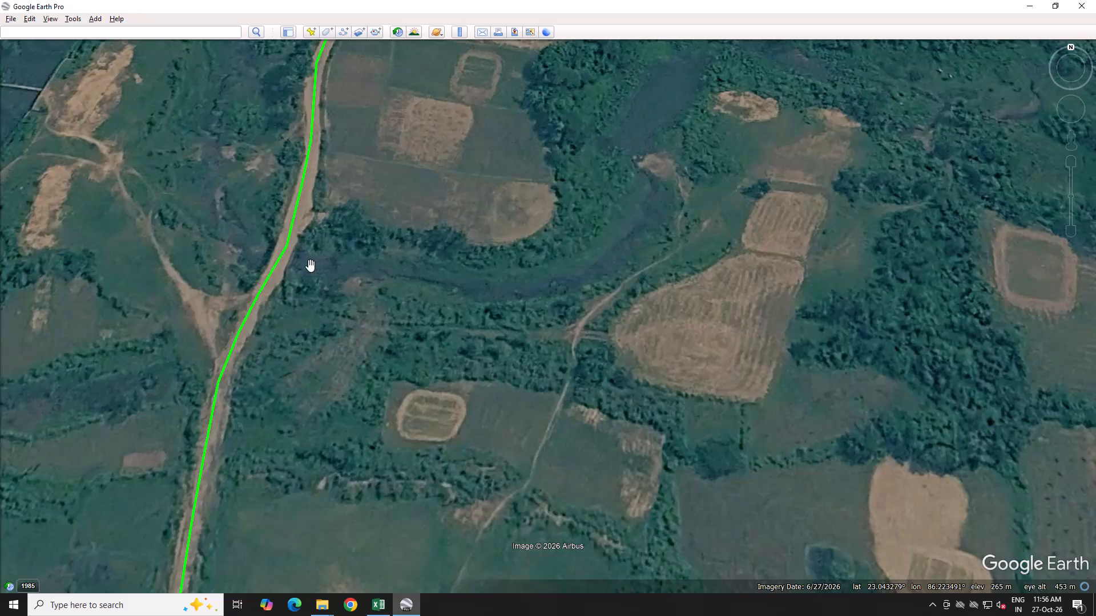
Show the elevation profile of the green road alignment and check it around the river crossing north of Hari mandir.
right_click(276, 265)
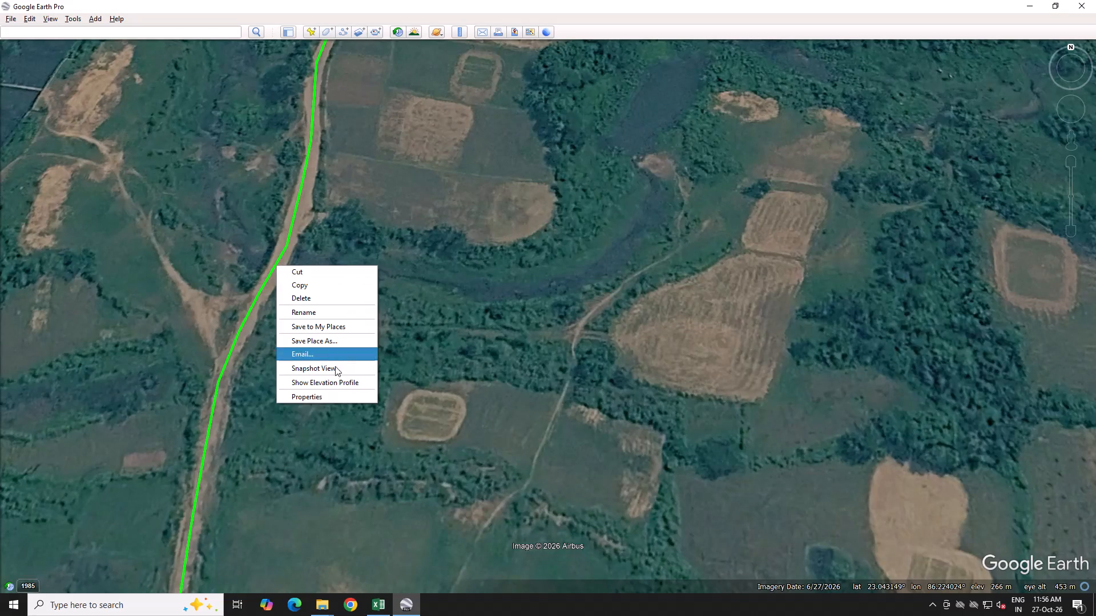
left_click(340, 380)
scroll(430, 313, "down", 6)
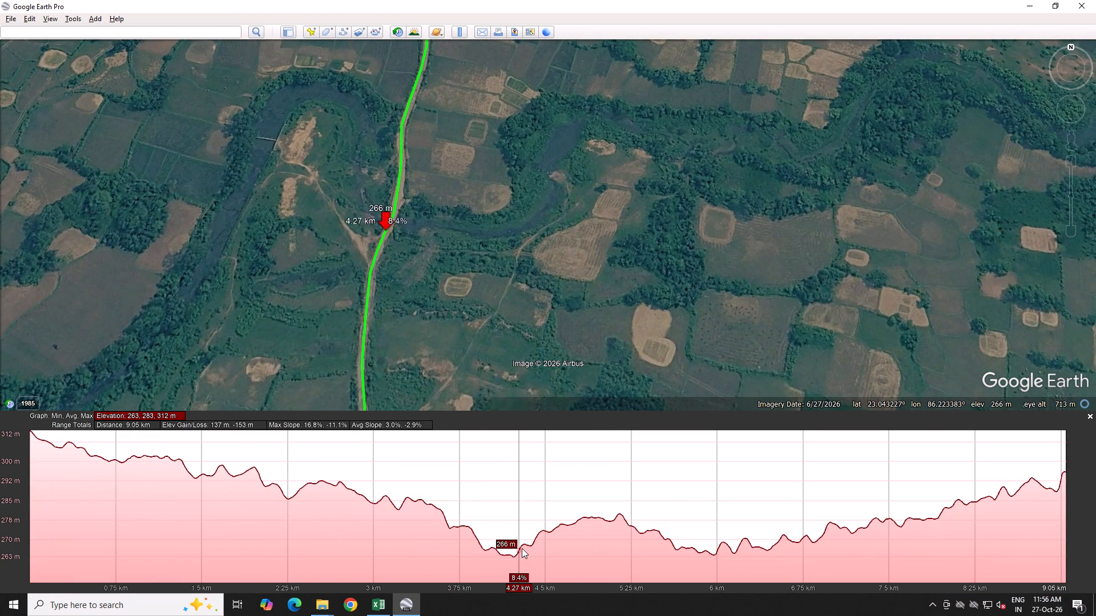
Examine the green alignment around Hari mandir and follow it north from the river crossing to Alomani Hardware.
scroll(918, 266, "down", 4)
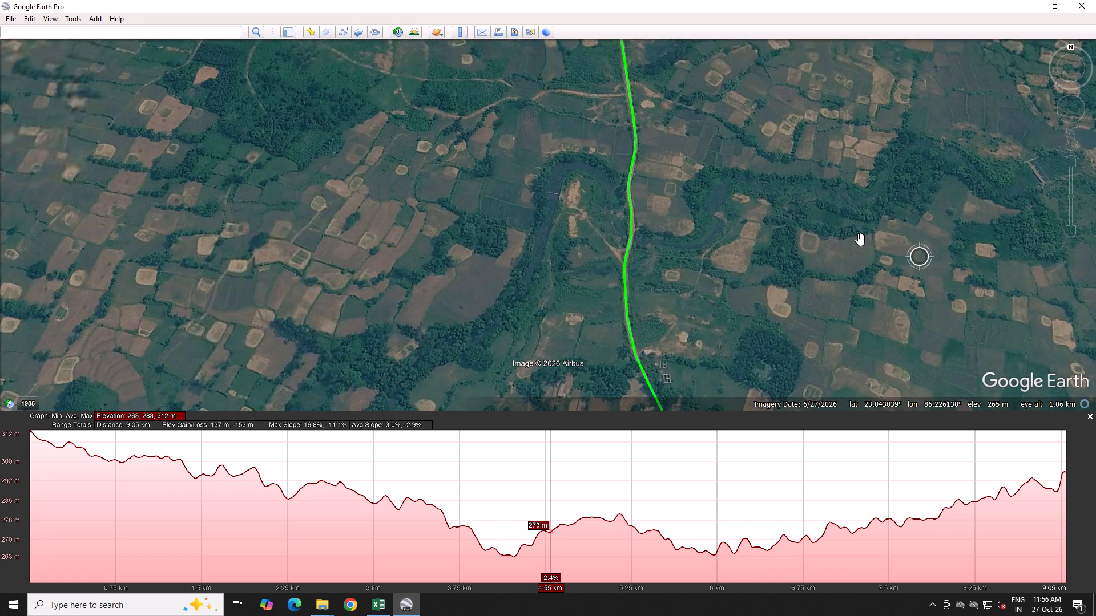
scroll(860, 240, "down", 5)
left_click_drag(853, 269, 868, 217)
scroll(688, 205, "down", 5)
left_click_drag(722, 202, 696, 247)
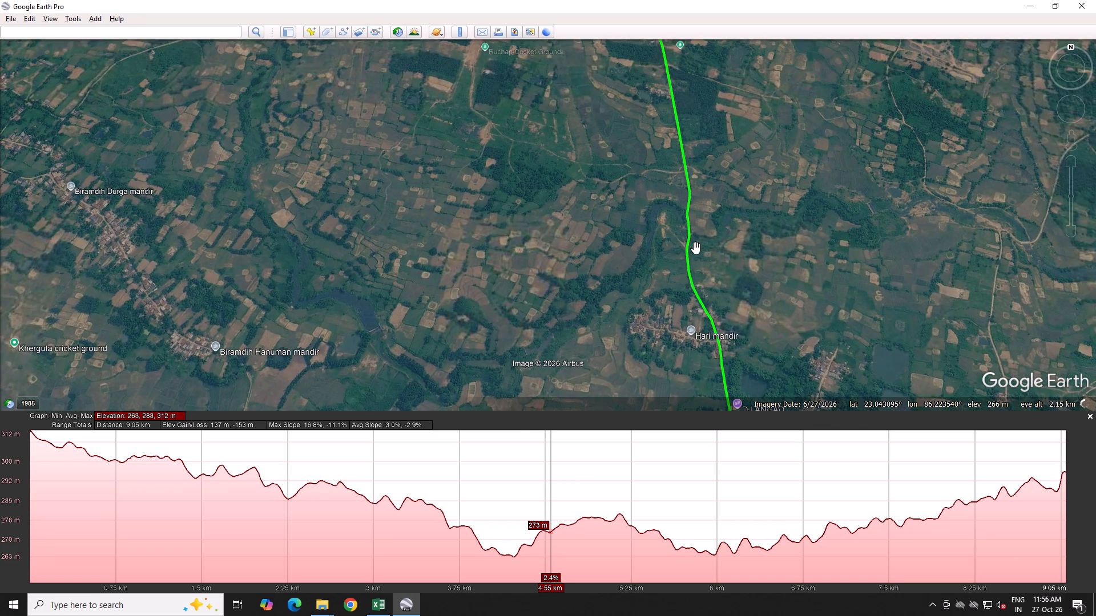
key("r")
scroll(697, 236, "up", 5)
left_click_drag(683, 172, 702, 314)
left_click_drag(695, 172, 697, 213)
scroll(695, 211, "down", 6)
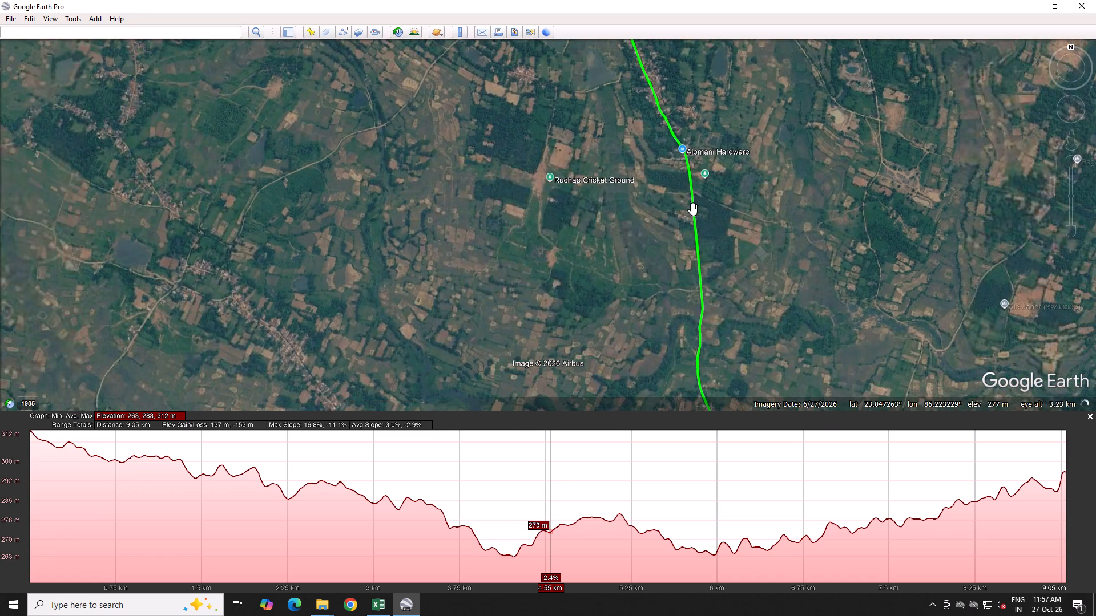
Follow the green alignment north from Alomani Hardware through Rapkata and Ruchap to Berma Adivasi santali Atu.
left_click_drag(682, 179, 681, 262)
scroll(636, 115, "up", 8)
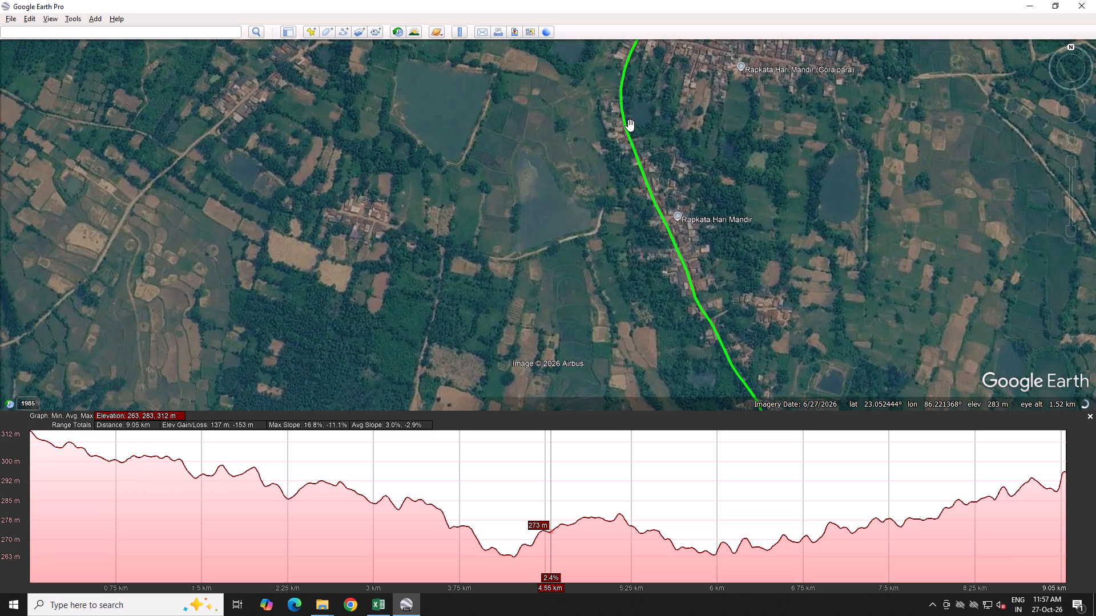
left_click_drag(634, 132, 660, 313)
scroll(662, 277, "down", 10)
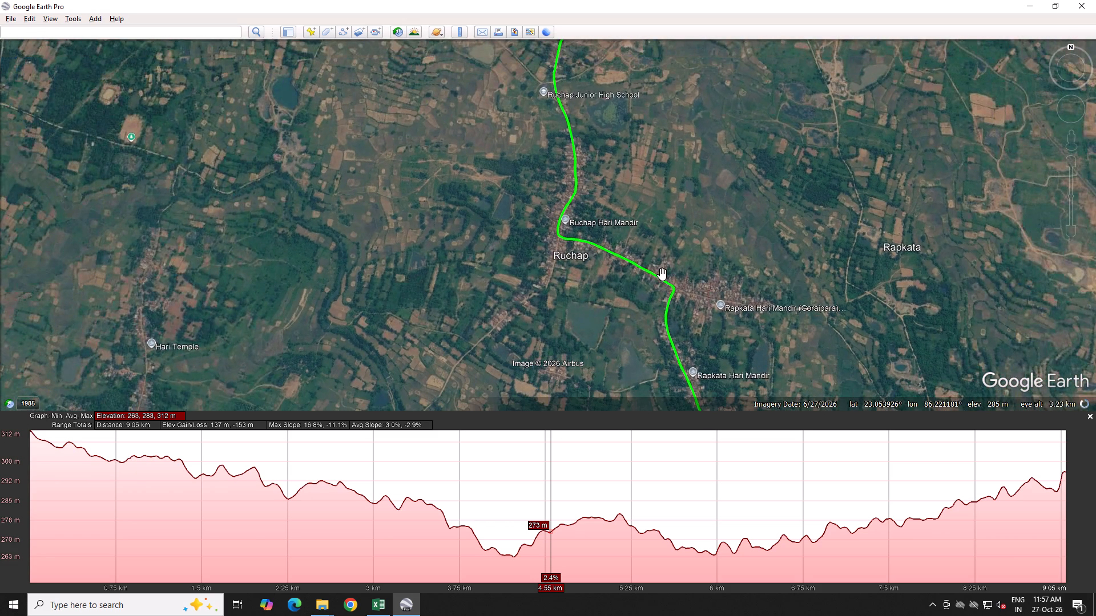
left_click_drag(648, 287, 651, 333)
scroll(644, 314, "down", 4)
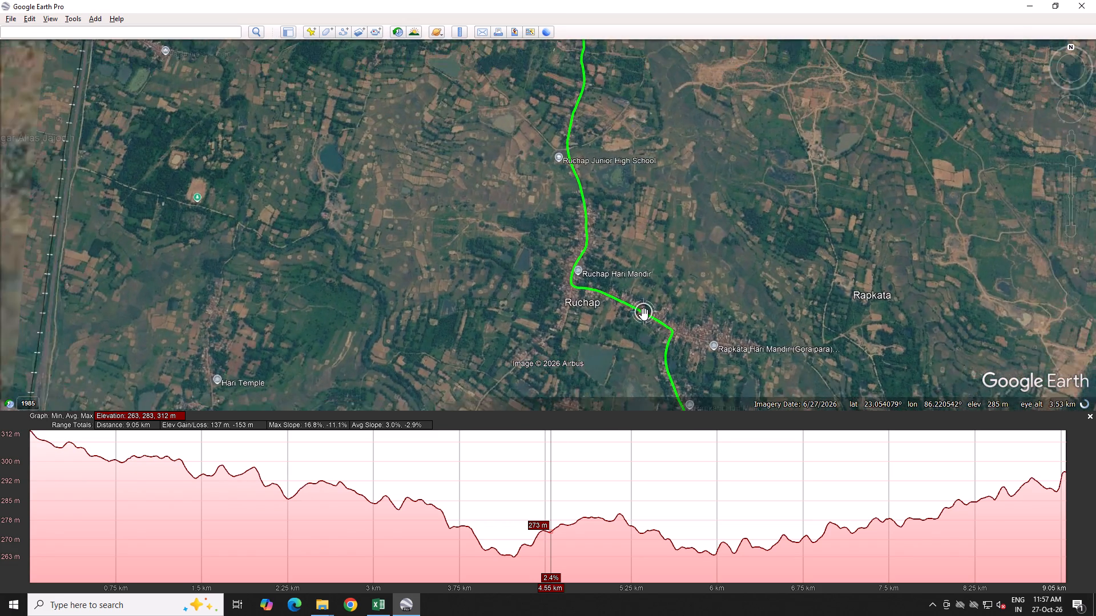
left_click_drag(623, 129, 630, 267)
scroll(588, 115, "up", 6)
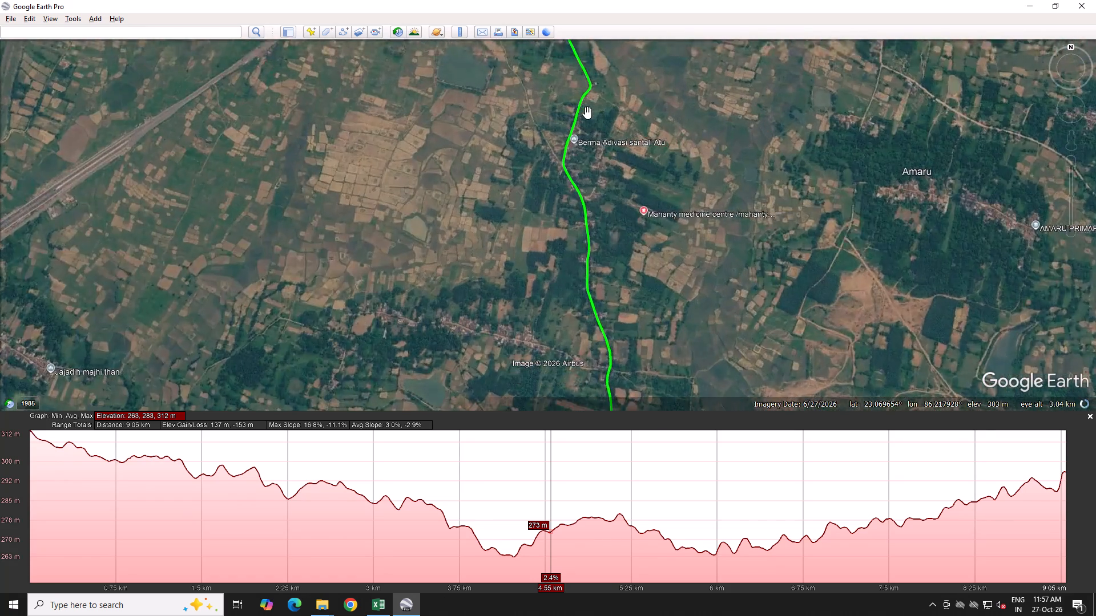
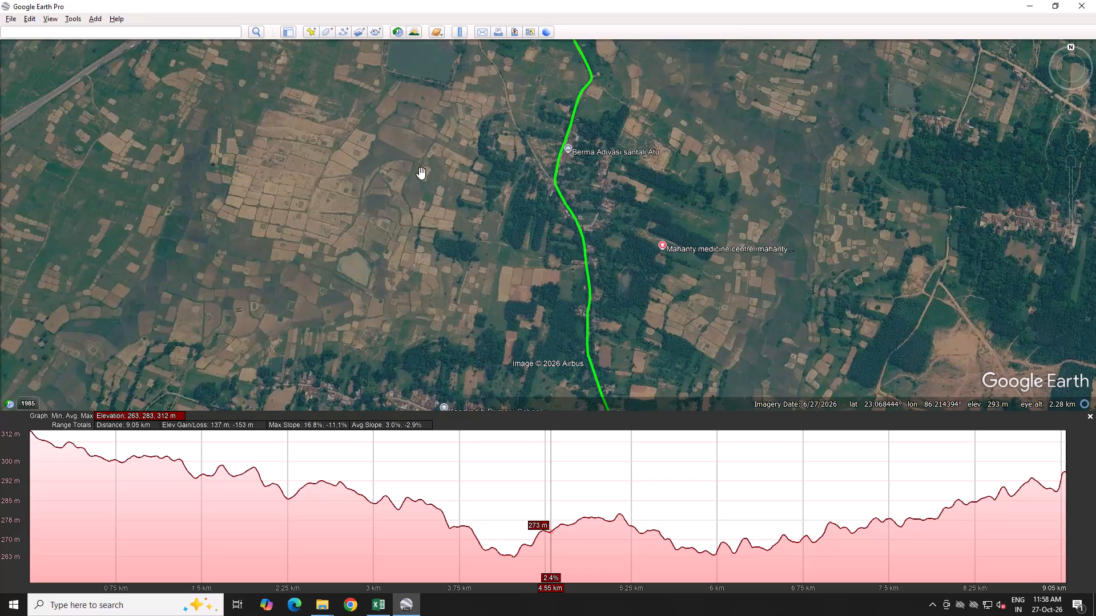
Close and reopen the elevation profile of the green road alignment, and locate its dip around 5.9 km on the map.
scroll(598, 159, "down", 3)
scroll(834, 235, "down", 1)
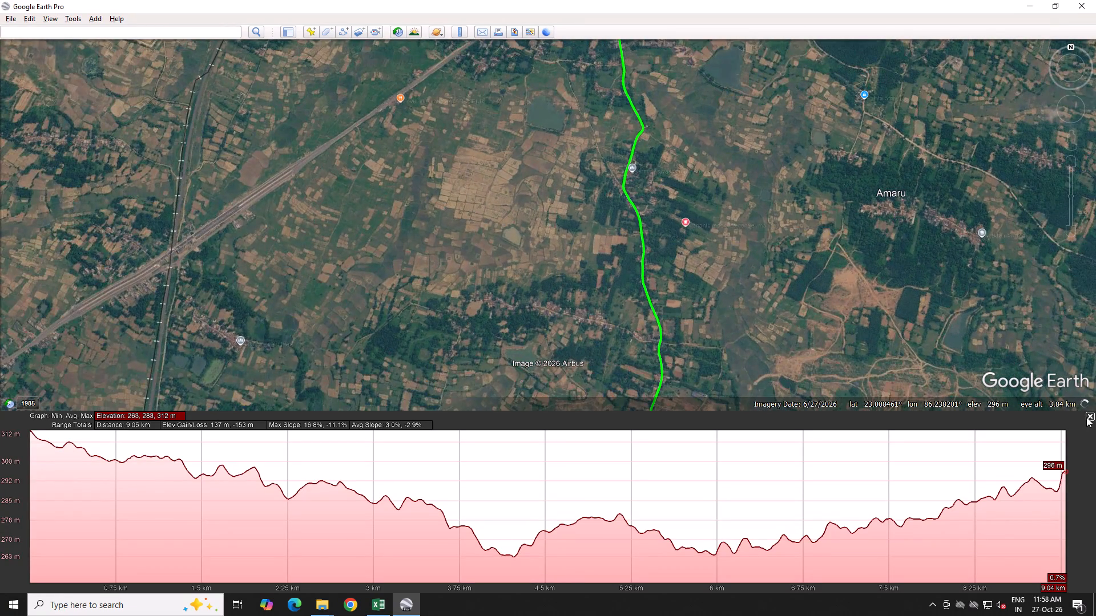
left_click(1086, 417)
scroll(776, 402, "down", 4)
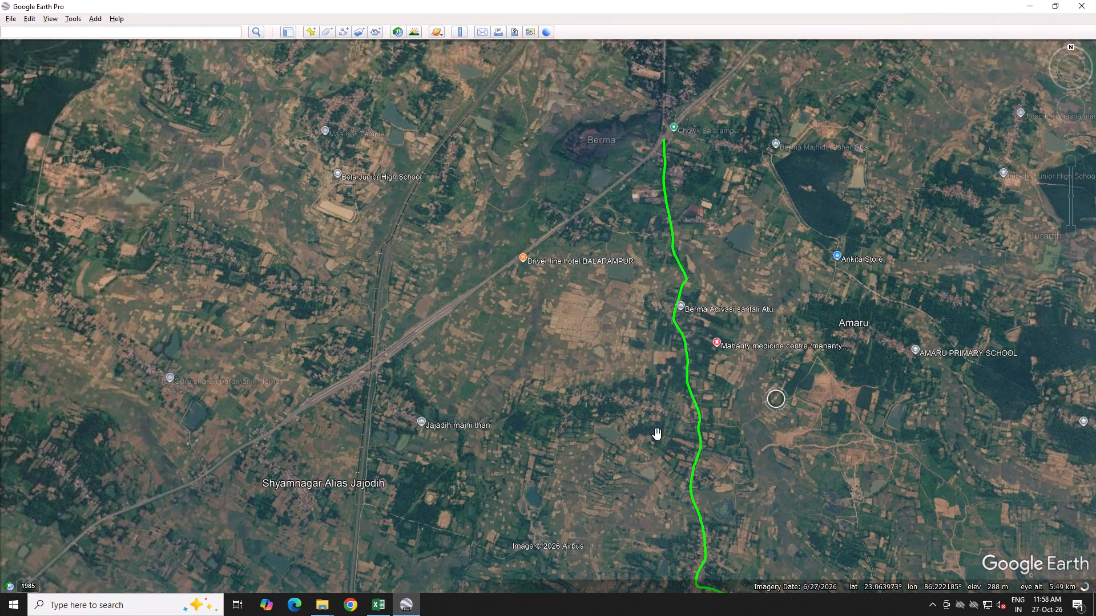
right_click(695, 412)
right_click(698, 410)
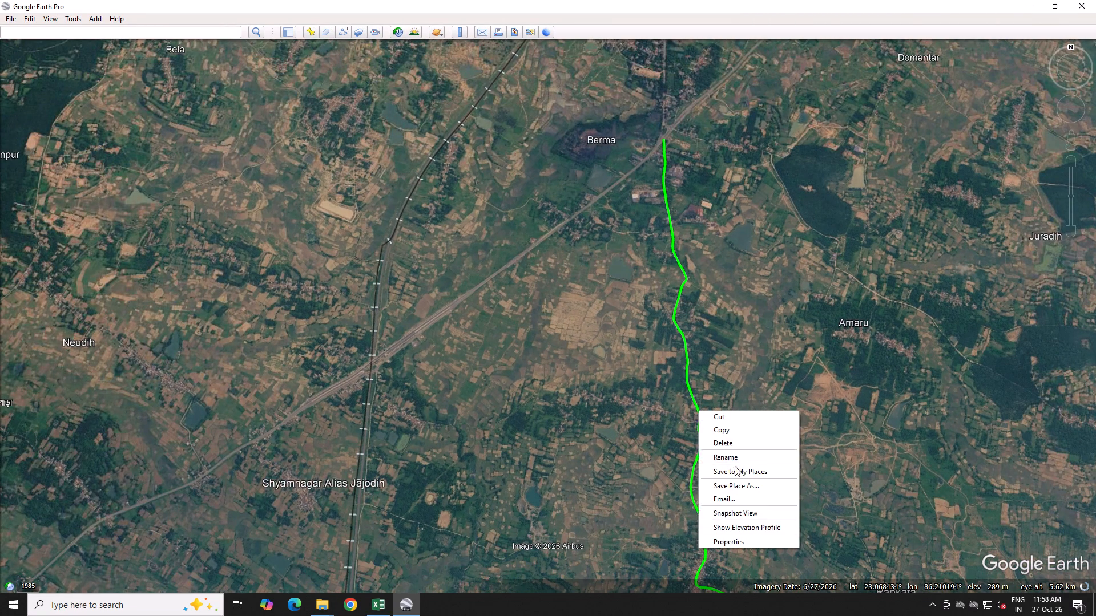
left_click(743, 527)
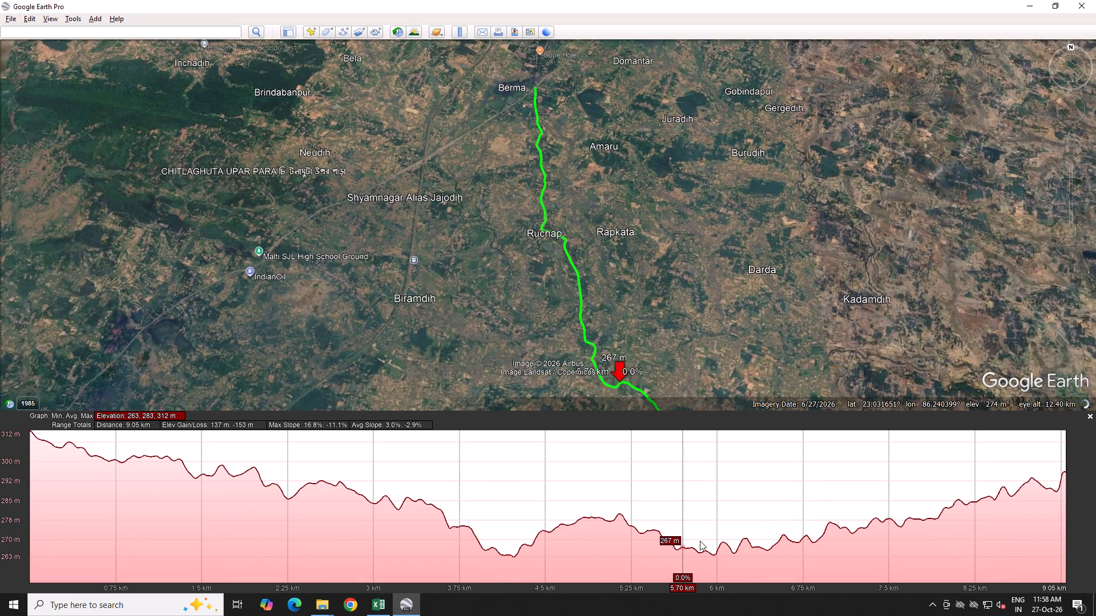
double_click(708, 547)
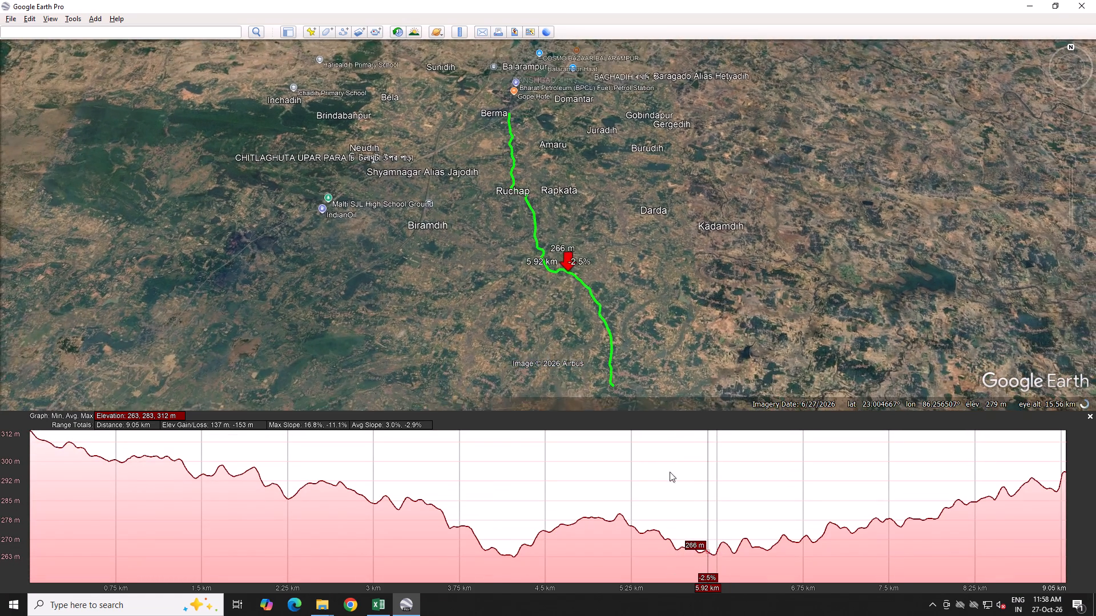
Examine the green alignment's stream crossing just east of the bend near Pabitra restaurant cum bar, south of Kurni Shiv Mandir.
scroll(570, 260, "up", 18)
left_click_drag(575, 323, 585, 261)
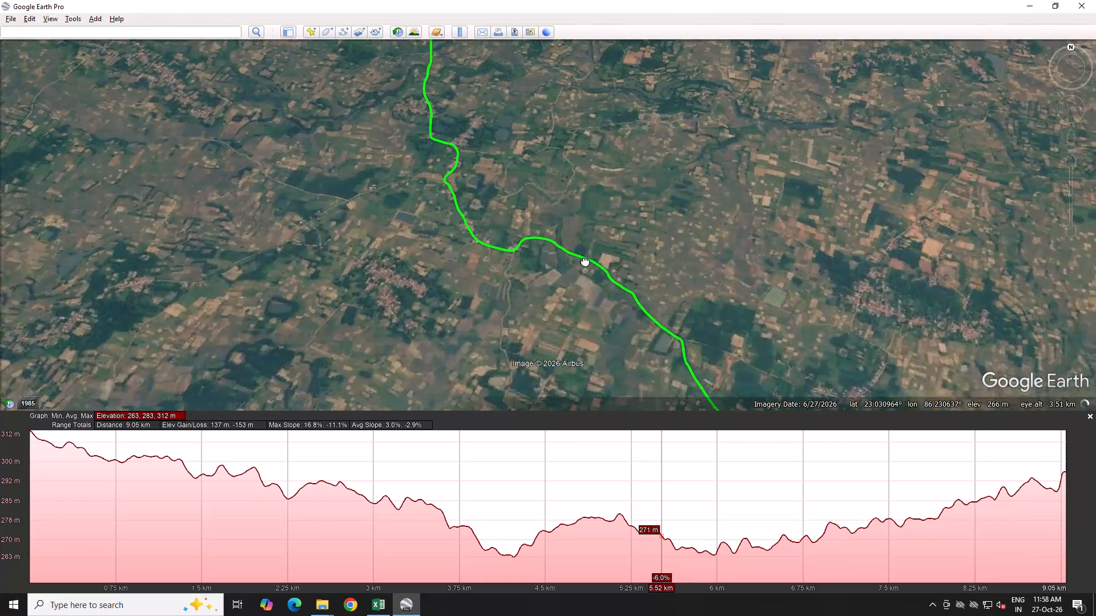
left_click_drag(585, 261, 594, 213)
left_click_drag(667, 266, 642, 245)
scroll(562, 180, "up", 7)
left_click_drag(651, 285, 553, 126)
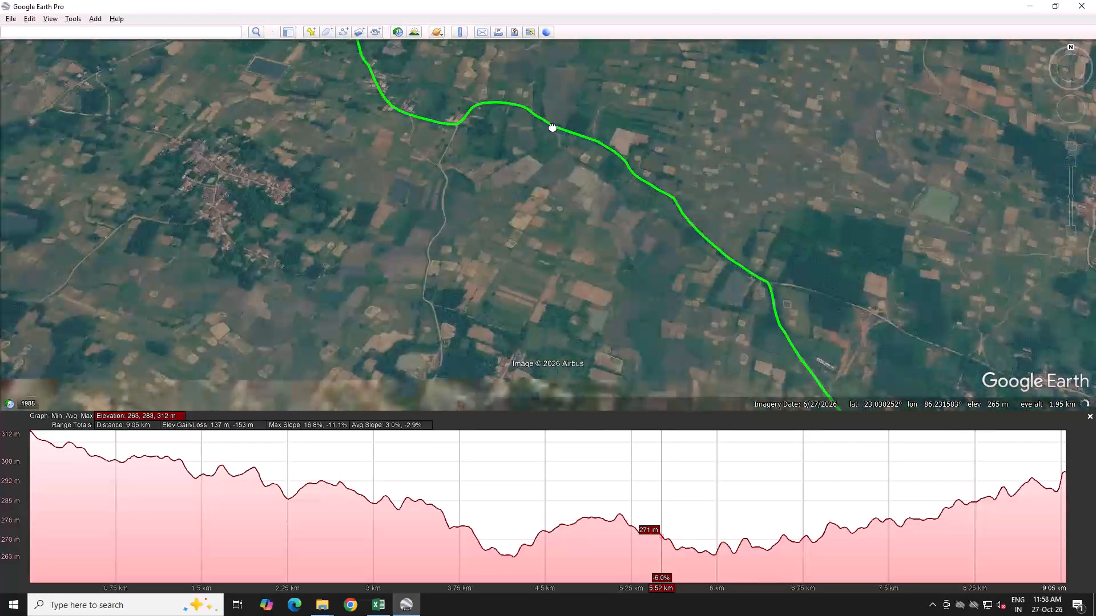
left_click_drag(553, 126, 551, 121)
scroll(617, 196, "down", 3)
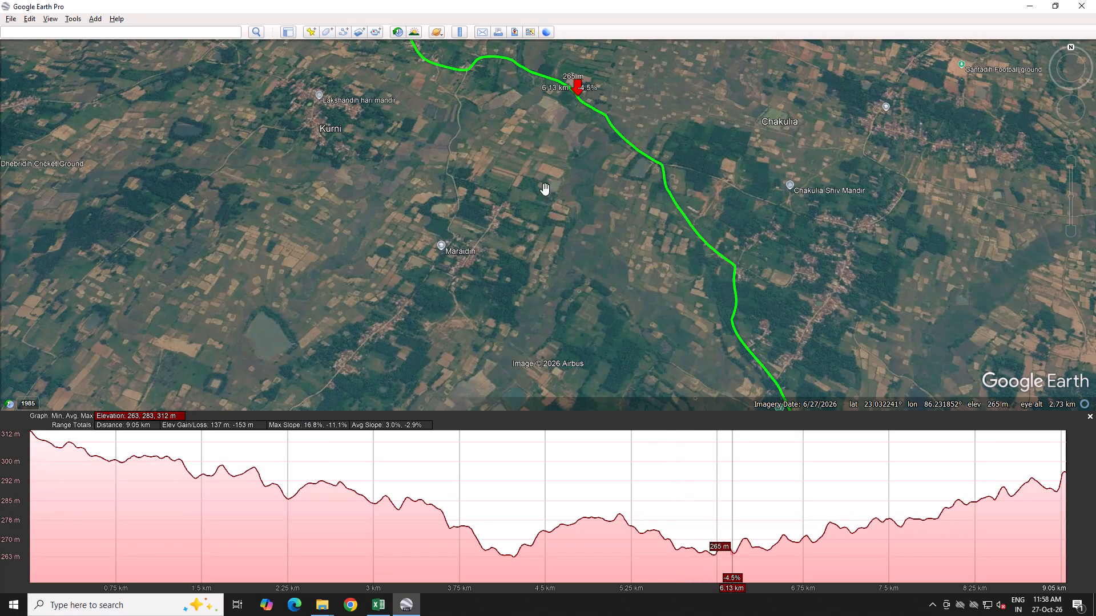
scroll(537, 171, "up", 5)
left_click_drag(522, 111, 557, 348)
scroll(530, 123, "up", 5)
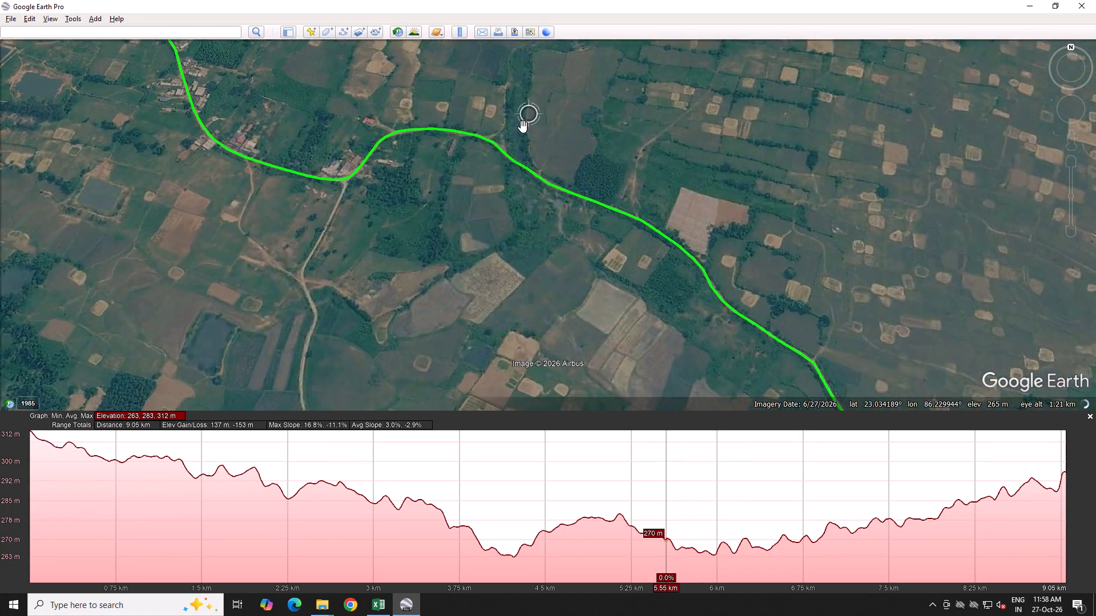
scroll(523, 127, "up", 11)
left_click_drag(523, 145, 528, 225)
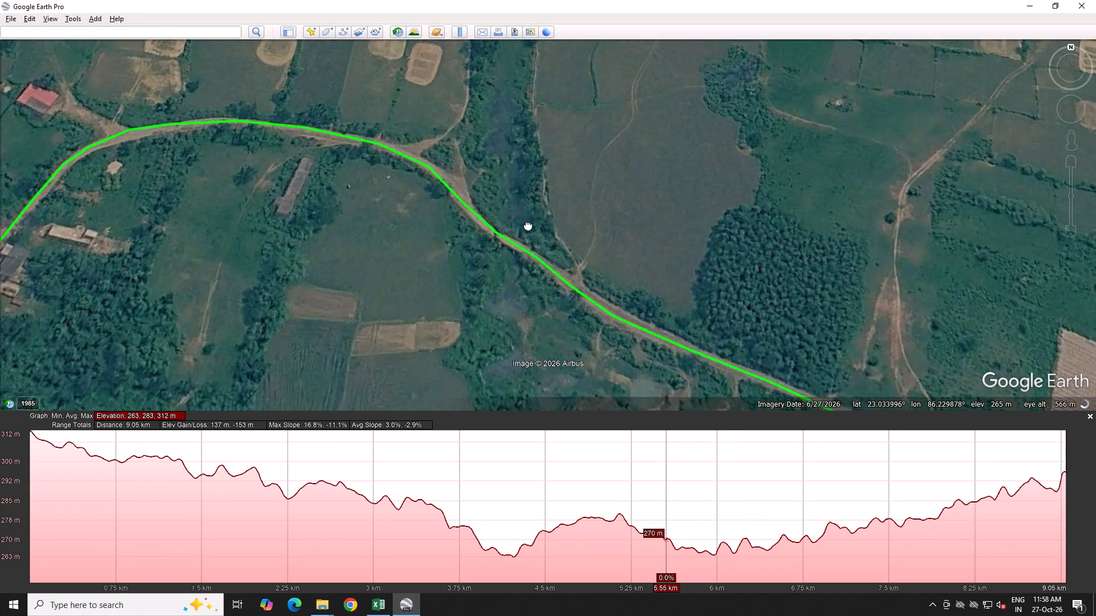
left_click_drag(528, 225, 529, 251)
scroll(527, 252, "down", 19)
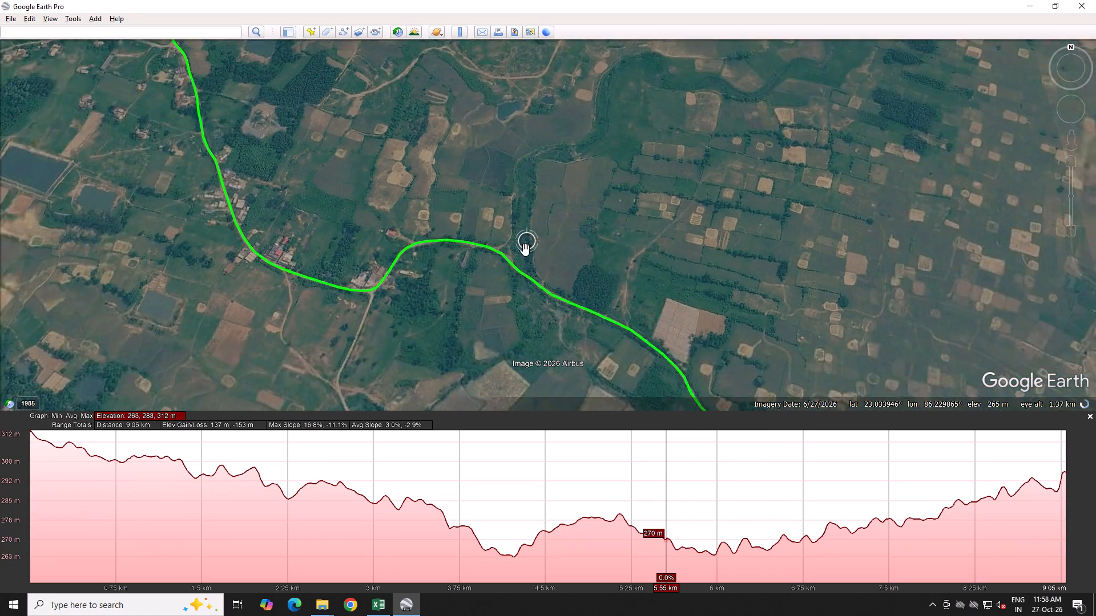
Examine the streams around the alignment from Pabitra restaurant cum bar north past Kurni Shiv Mandir and Hari mandir to Ruchap.
scroll(525, 250, "down", 4)
left_click_drag(585, 183, 515, 352)
scroll(501, 213, "down", 4)
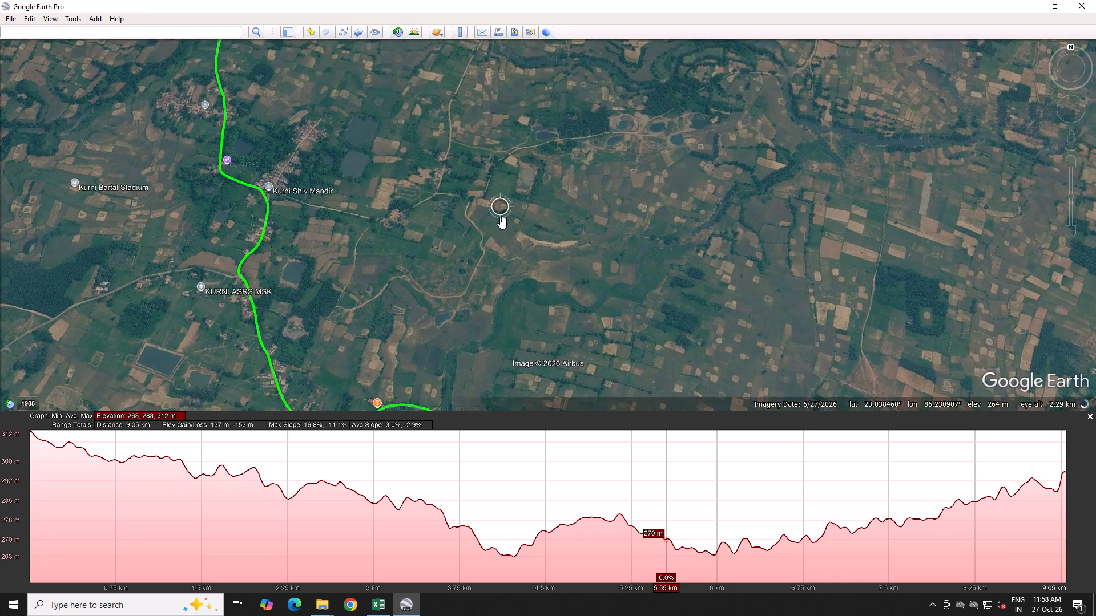
left_click_drag(478, 347, 486, 323)
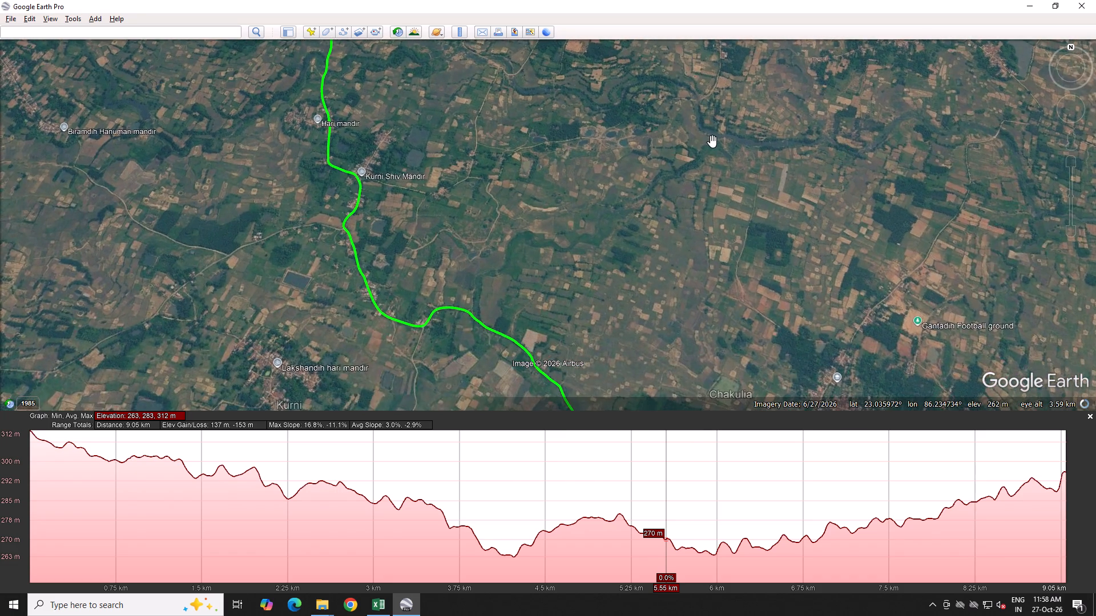
scroll(507, 376, "up", 4)
scroll(485, 316, "up", 3)
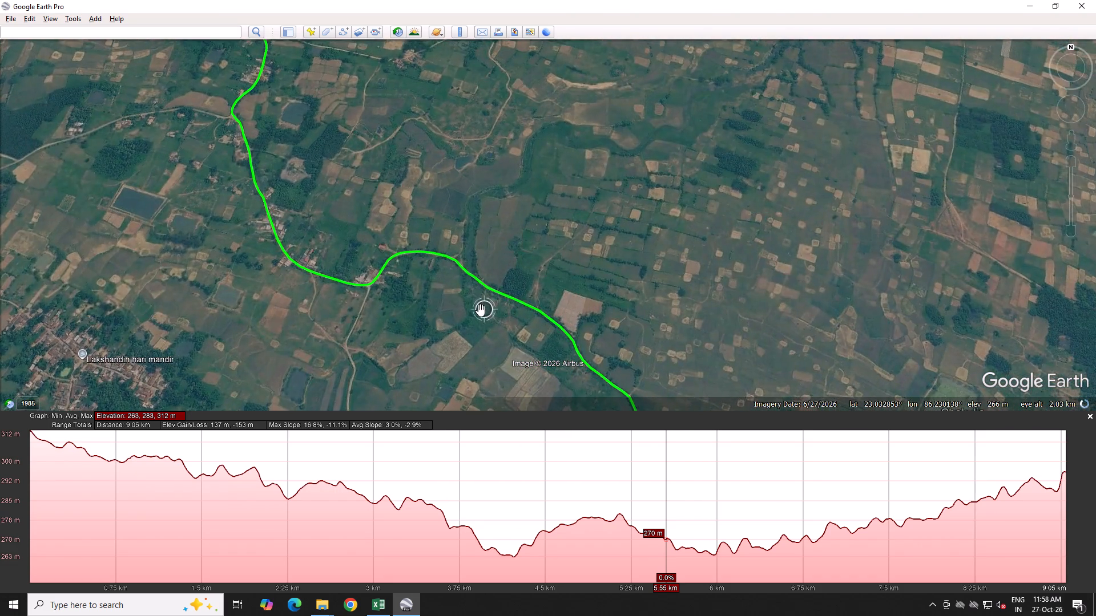
scroll(506, 269, "down", 12)
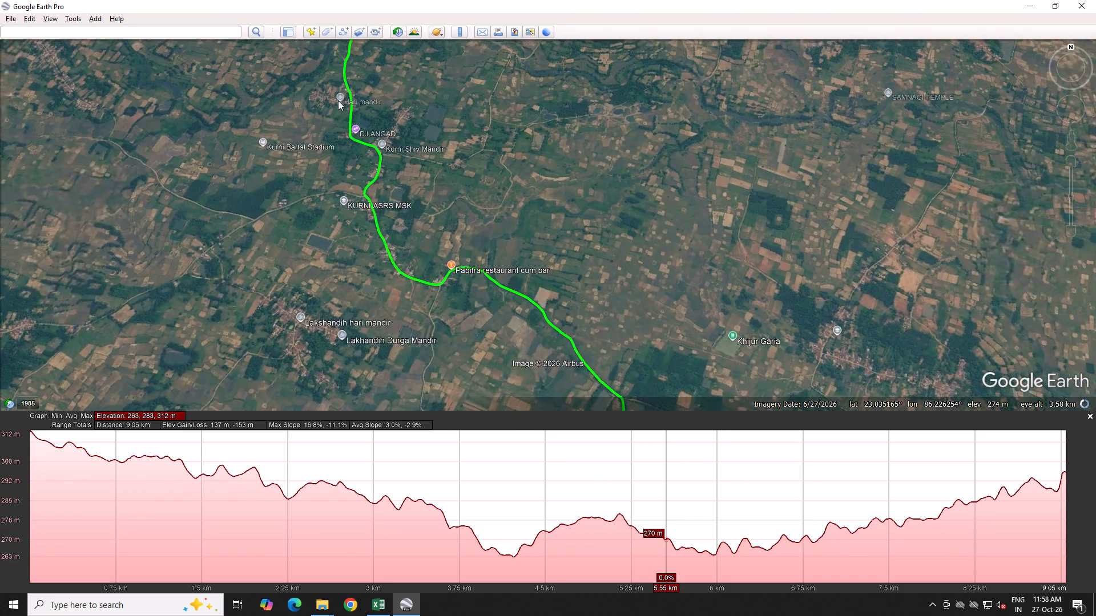
left_click_drag(338, 102, 483, 386)
scroll(499, 329, "down", 5)
scroll(265, 341, "up", 1)
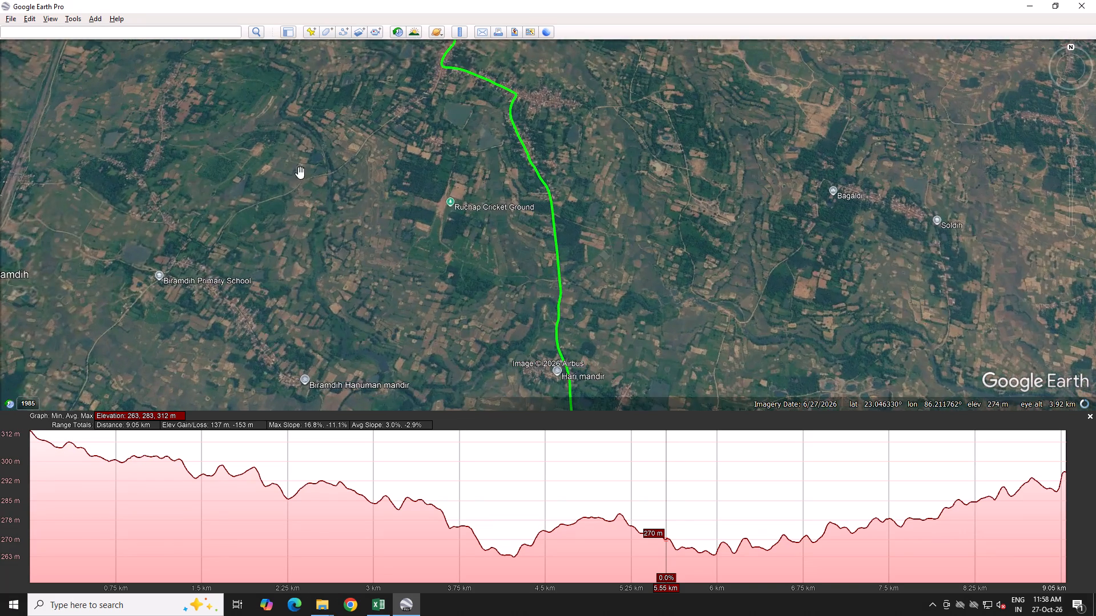
left_click_drag(303, 142, 372, 310)
scroll(378, 262, "down", 13)
scroll(461, 315, "up", 12)
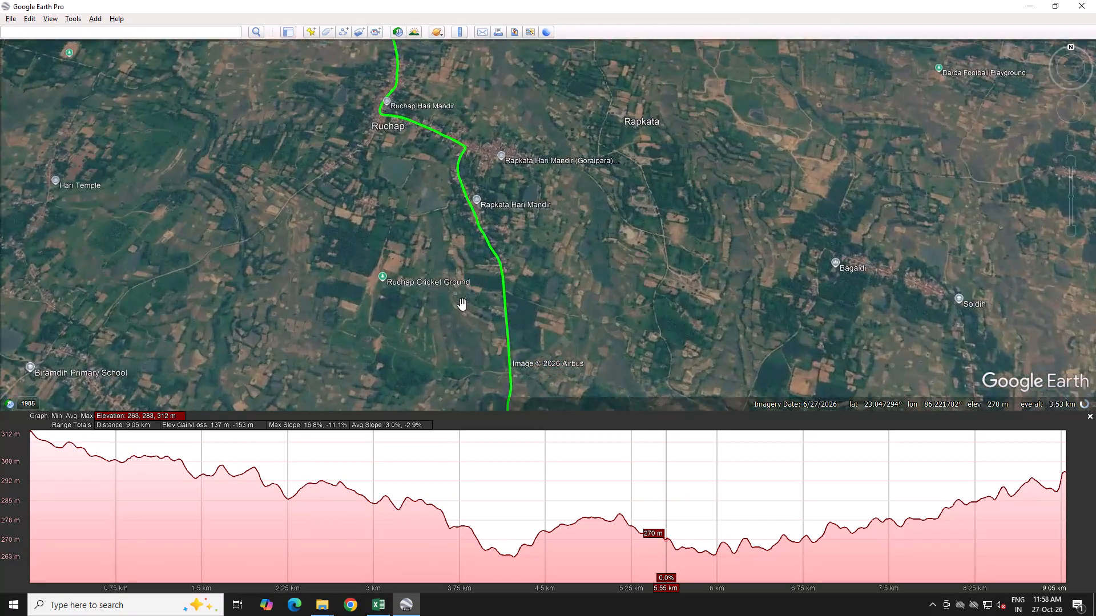
Examine the river and its crossing with the green alignment just north of Hari mandir.
left_click_drag(471, 341, 509, 190)
scroll(511, 316, "up", 7)
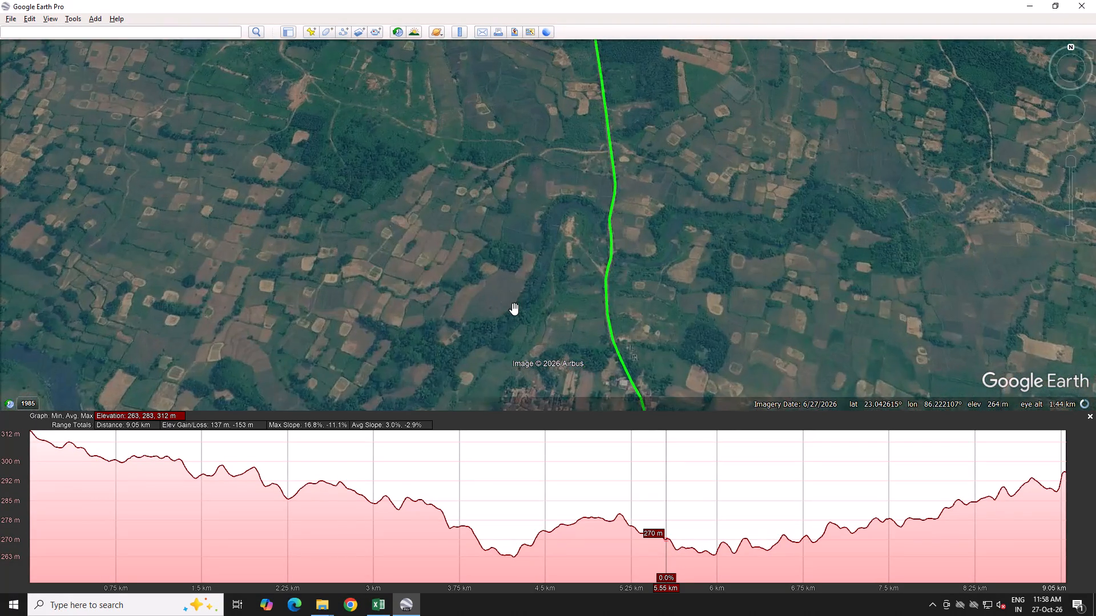
scroll(514, 309, "up", 7)
left_click_drag(533, 307, 530, 233)
scroll(530, 233, "down", 12)
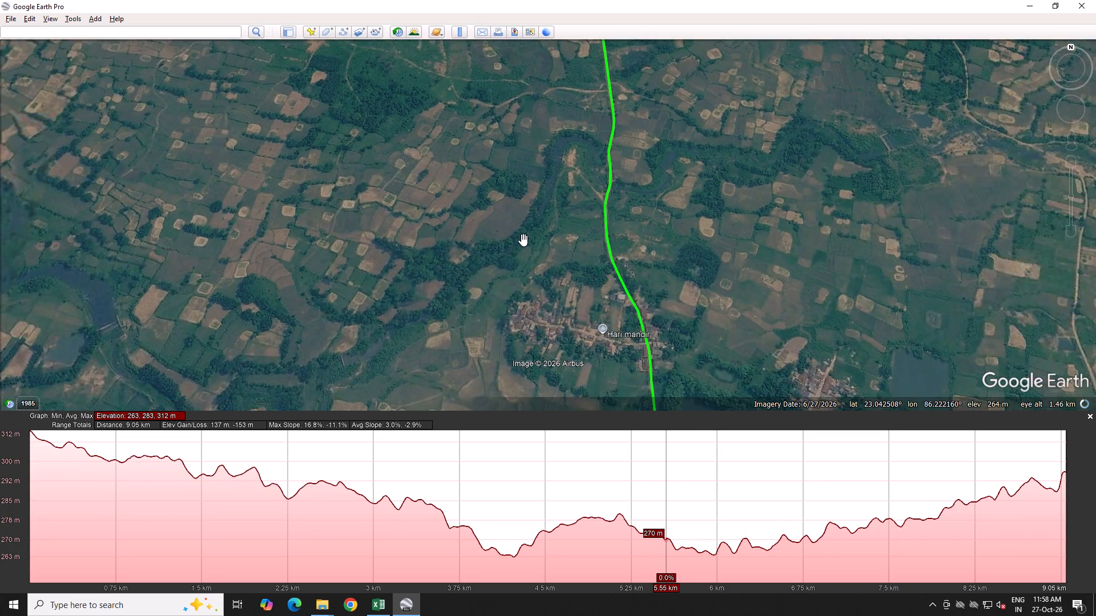
Close the elevation profile and trace the river from near Biramdih Hanuman mandir north to the area west of Ruchap.
left_click(1090, 416)
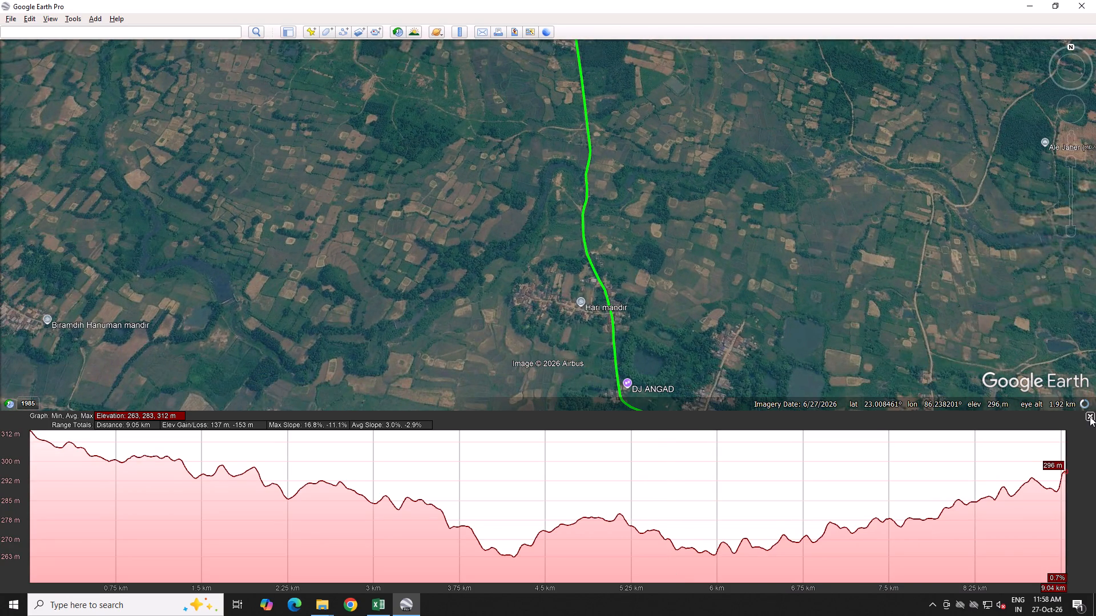
left_click_drag(324, 438, 511, 484)
scroll(409, 437, "up", 8)
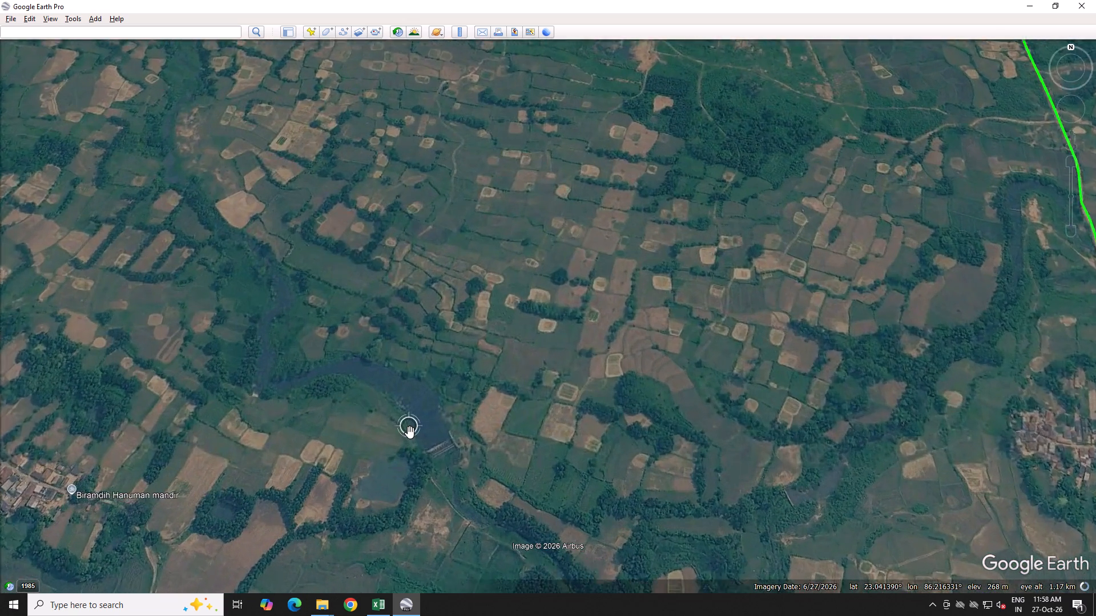
left_click_drag(284, 327, 547, 519)
left_click_drag(400, 249, 461, 447)
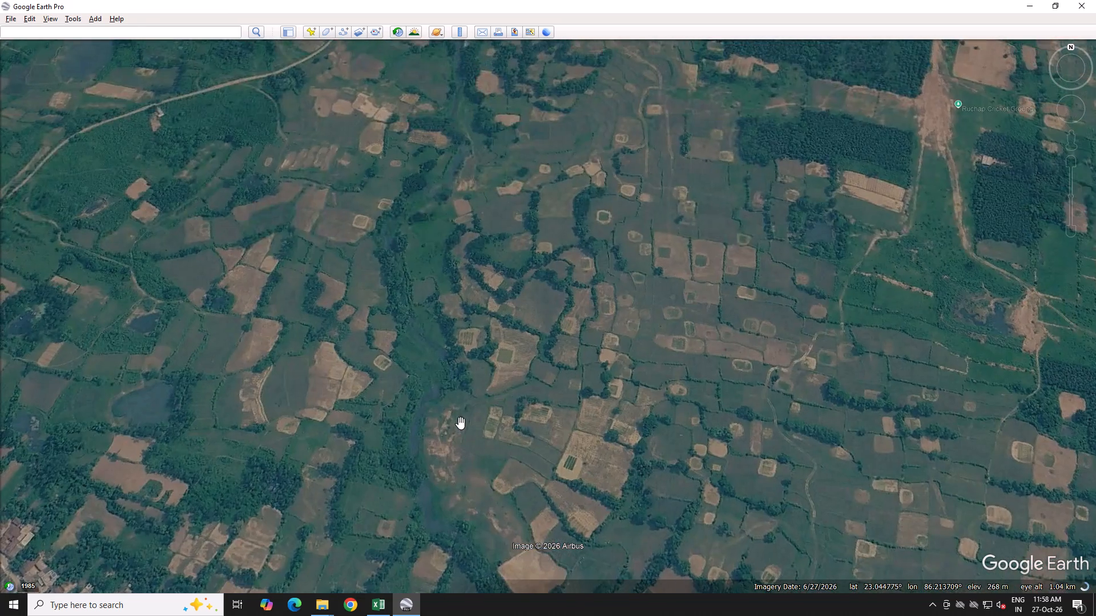
scroll(461, 404, "down", 6)
left_click_drag(460, 329, 465, 375)
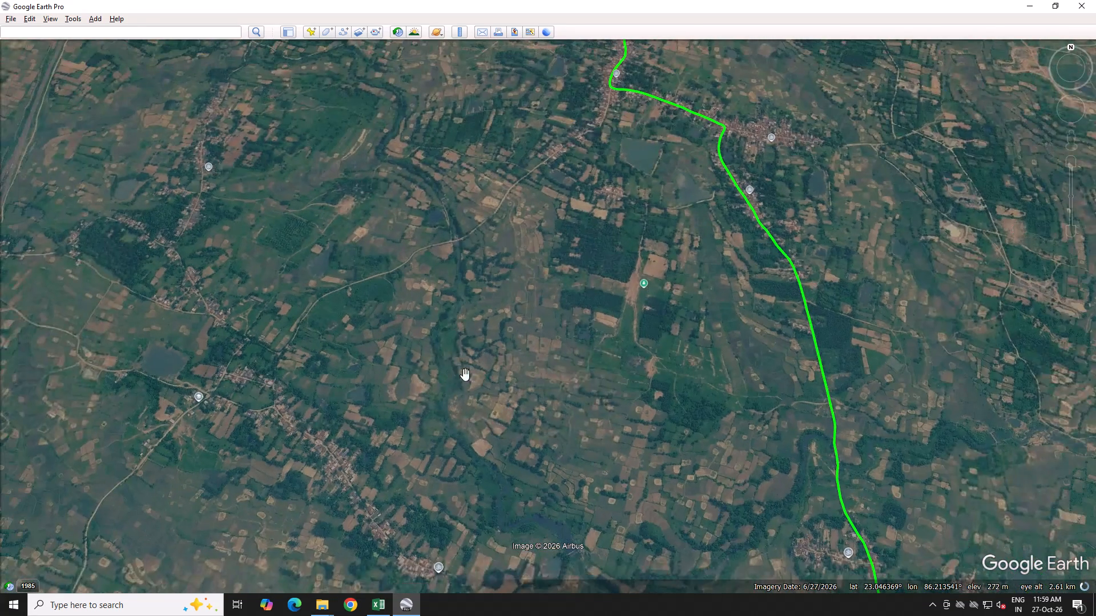
left_click_drag(465, 375, 470, 446)
scroll(470, 414, "down", 4)
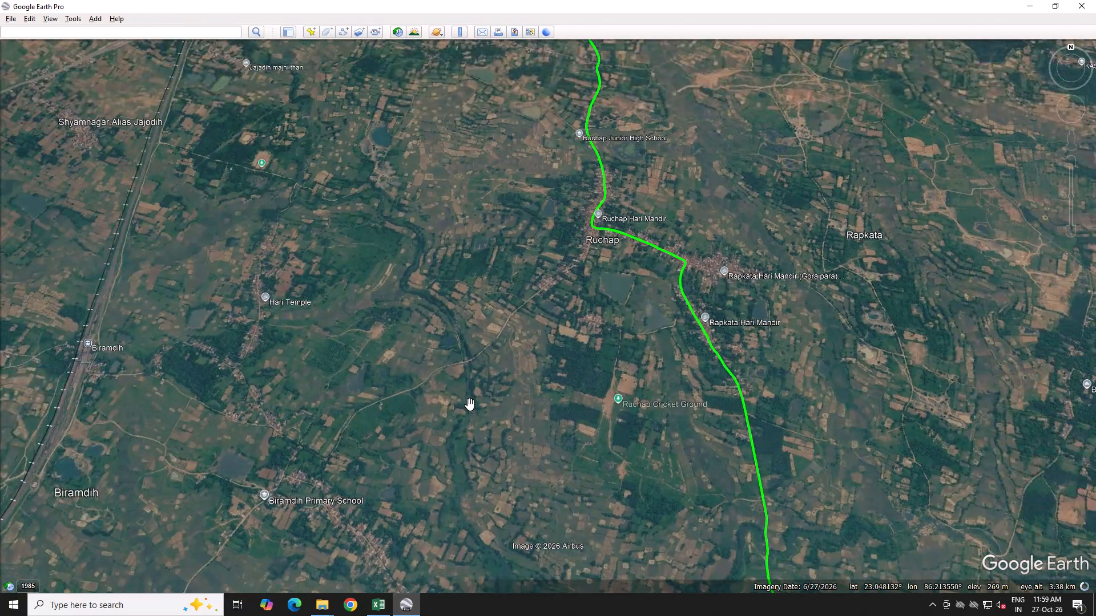
scroll(470, 404, "down", 3)
left_click_drag(653, 460, 617, 396)
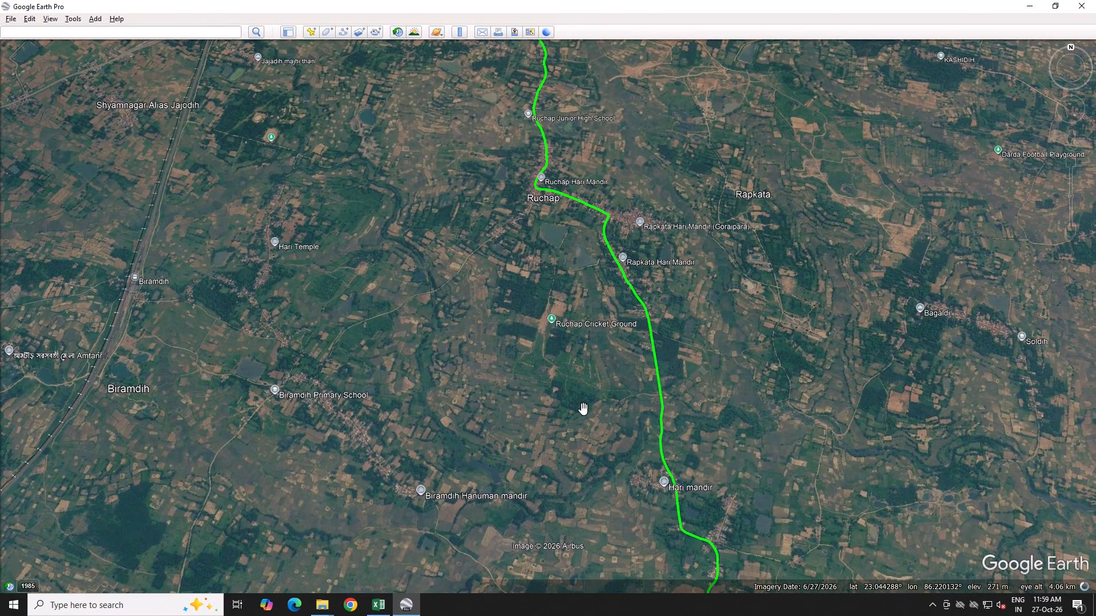
Examine the river bend and road crossing north of Hari mandir at close range.
scroll(669, 483, "up", 2)
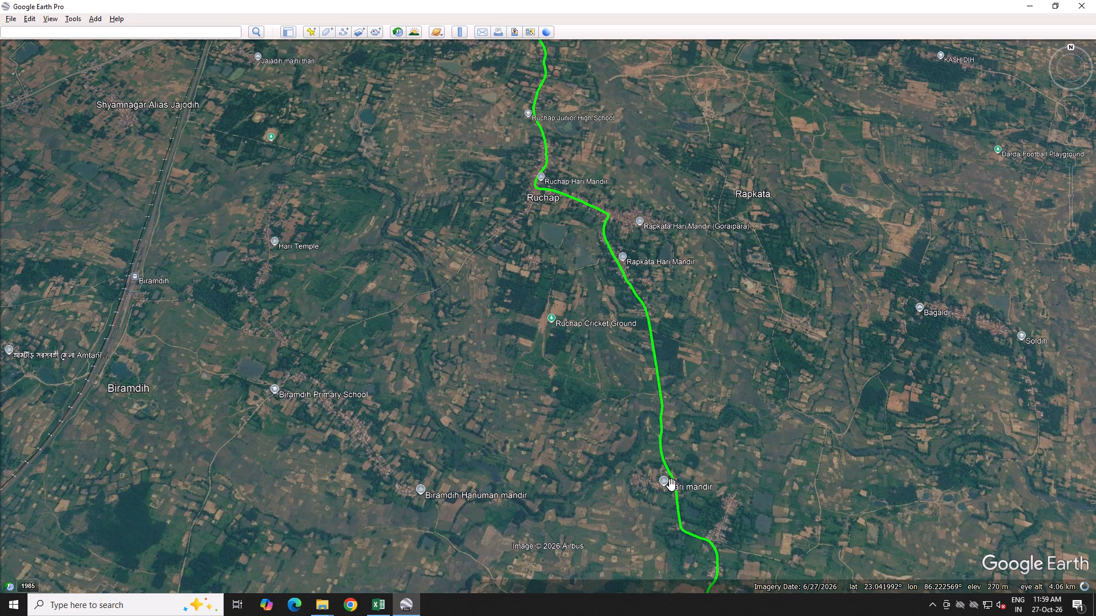
scroll(671, 485, "up", 4)
scroll(666, 372, "up", 9)
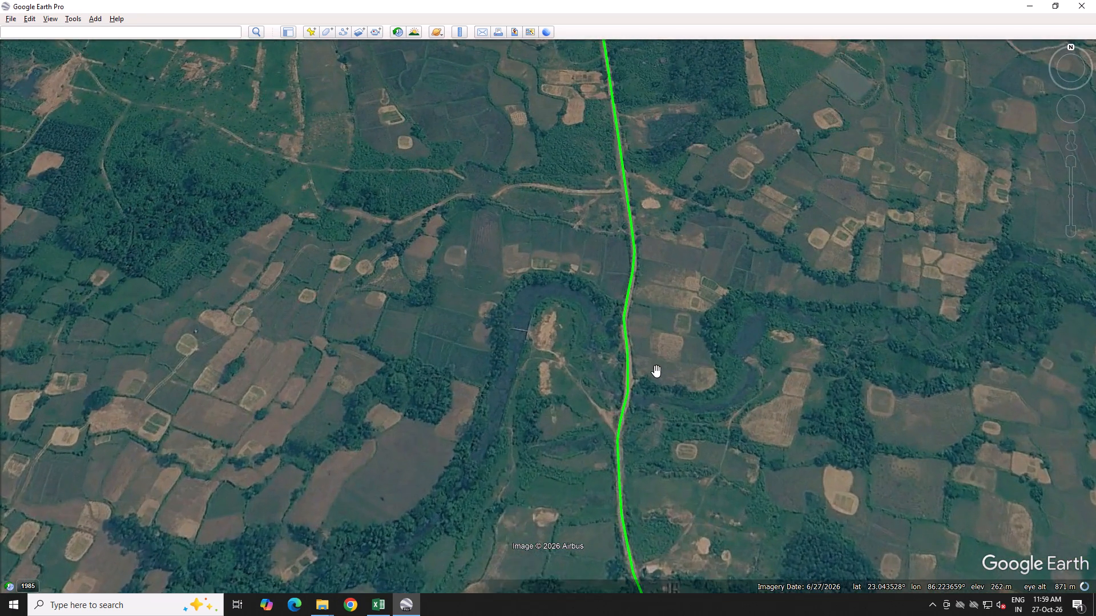
scroll(658, 370, "up", 15)
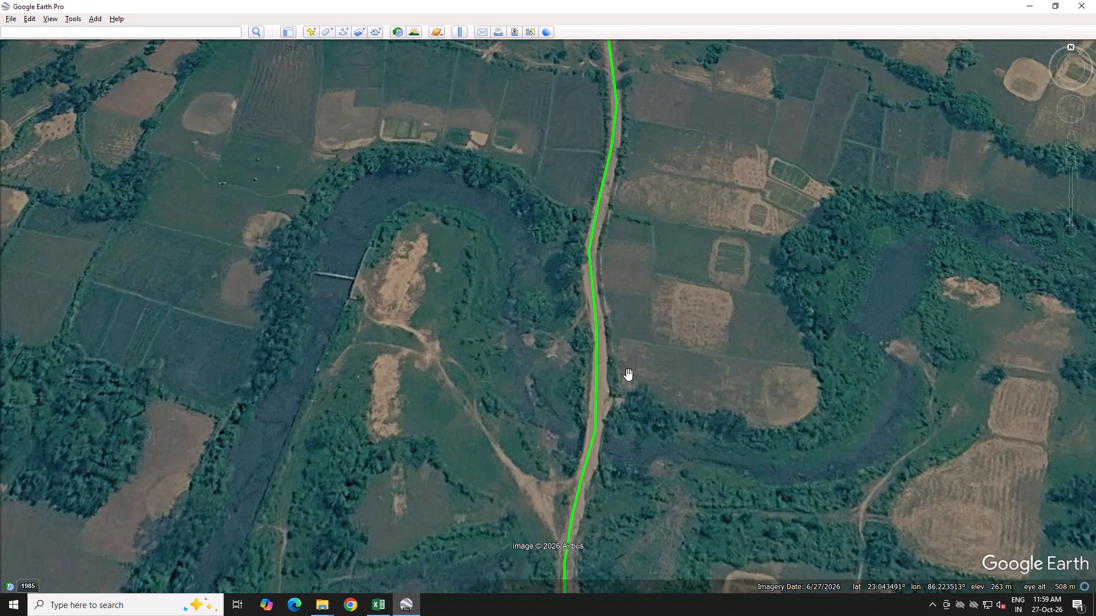
left_click_drag(453, 425, 526, 395)
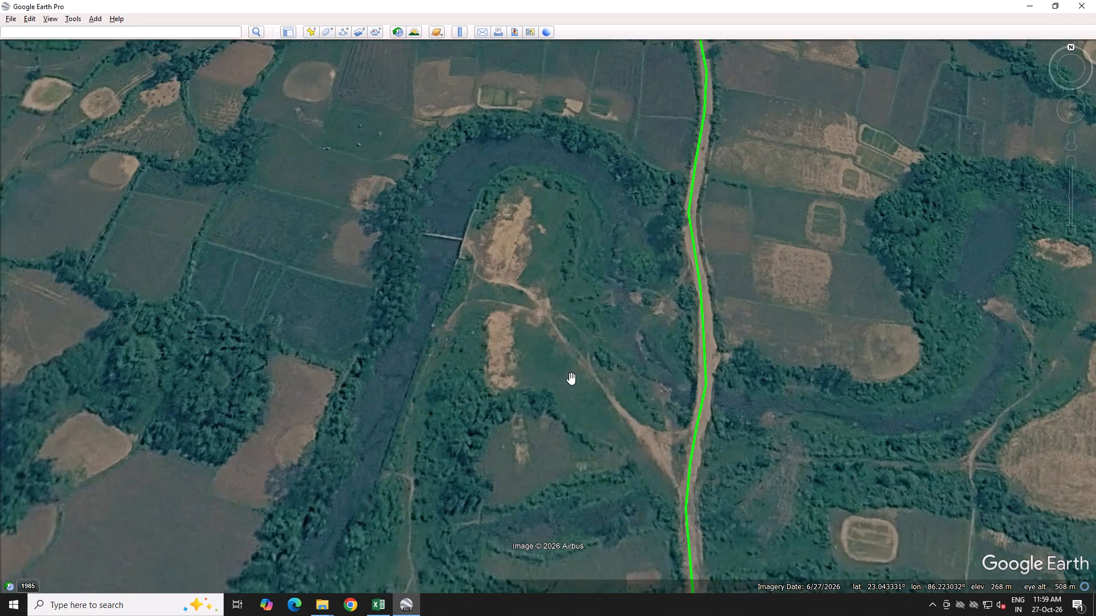
Trace the river southwest from the crossing to the weir near Biramdih Hanuman mandir and examine the weir and its surroundings.
scroll(635, 360, "down", 8)
left_click_drag(422, 478, 769, 324)
scroll(768, 327, "down", 3)
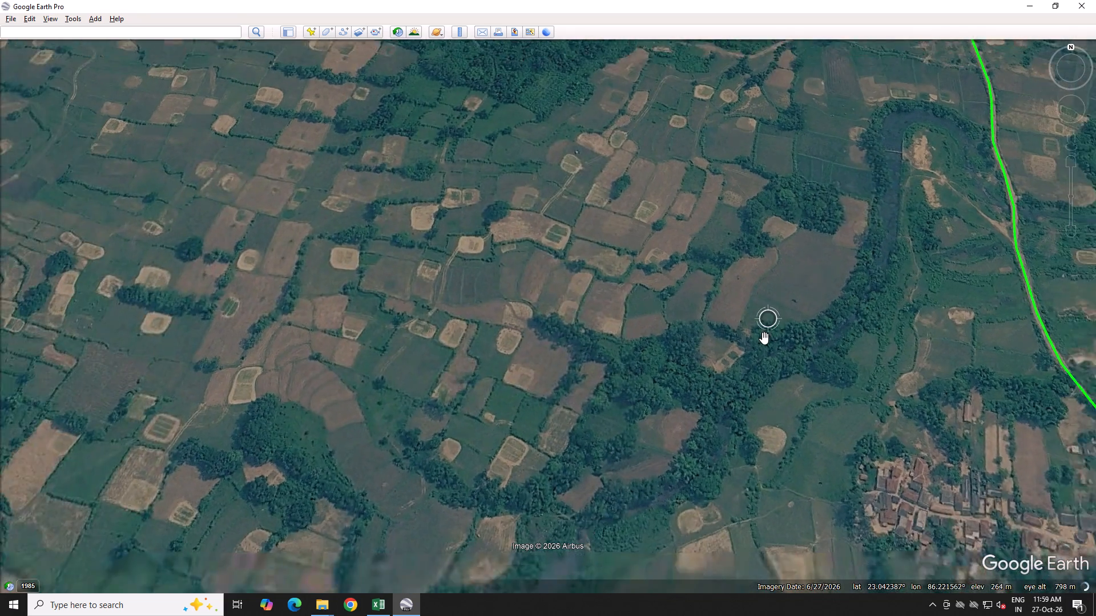
scroll(750, 364, "down", 3)
left_click_drag(319, 444, 388, 420)
scroll(353, 425, "up", 8)
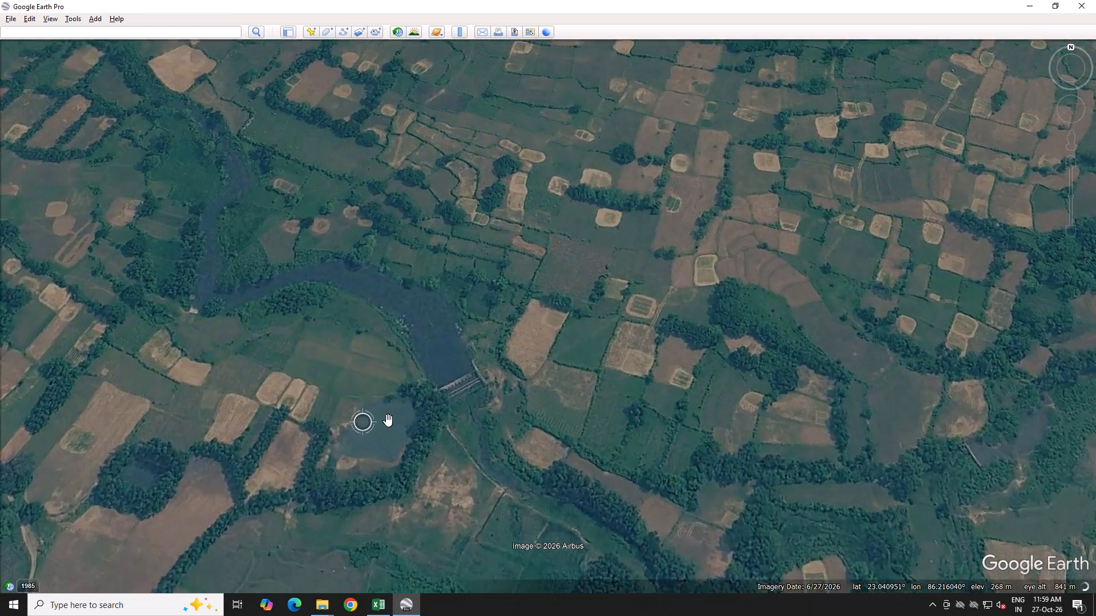
scroll(388, 420, "up", 19)
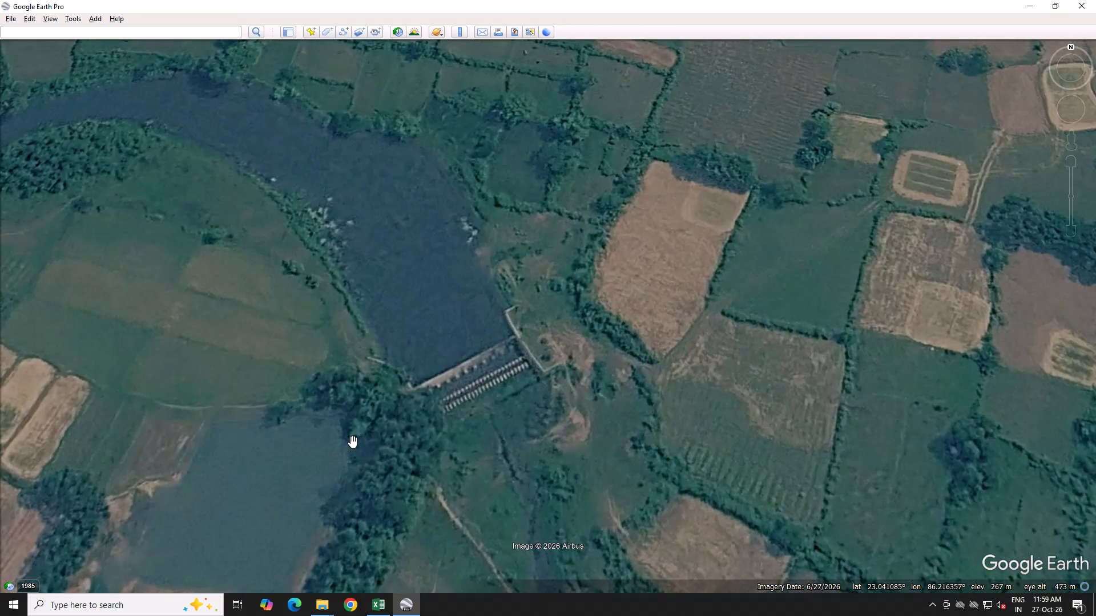
scroll(353, 439, "down", 11)
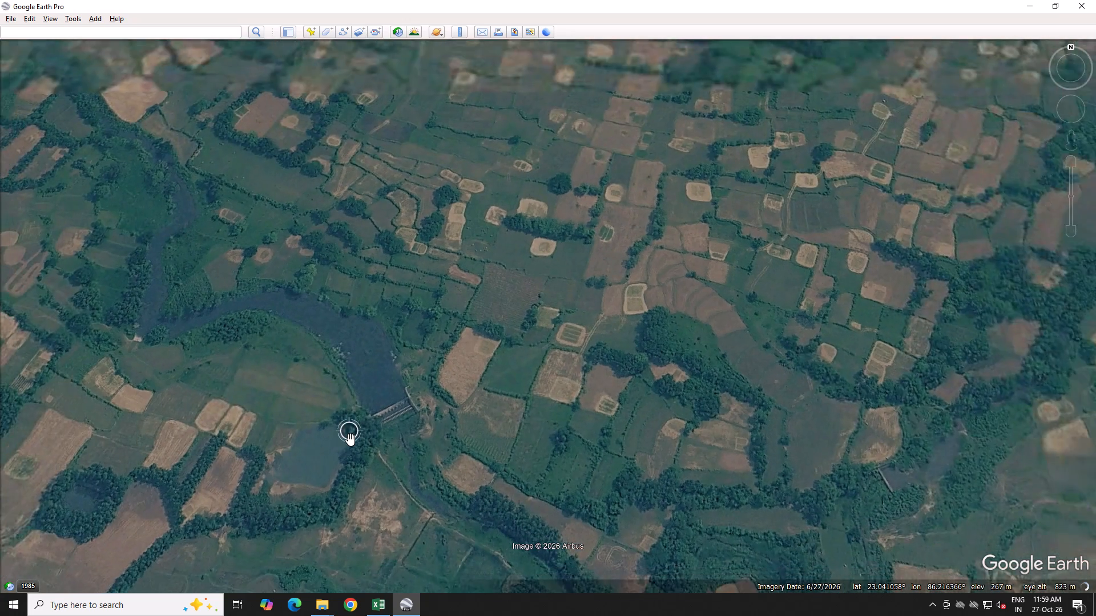
scroll(350, 440, "down", 9)
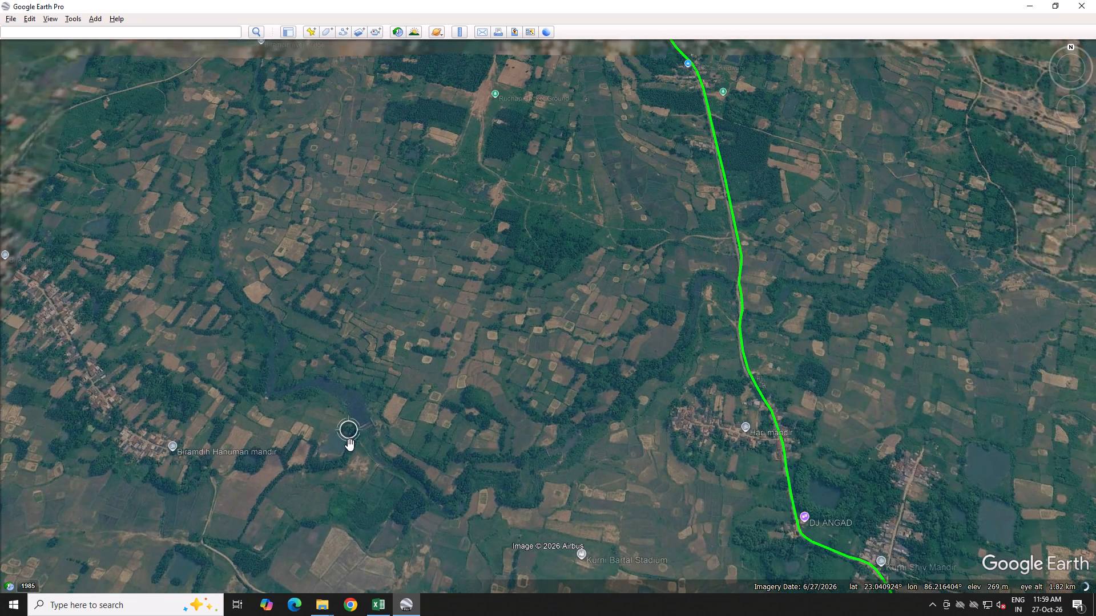
left_click_drag(385, 439, 452, 354)
scroll(443, 383, "down", 3)
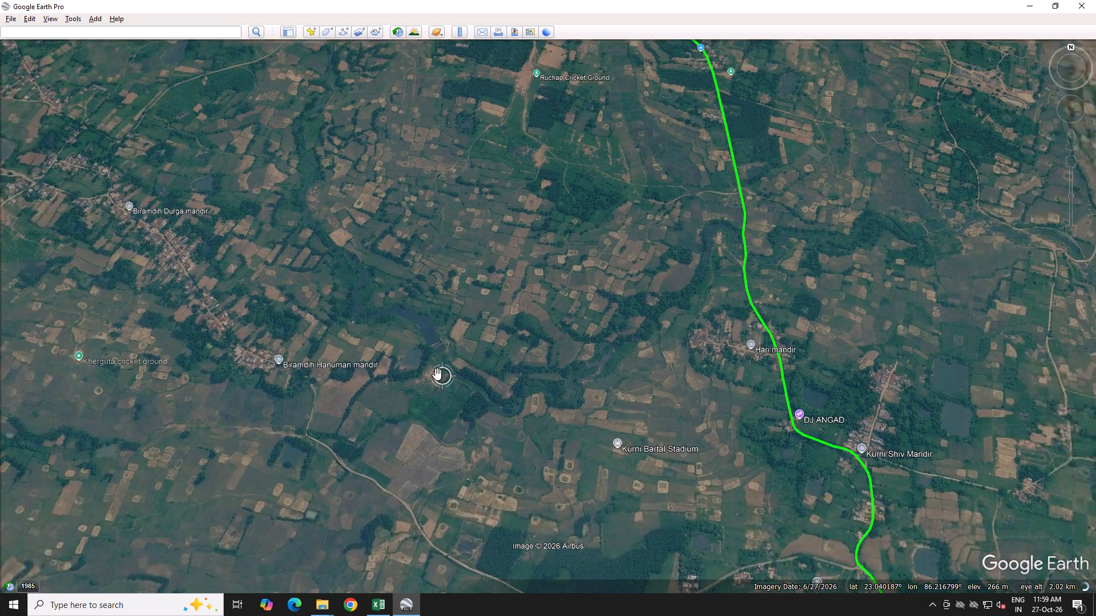
Follow the river north and view its course west of Ruchap in relation to the green alignment.
left_click_drag(426, 349, 514, 567)
left_click_drag(392, 179, 491, 548)
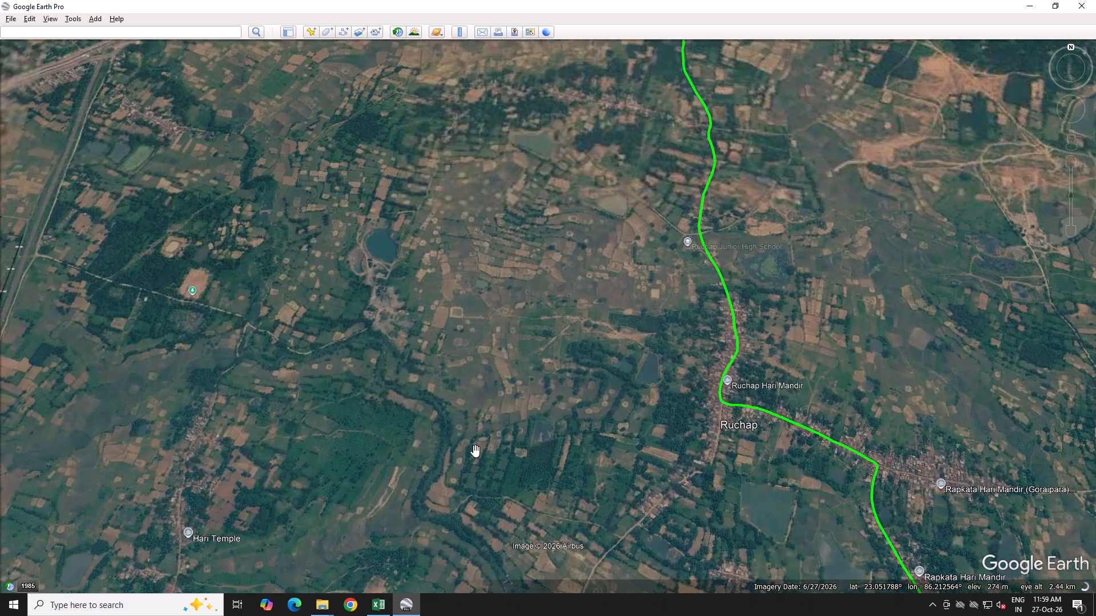
scroll(459, 322, "down", 5)
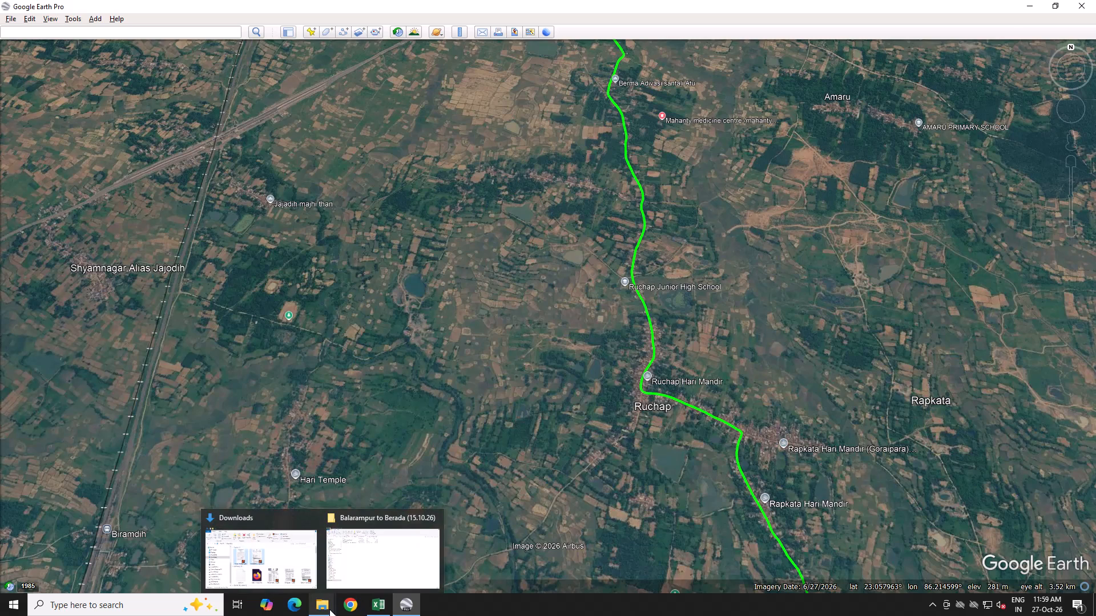
left_click(574, 354)
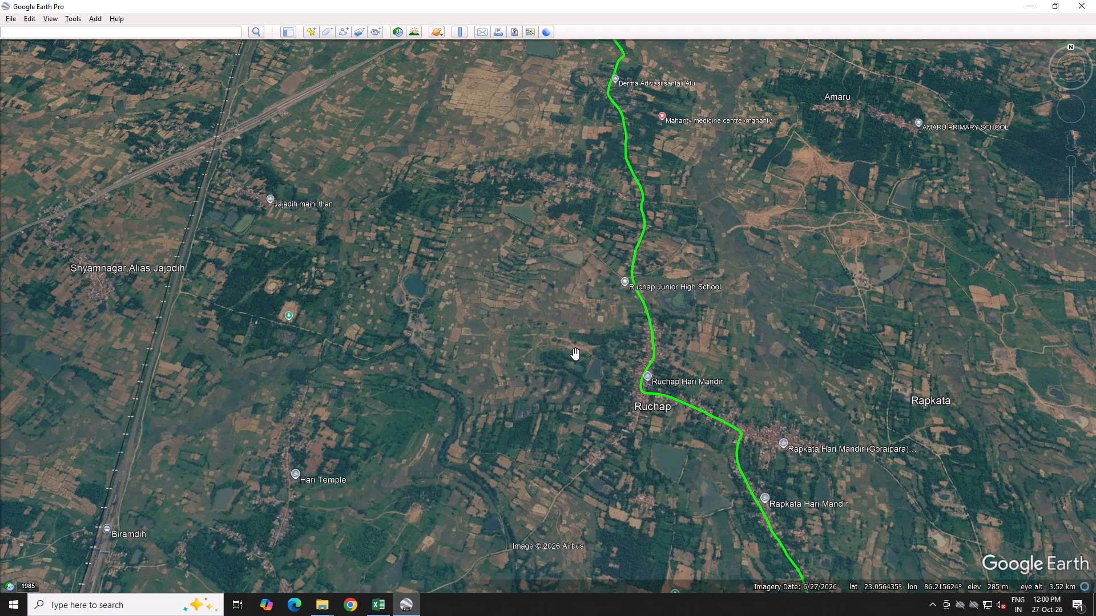
Switch to the Excel Report sheet and review its hard crust, pavement, earth work, source of materials and estimate sections.
left_click(385, 605)
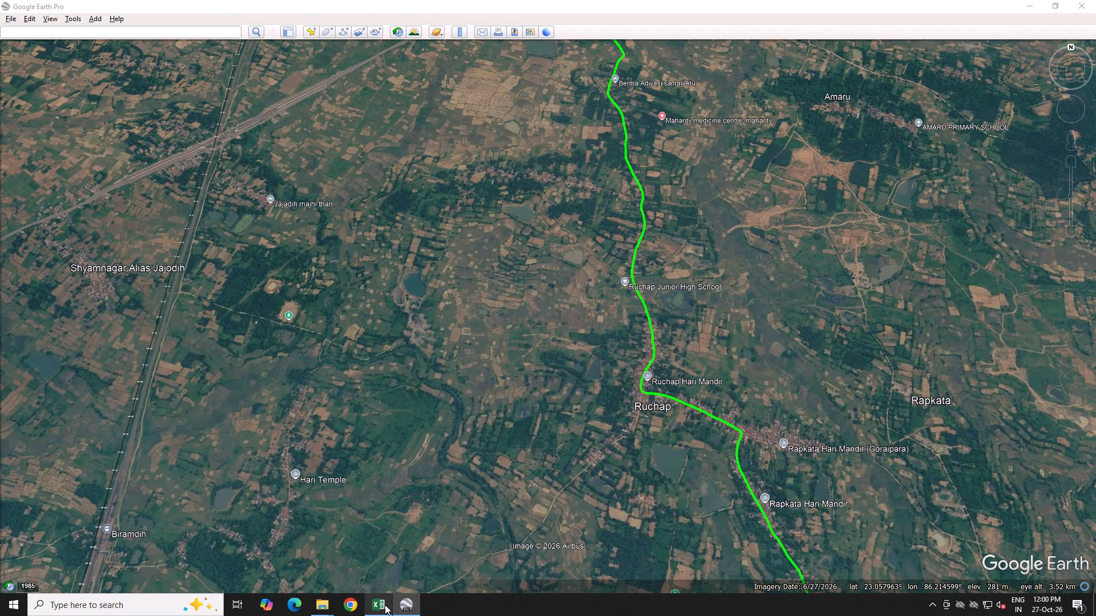
scroll(273, 402, "down", 4)
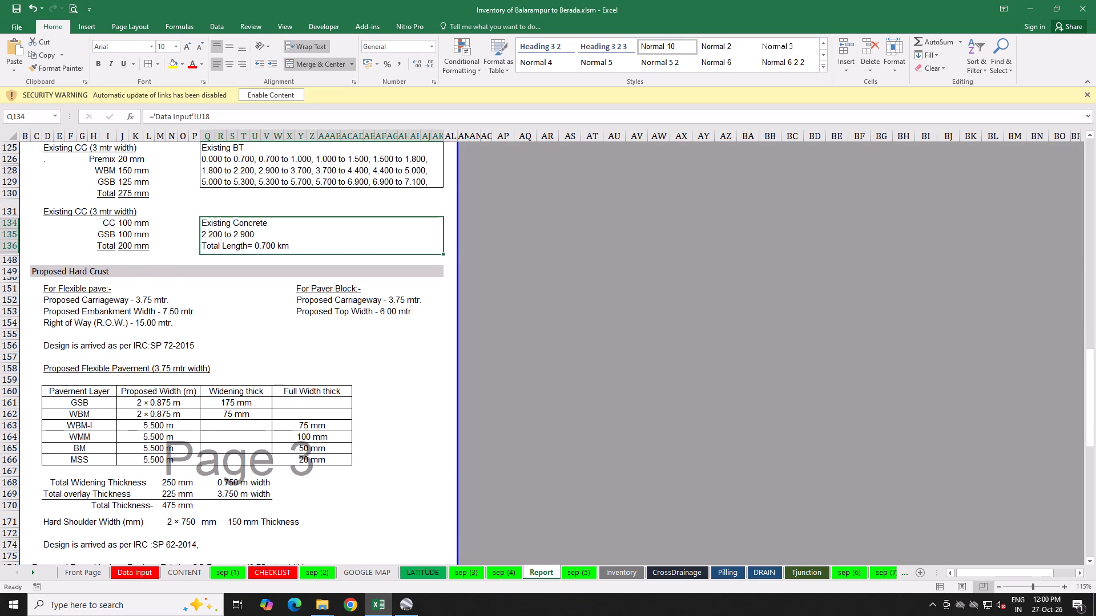
scroll(278, 405, "down", 15)
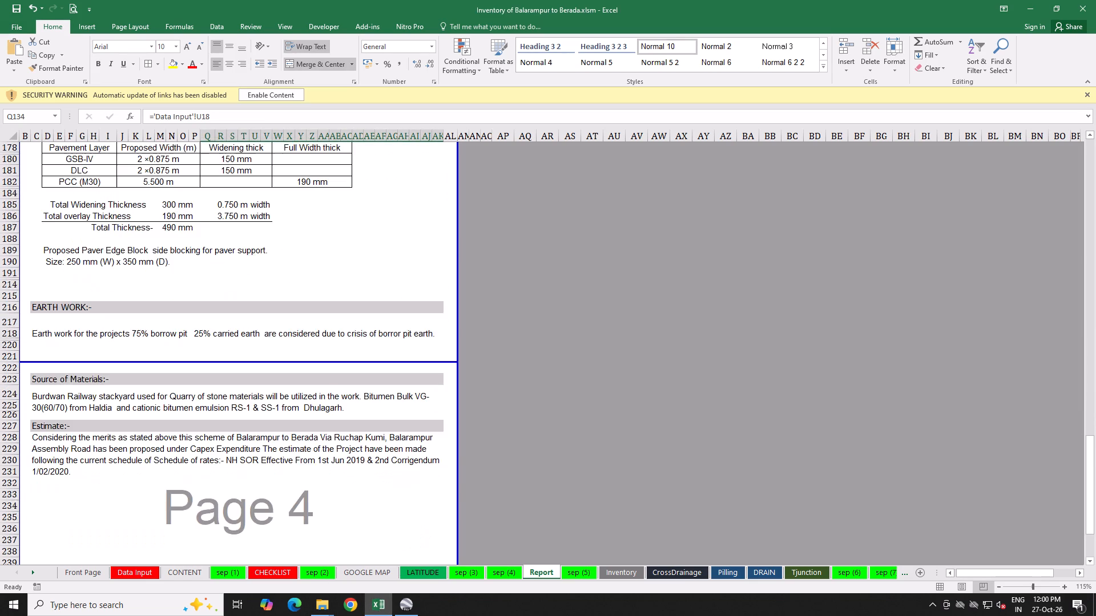
scroll(274, 420, "down", 4)
scroll(275, 419, "up", 13)
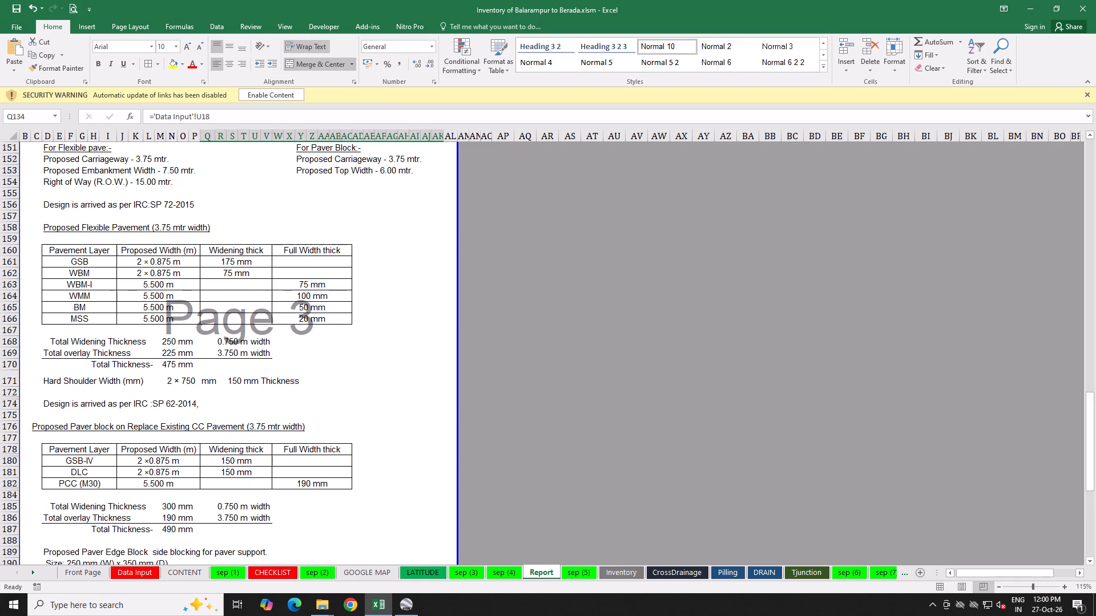
scroll(275, 421, "up", 11)
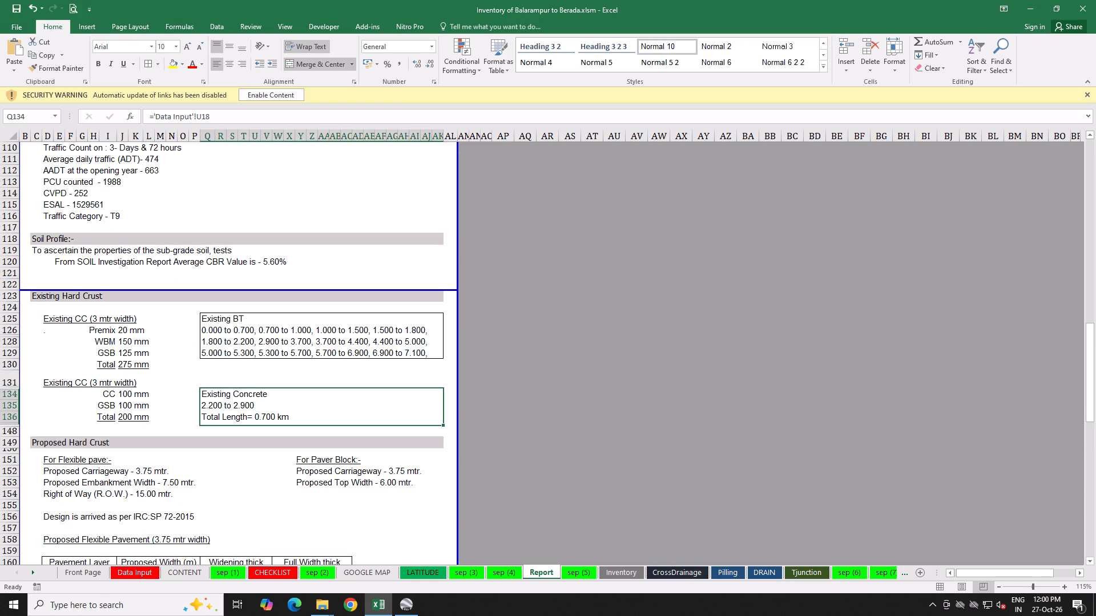
Return to Google Earth and examine the green alignment at close range from Ruchap Junior High School northward.
left_click(398, 602)
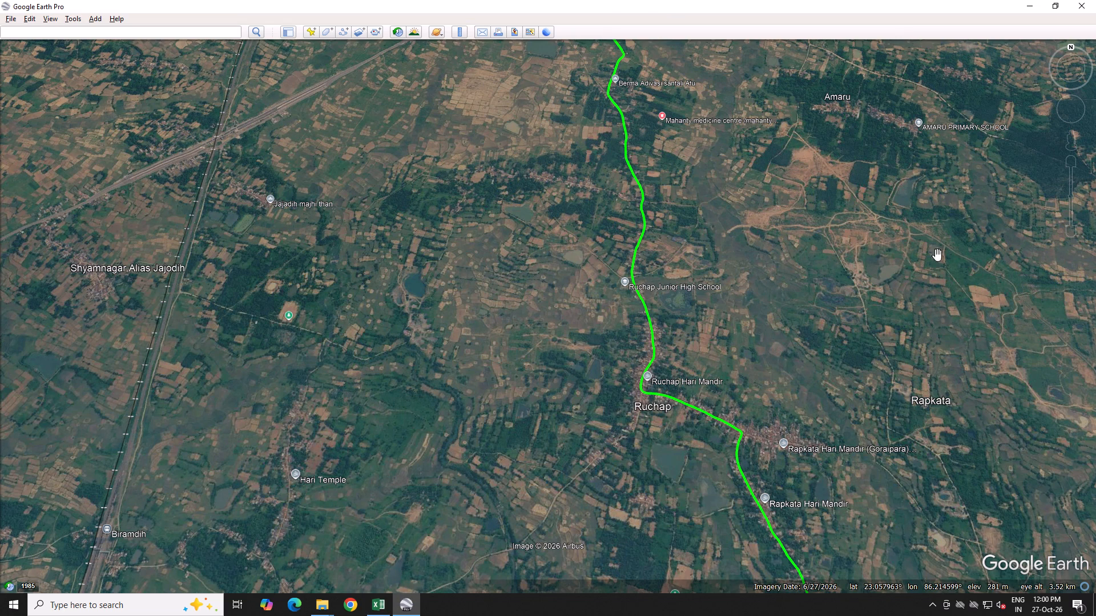
scroll(651, 398, "up", 13)
left_click_drag(599, 106, 569, 286)
scroll(569, 286, "up", 20)
scroll(569, 286, "up", 10)
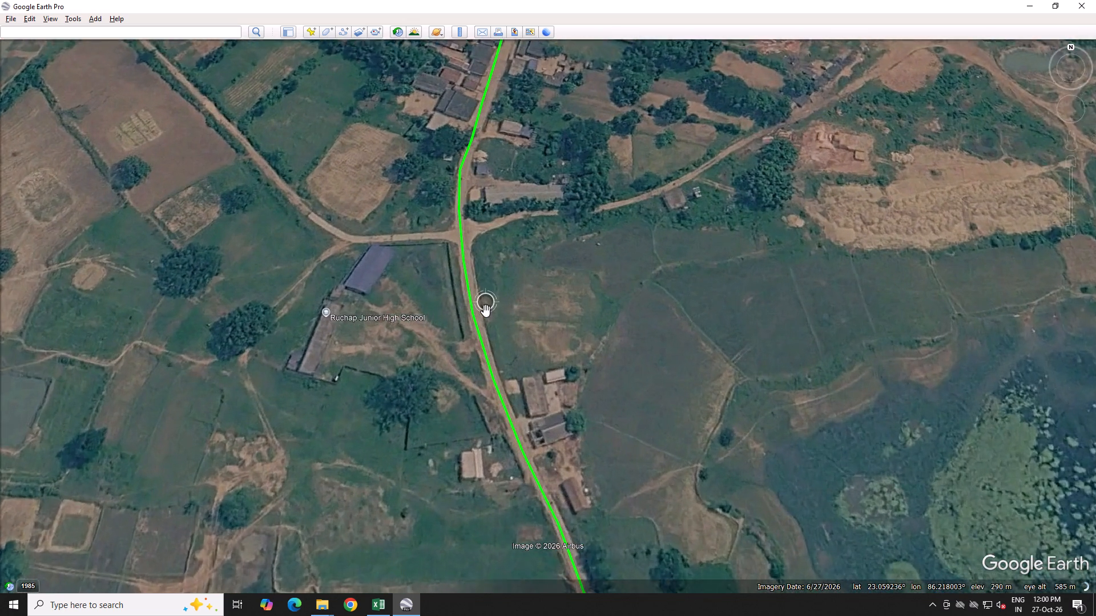
scroll(486, 311, "up", 7)
left_click_drag(449, 208, 469, 379)
left_click_drag(468, 284, 460, 414)
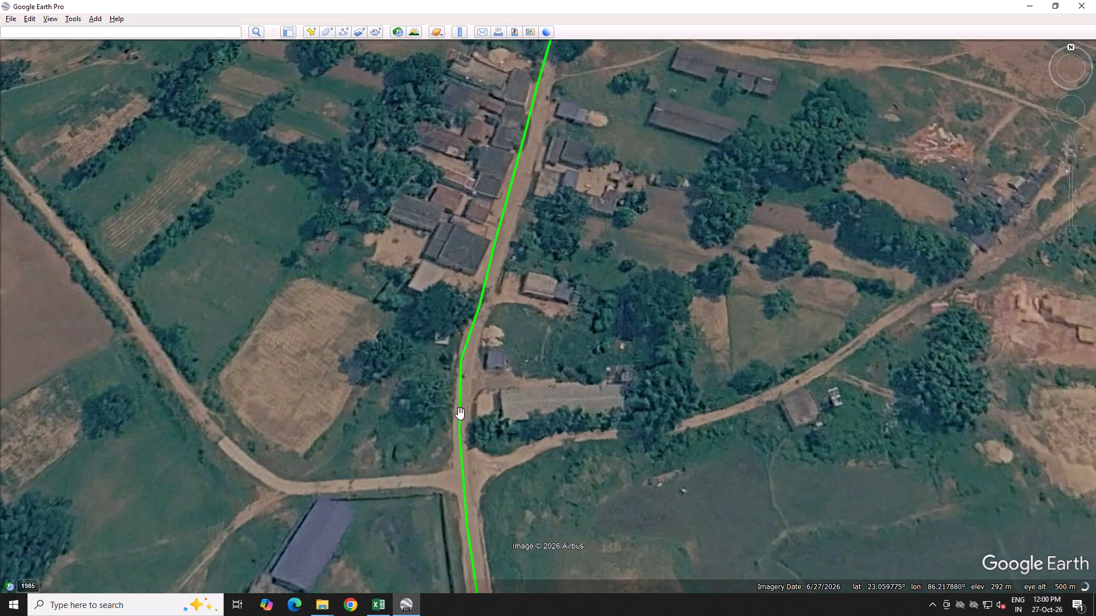
left_click_drag(654, 217, 547, 437)
left_click_drag(637, 165, 505, 502)
Trace the alignment further north past Kendradih jaher than towards the Mahanty medicine centre.
scroll(532, 443, "down", 3)
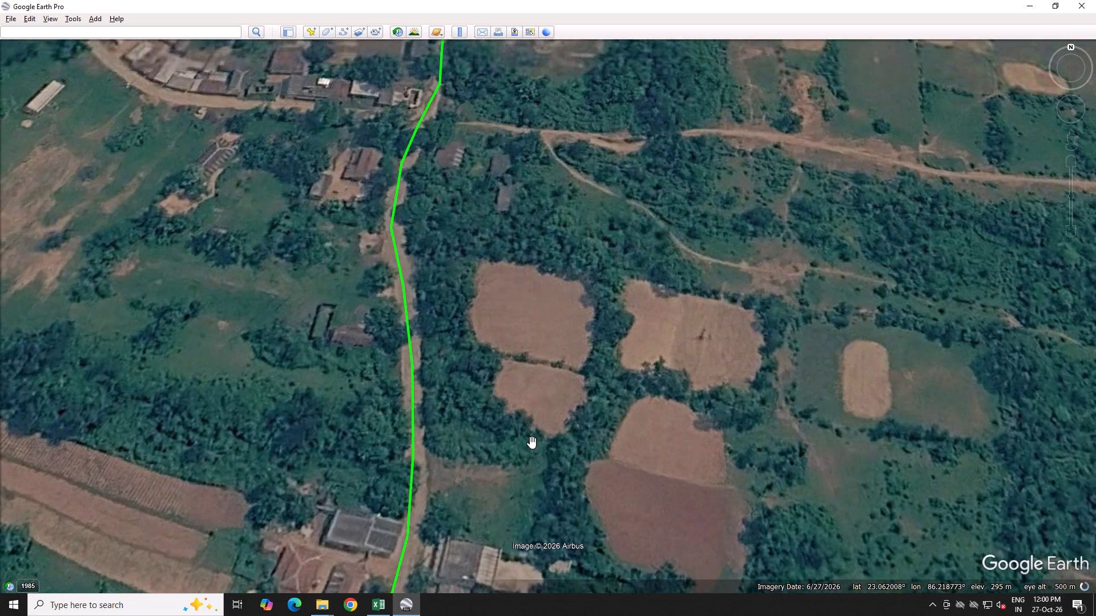
scroll(532, 443, "down", 12)
scroll(456, 241, "up", 4)
scroll(533, 265, "up", 3)
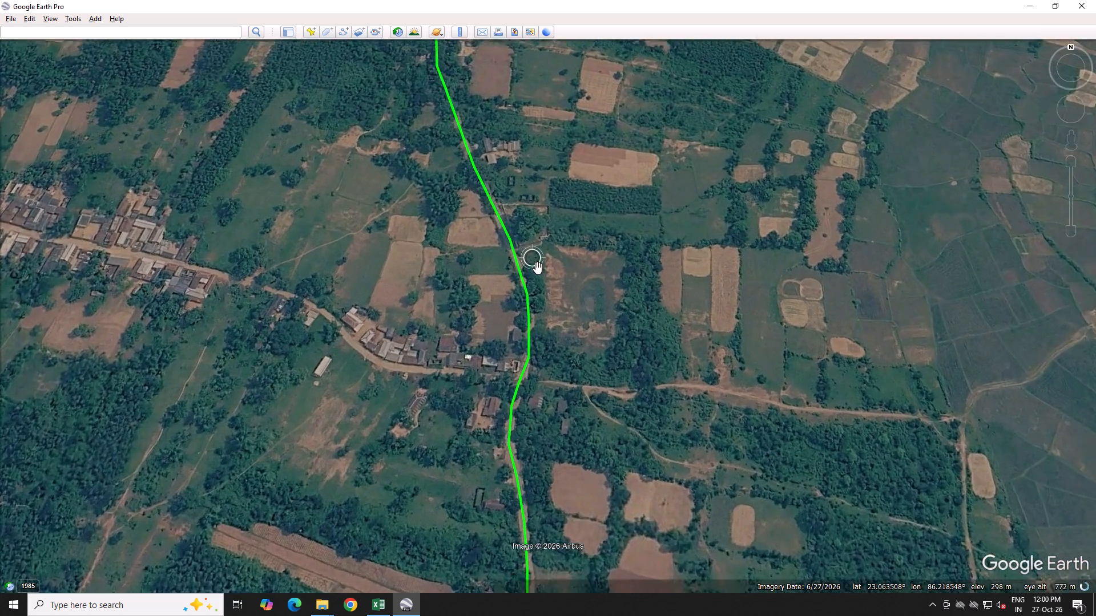
scroll(538, 268, "up", 13)
left_click_drag(482, 218, 557, 525)
left_click_drag(515, 253, 486, 327)
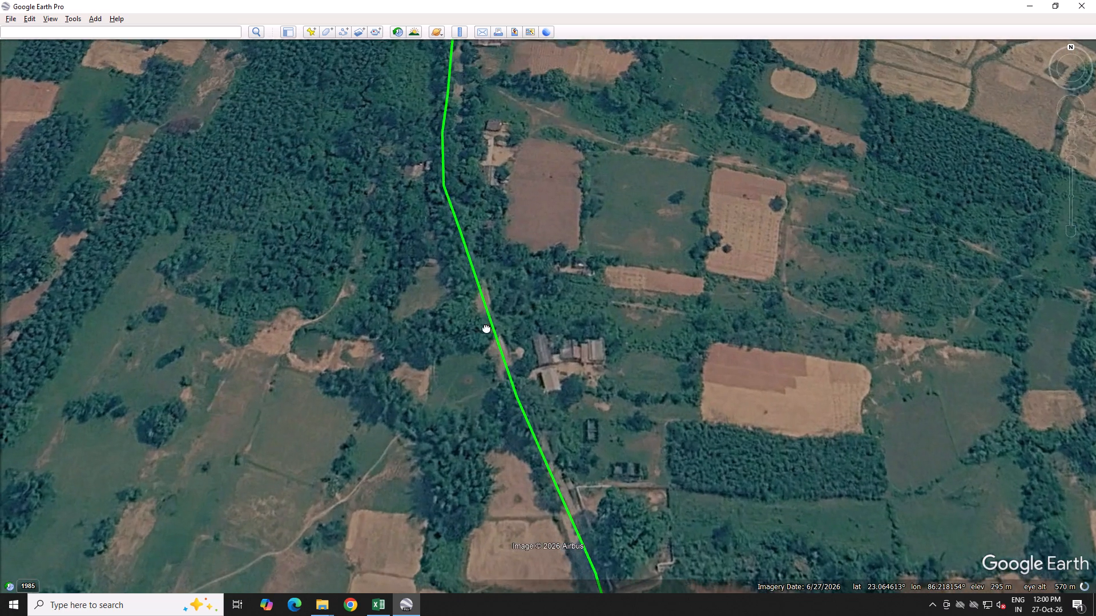
left_click_drag(486, 327, 445, 518)
scroll(495, 305, "down", 2)
scroll(552, 287, "down", 9)
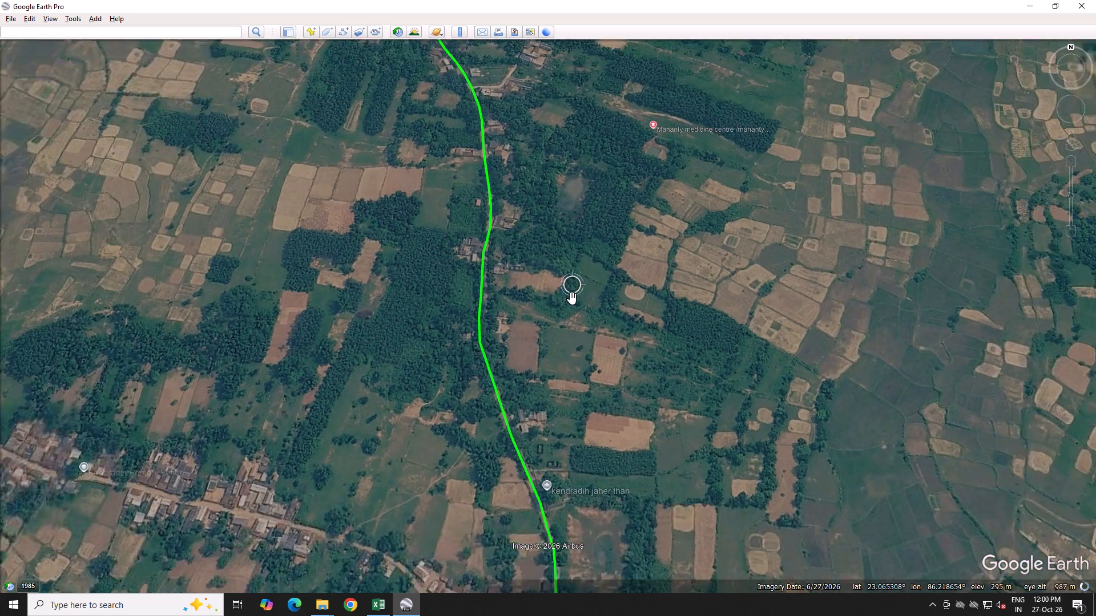
View the northern alignment as a whole, then follow it south and examine the stretch just south of Chakulia village closely.
scroll(568, 307, "down", 16)
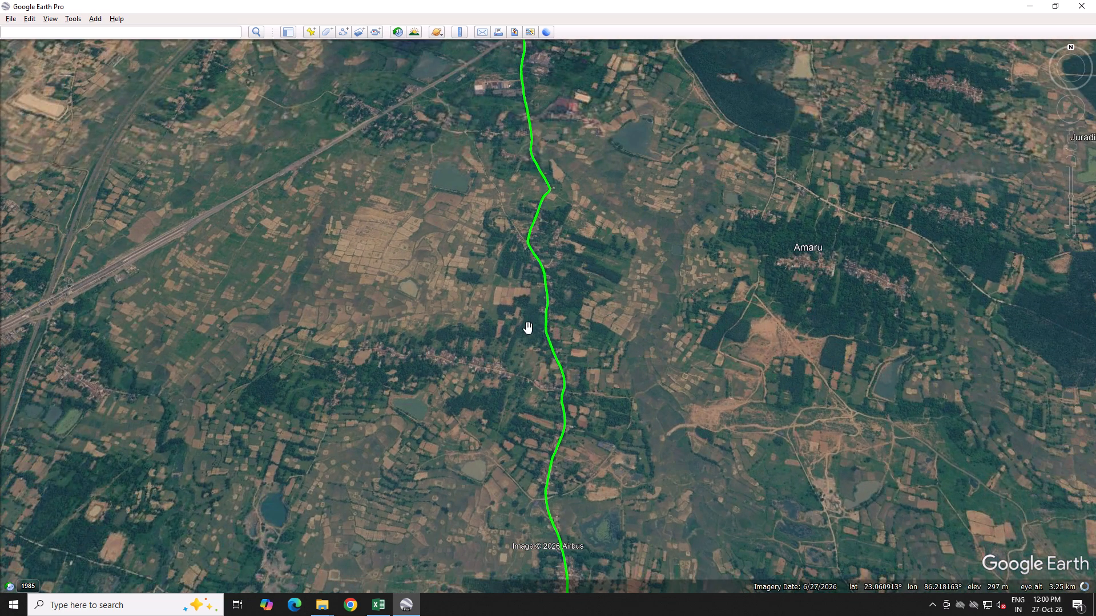
left_click_drag(444, 415, 446, 299)
scroll(457, 282, "down", 8)
left_click_drag(534, 358, 575, 258)
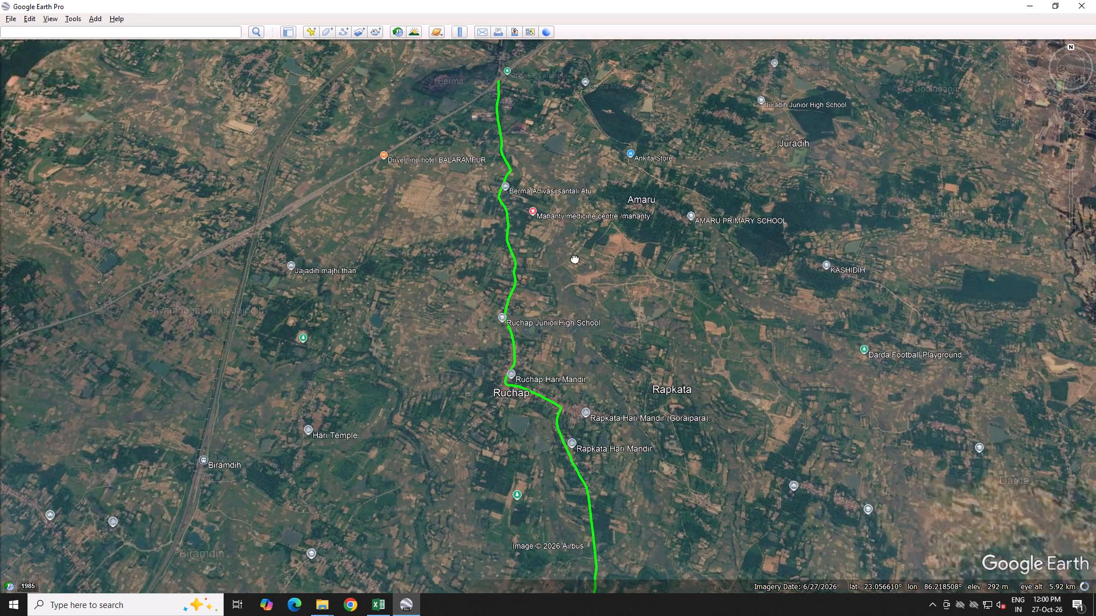
left_click_drag(575, 258, 577, 132)
left_click_drag(624, 428, 450, 204)
scroll(628, 410, "up", 7)
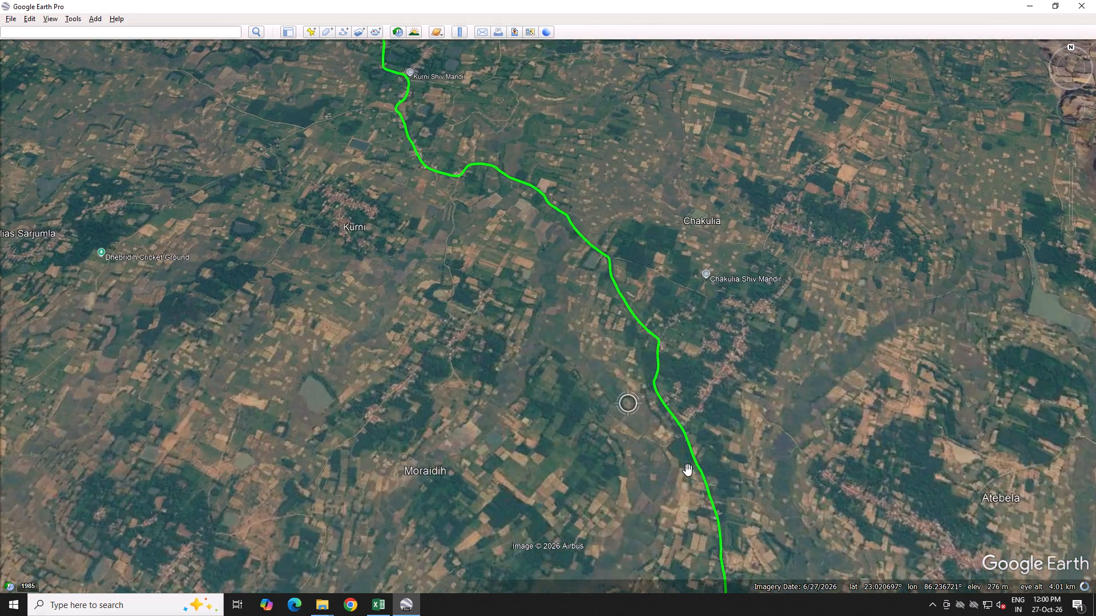
scroll(688, 470, "up", 20)
scroll(688, 470, "up", 8)
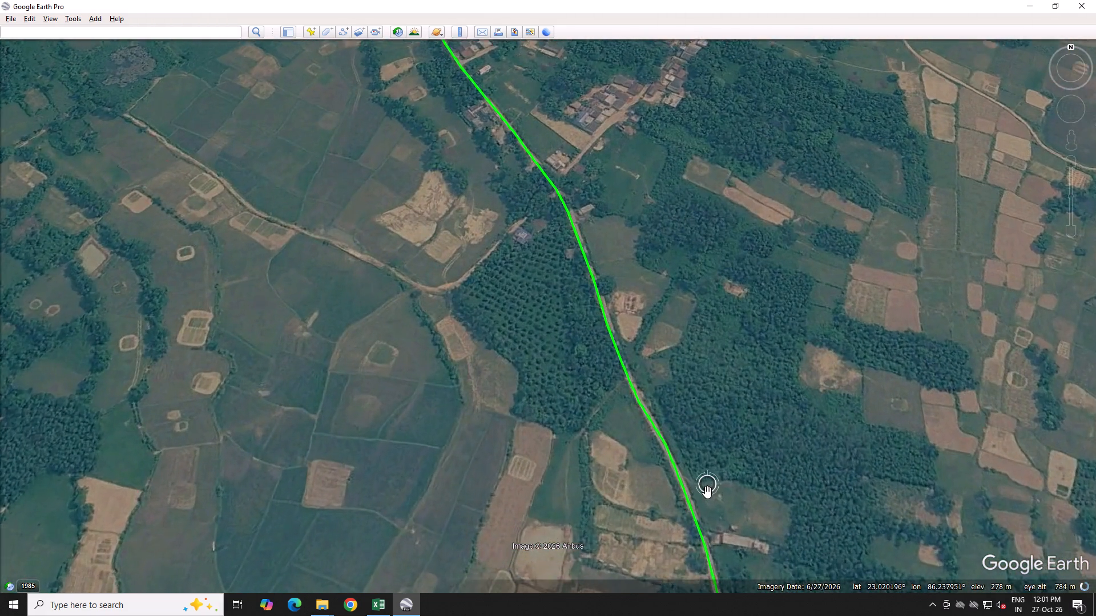
scroll(707, 492, "up", 11)
left_click_drag(354, 71, 290, 0)
left_click_drag(583, 374, 569, 350)
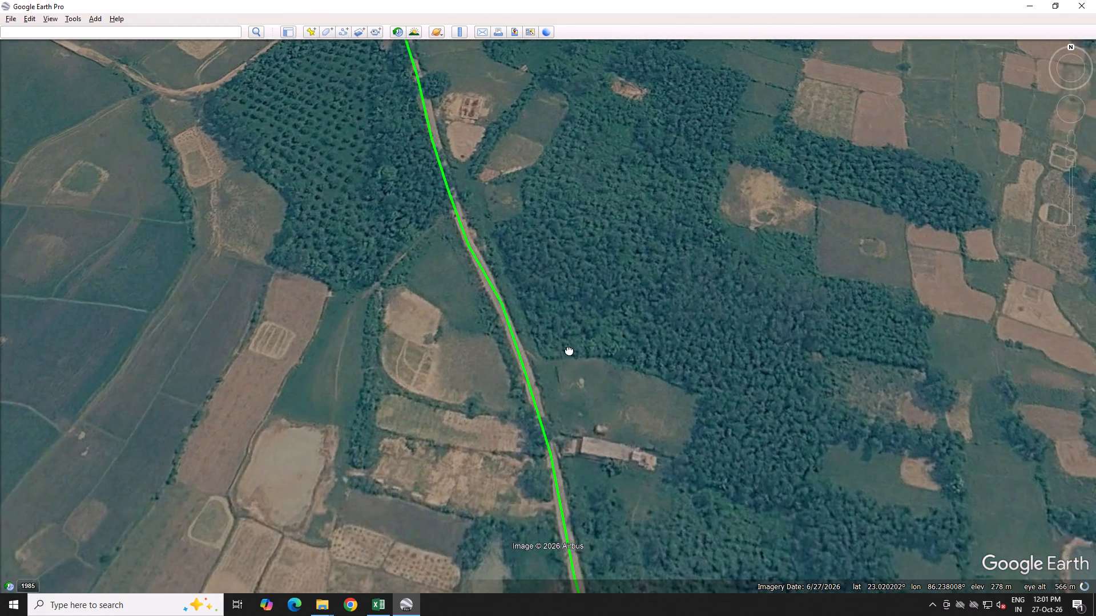
left_click_drag(569, 350, 487, 110)
Examine the southern alignment from Kurni to its end at Berada and the stretch alongside Chakulia.
scroll(497, 154, "down", 20)
scroll(497, 154, "down", 12)
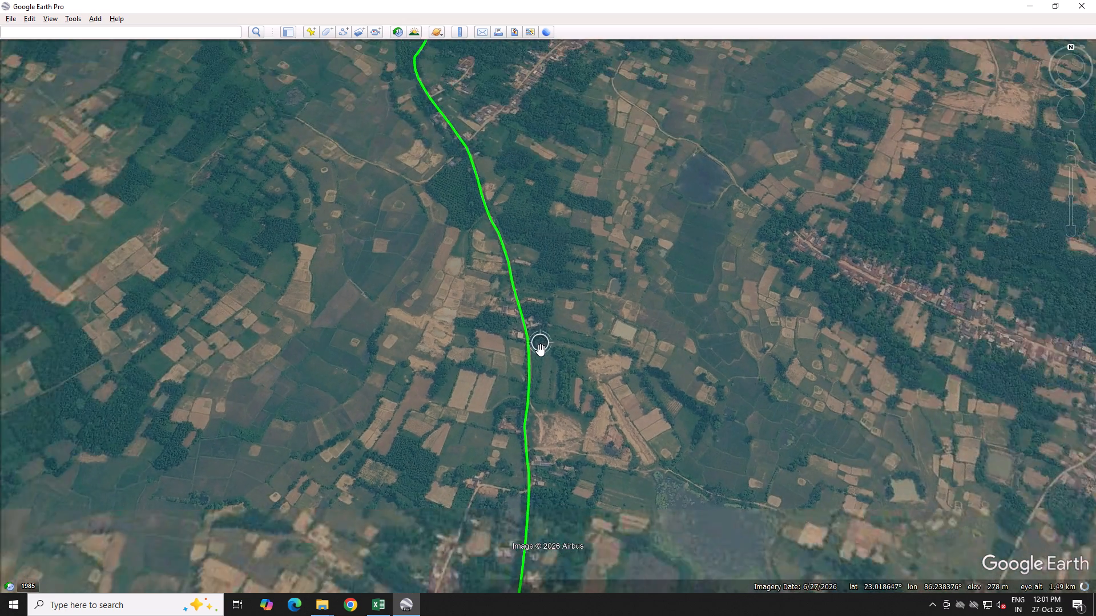
scroll(541, 350, "down", 5)
scroll(541, 351, "up", 1)
scroll(542, 351, "down", 20)
scroll(542, 351, "down", 8)
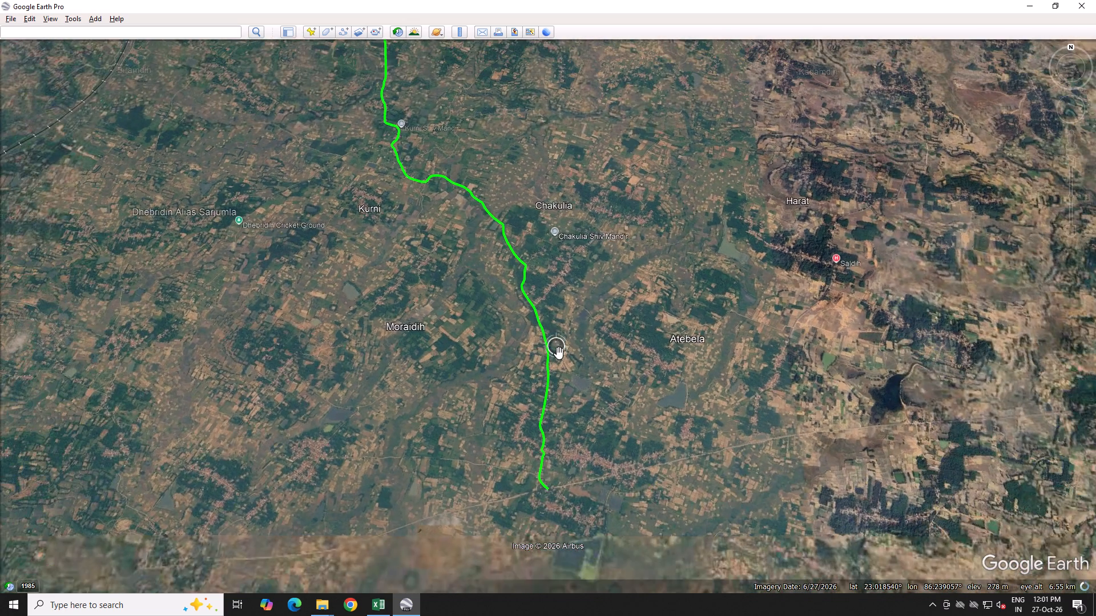
scroll(559, 354, "up", 7)
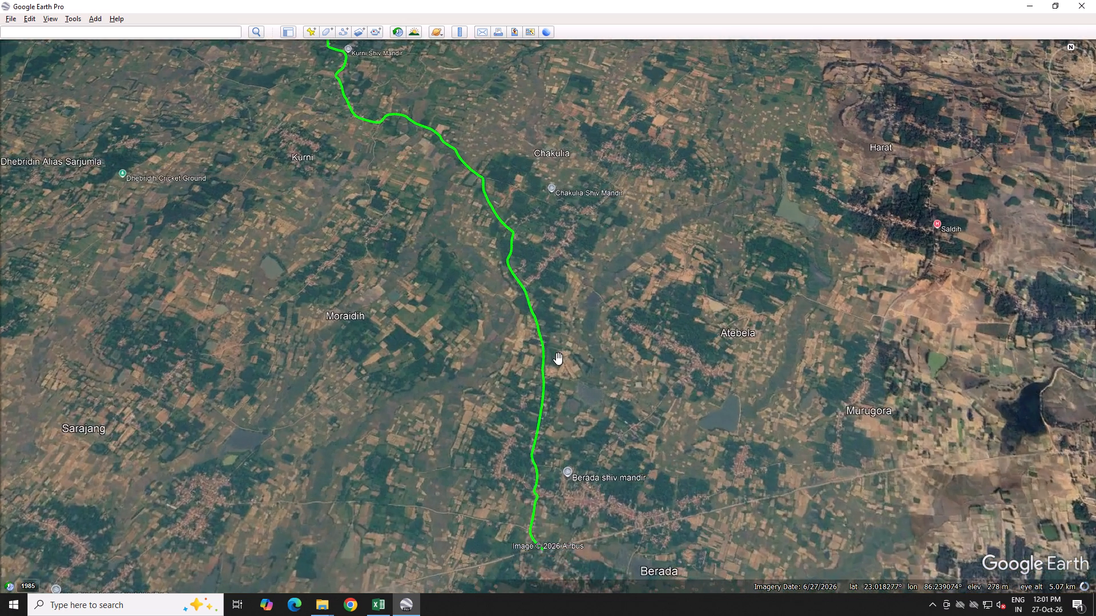
scroll(558, 359, "up", 12)
left_click_drag(515, 232, 641, 404)
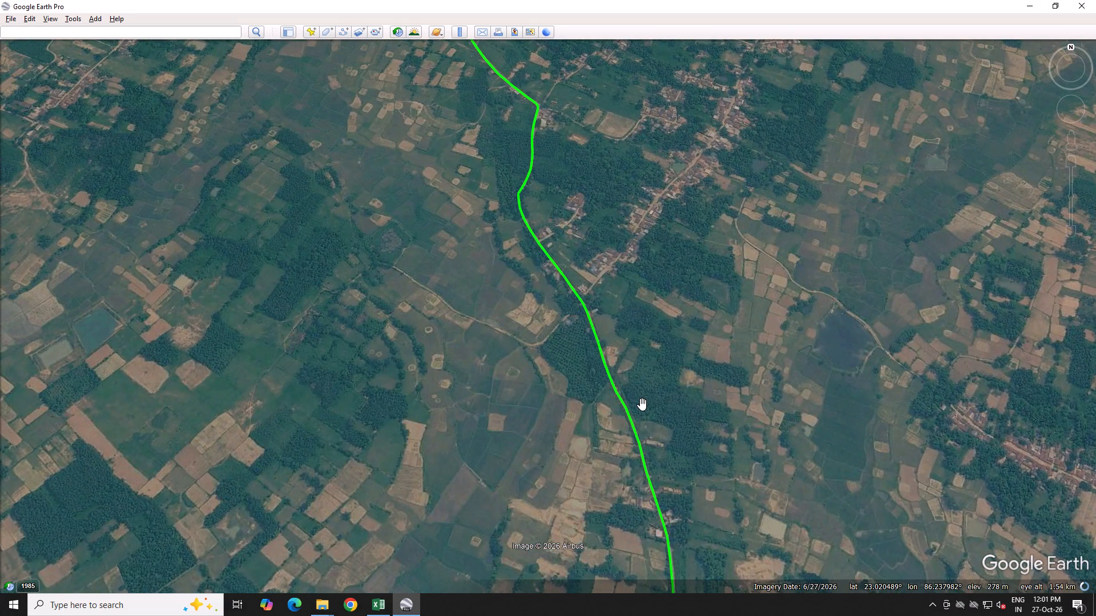
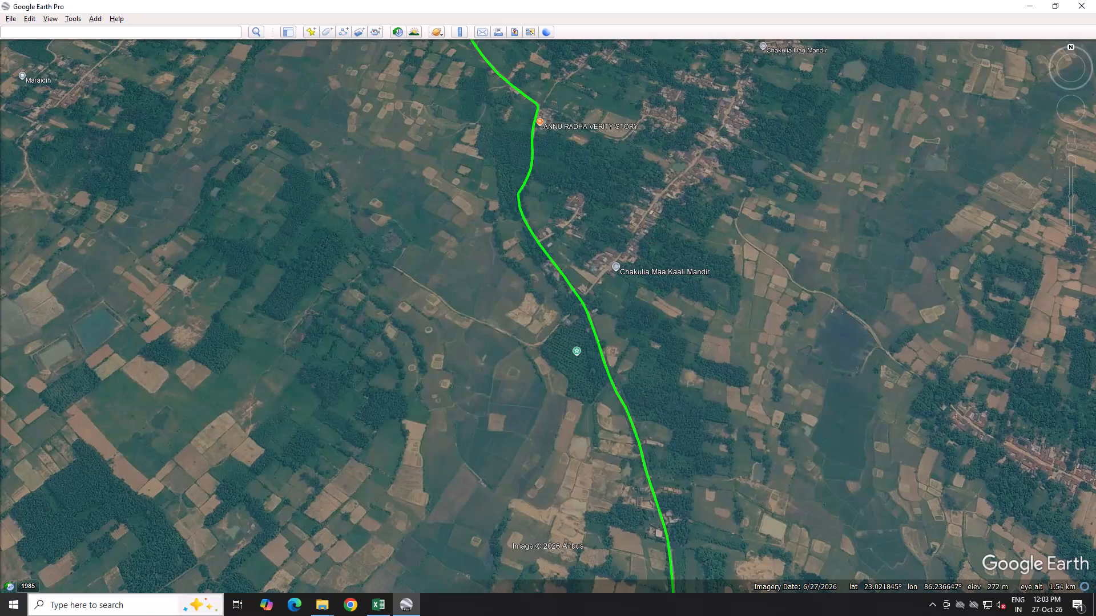
Switch to Excel and read the Report sheet from the existing hard crust details through the pavement tables to the Estimate section.
scroll(581, 387, "down", 5)
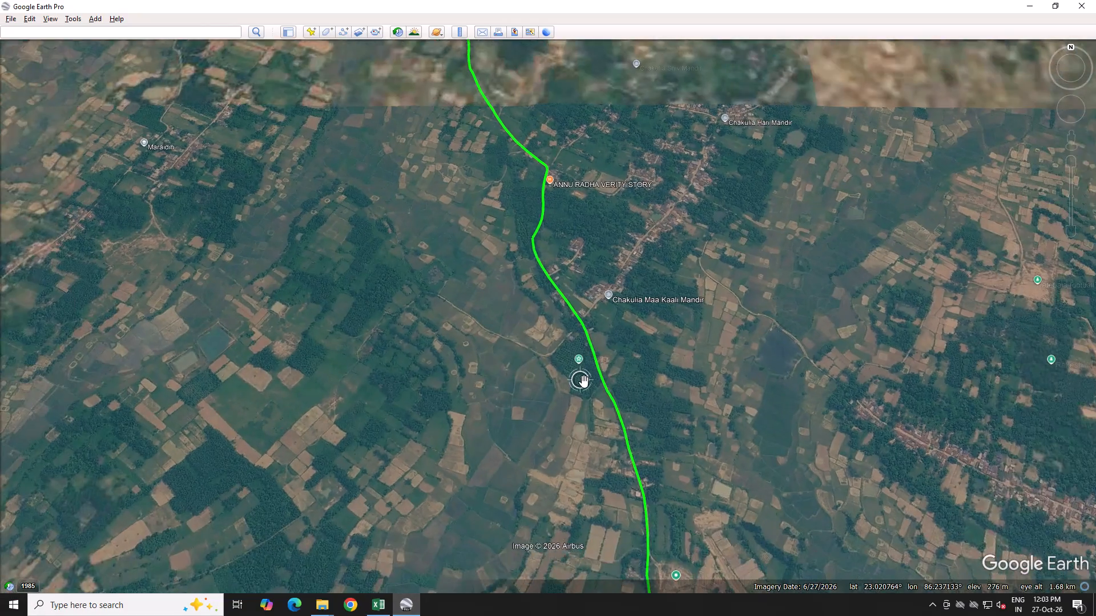
left_click(377, 603)
scroll(511, 425, "down", 5)
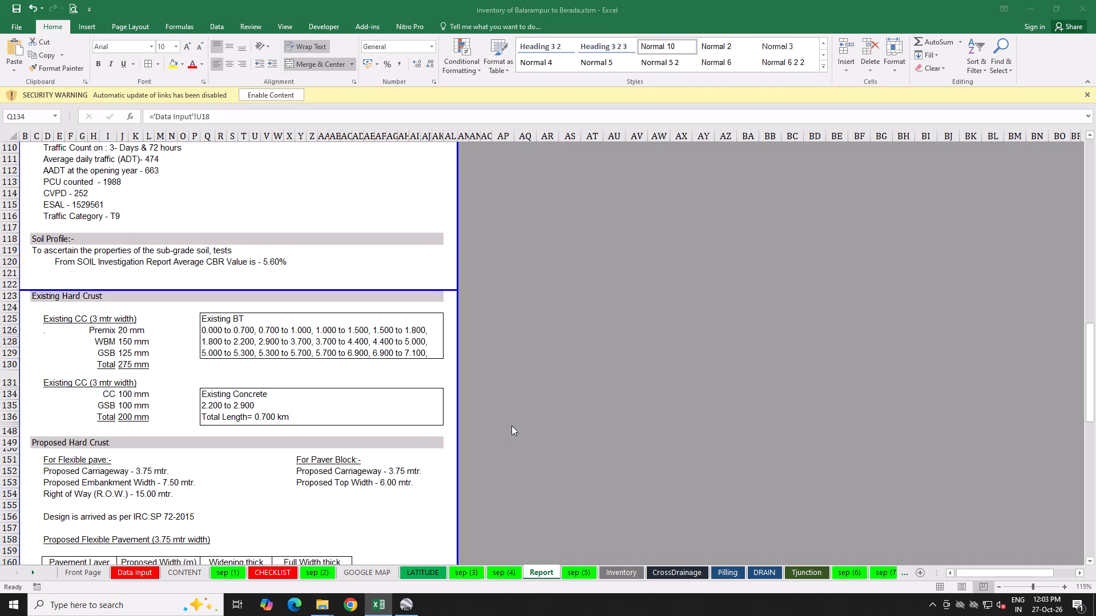
left_click(415, 435)
scroll(405, 440, "down", 4)
left_click(404, 442)
scroll(404, 442, "down", 4)
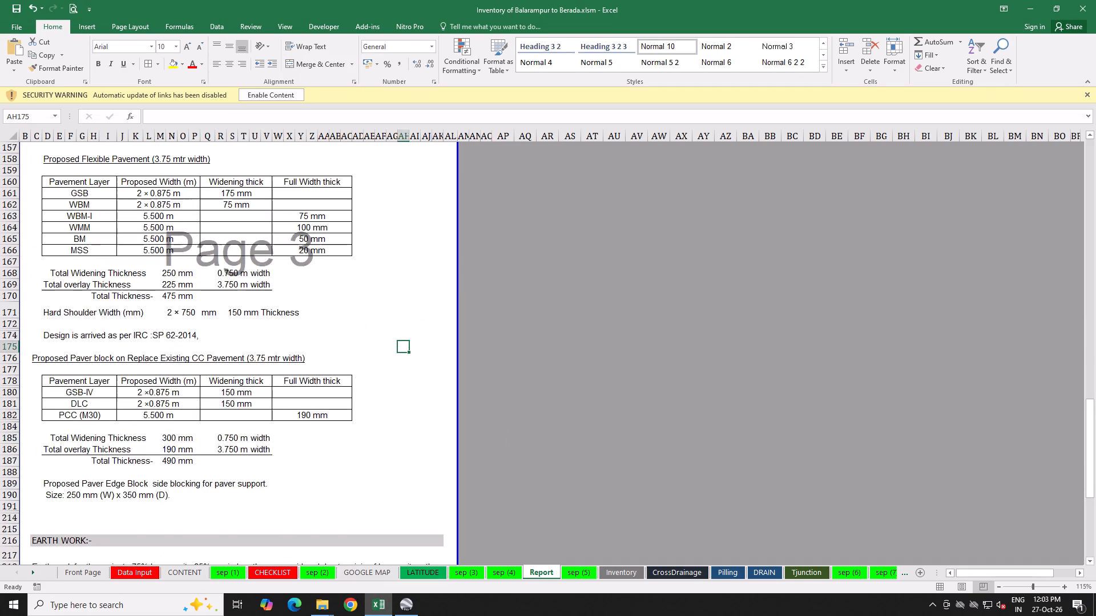
scroll(404, 442, "down", 9)
scroll(402, 447, "up", 4)
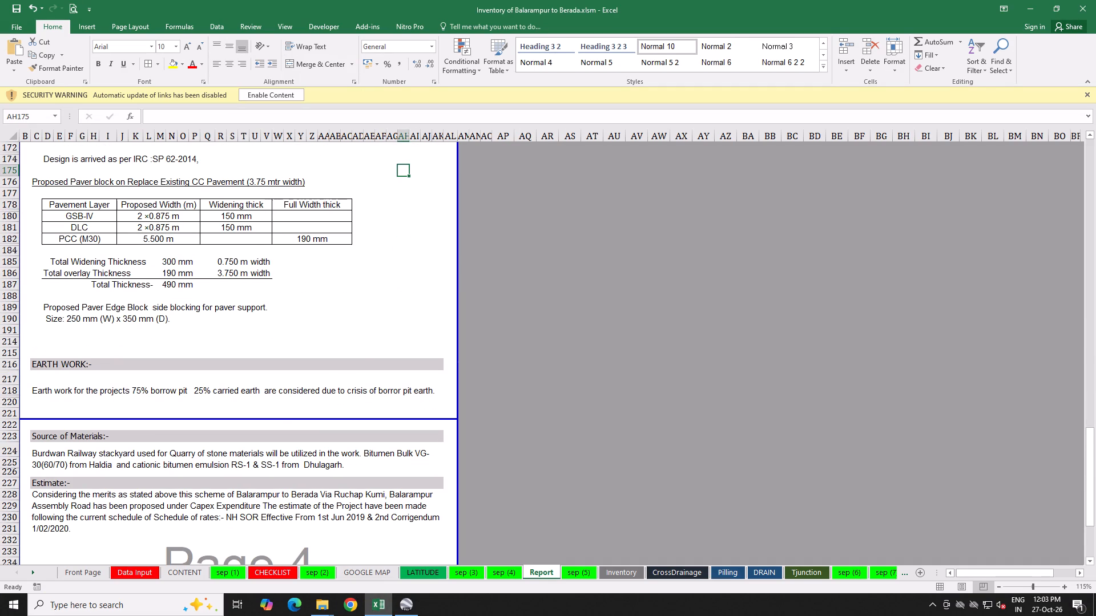
left_click(252, 499)
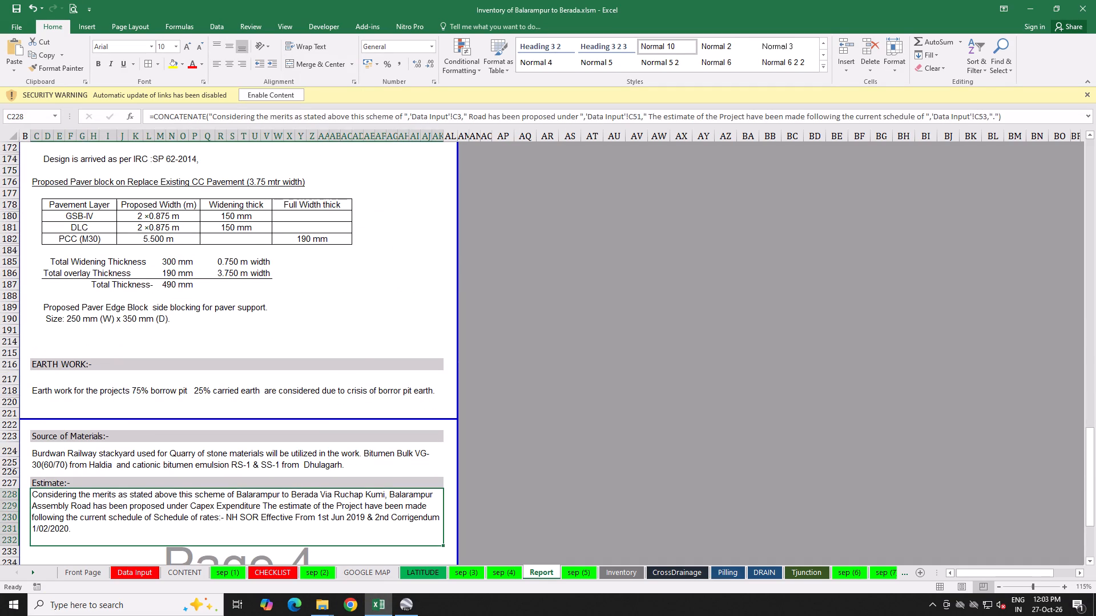
scroll(252, 499, "up", 5)
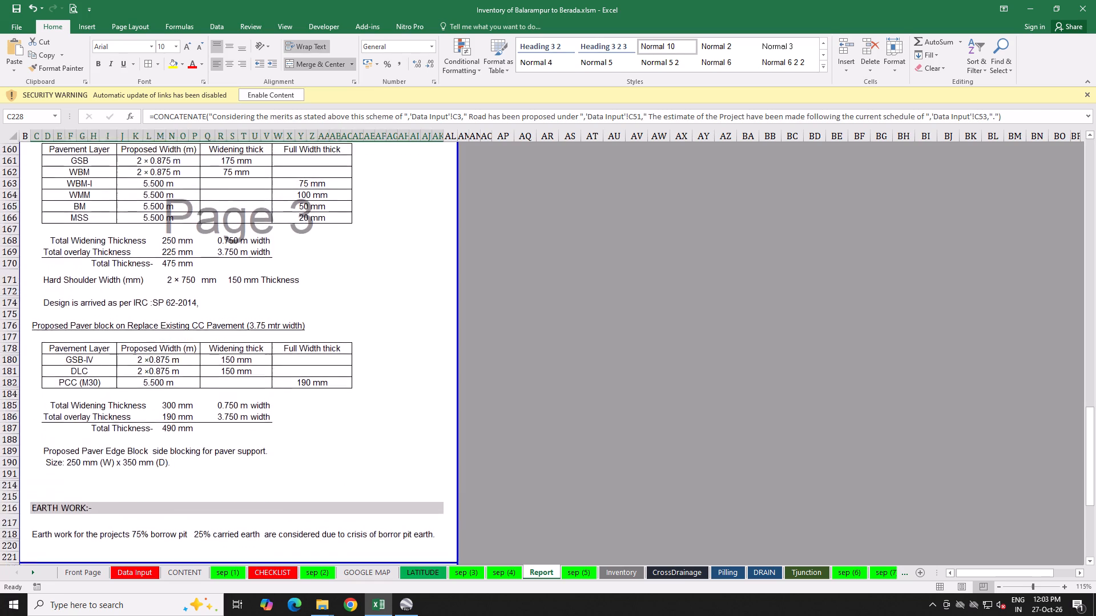
scroll(252, 499, "up", 12)
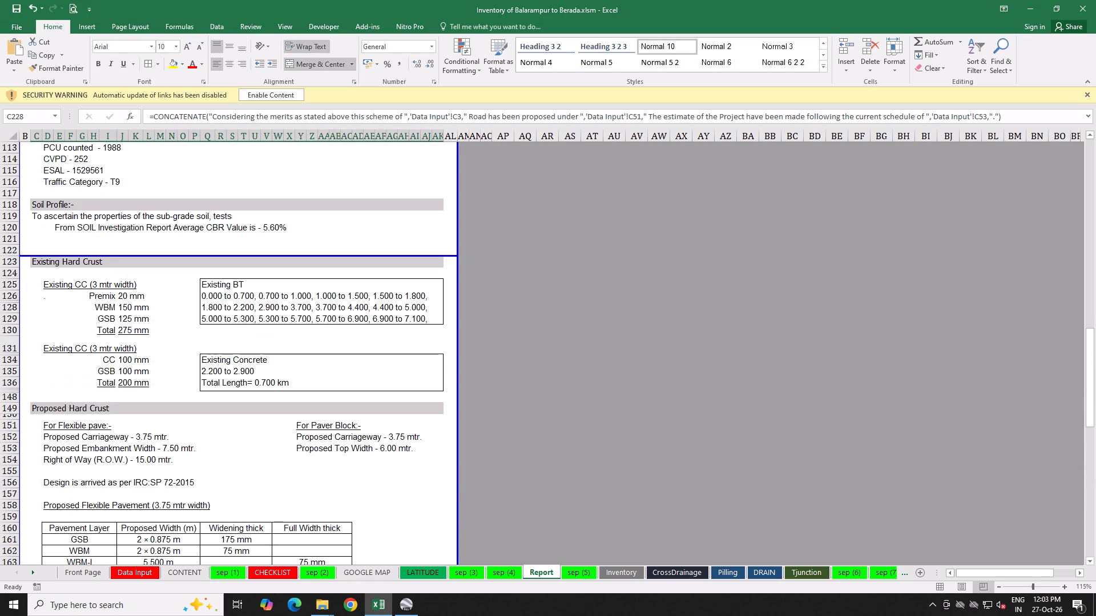
Check the Report's existing CC heading and proposed widths, and read on through the pavement design to the closing signature block.
left_click(98, 350)
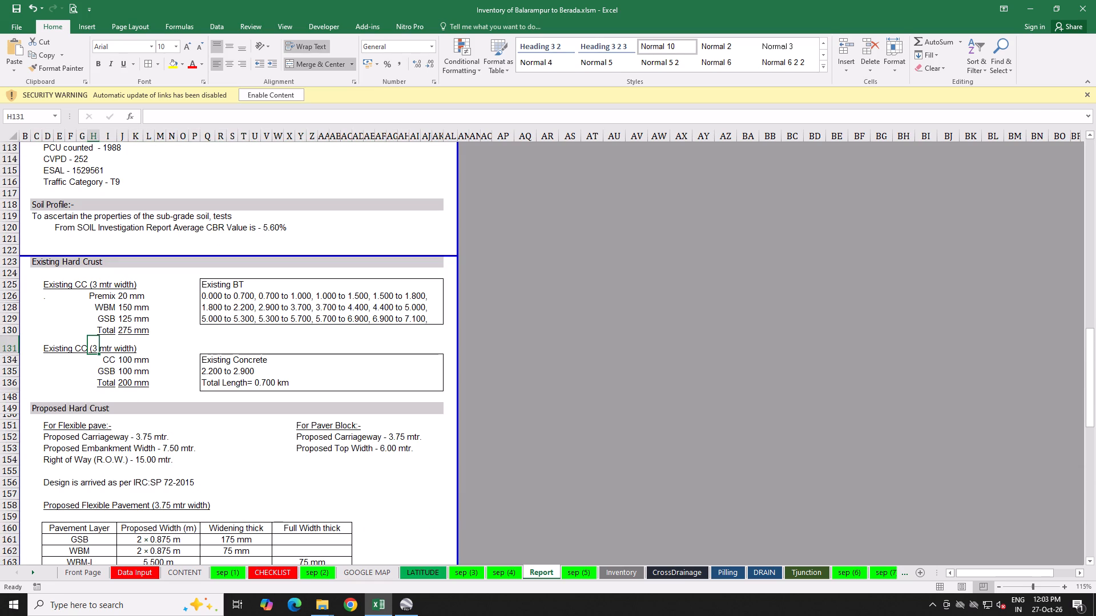
left_click(82, 348)
left_click(55, 348)
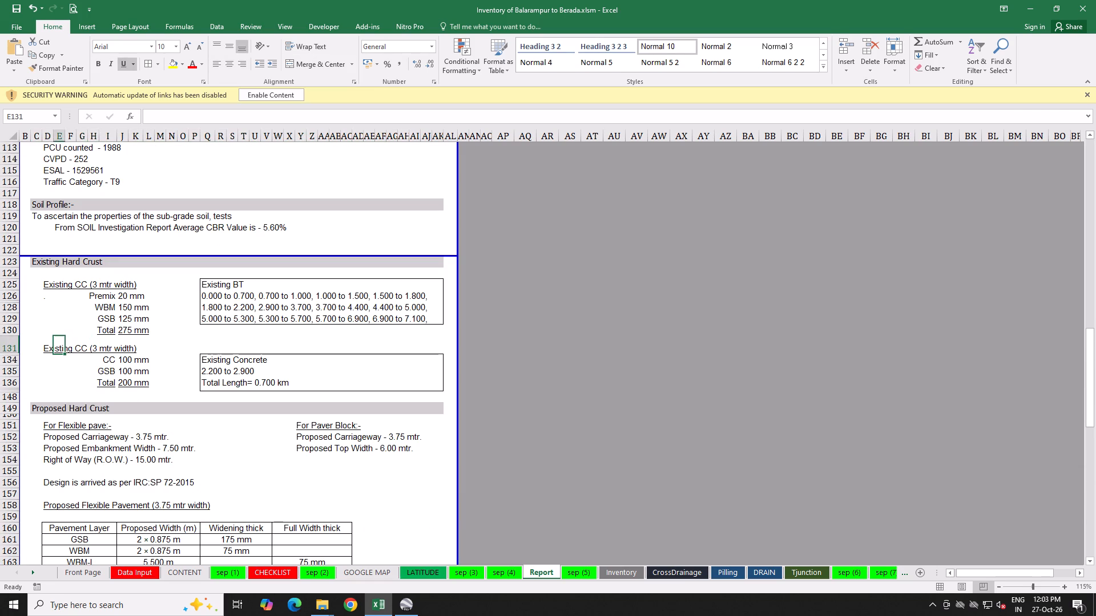
left_click(45, 350)
left_click(157, 455)
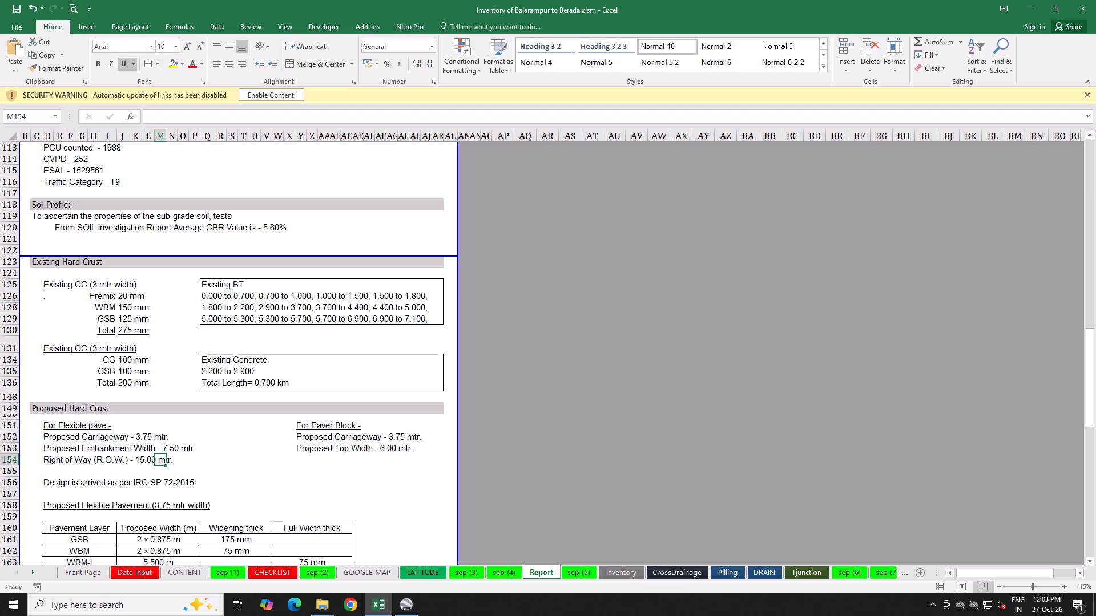
scroll(158, 451, "down", 7)
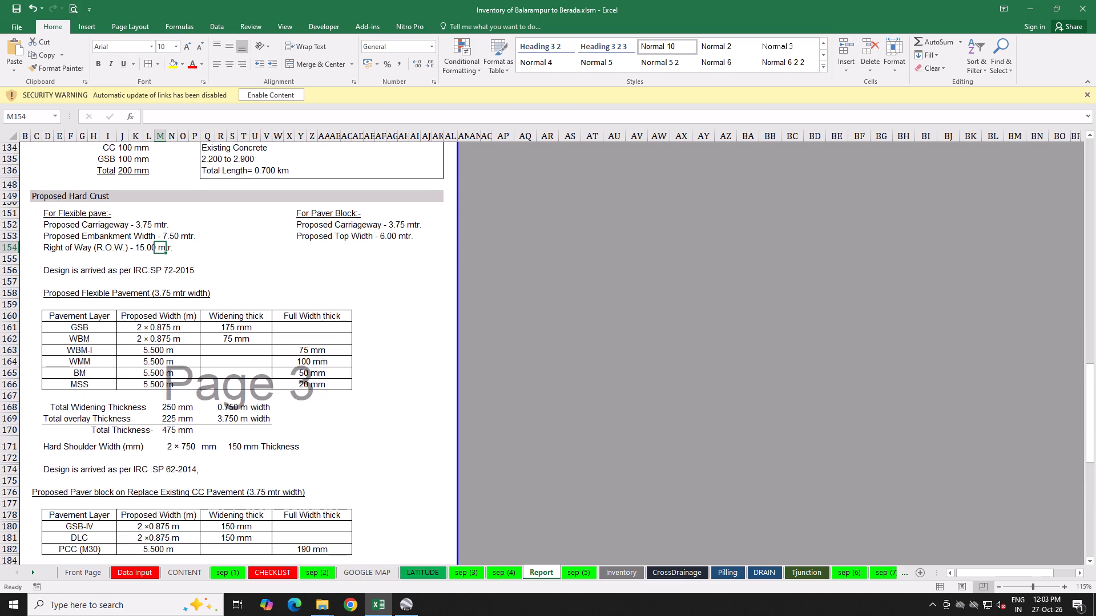
scroll(160, 445, "down", 18)
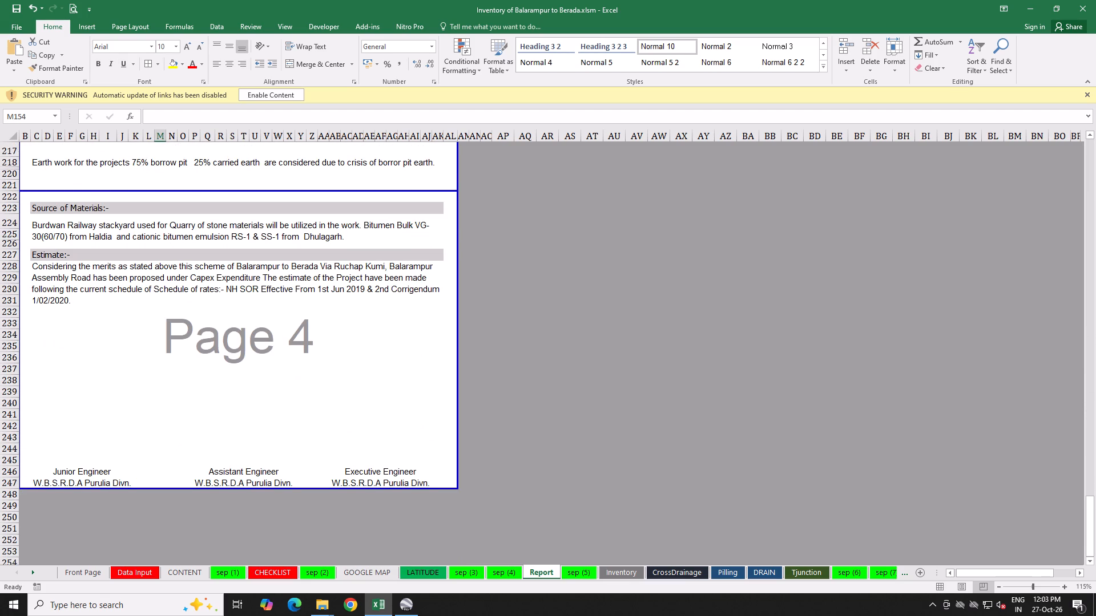
scroll(164, 439, "up", 3)
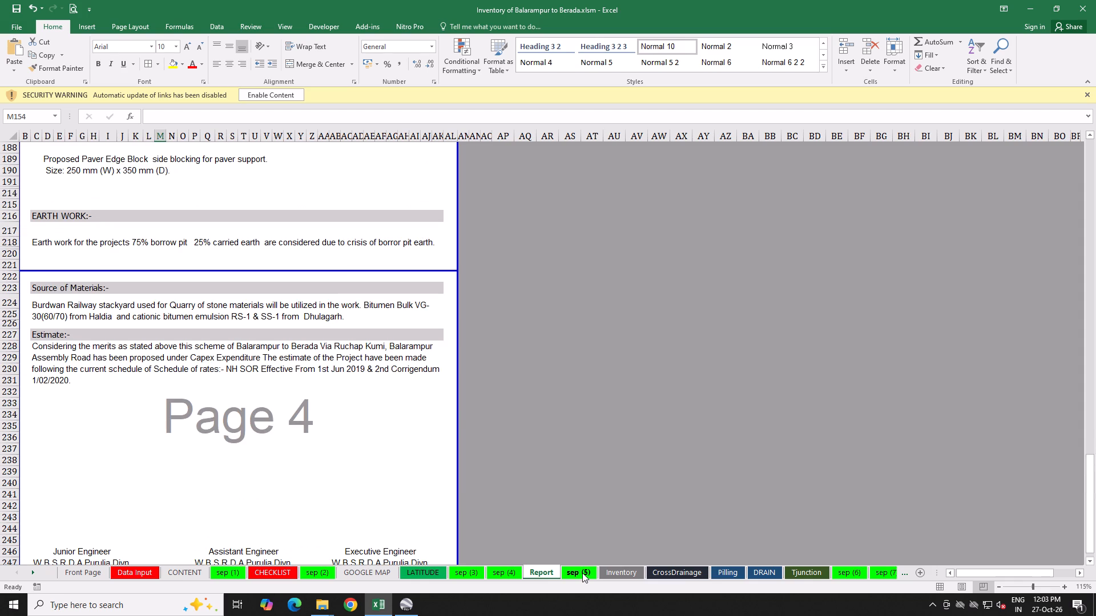
Open the CrossDrainage sheet and examine the full list of existing and proposed CD structures.
left_click(582, 573)
left_click(606, 574)
left_click(695, 573)
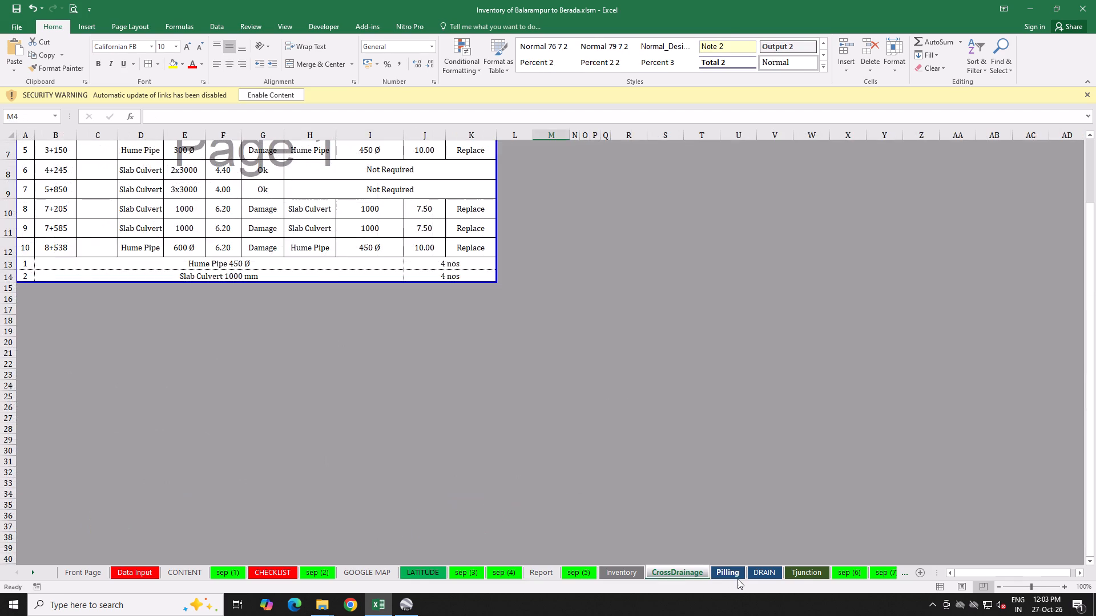
left_click(738, 579)
left_click(694, 579)
scroll(555, 545, "up", 3)
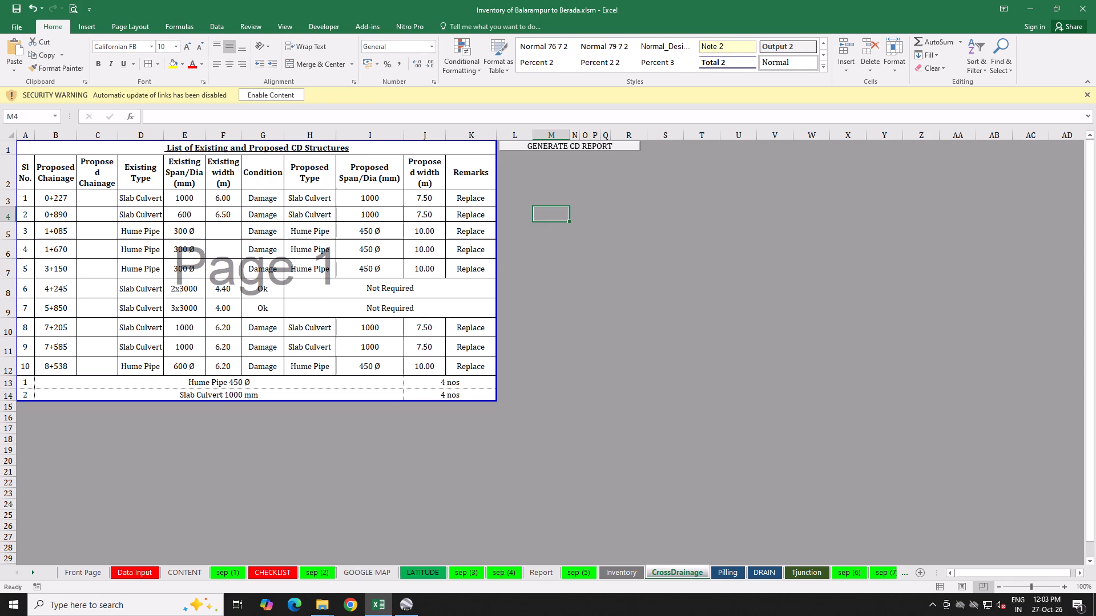
scroll(555, 537, "down", 2)
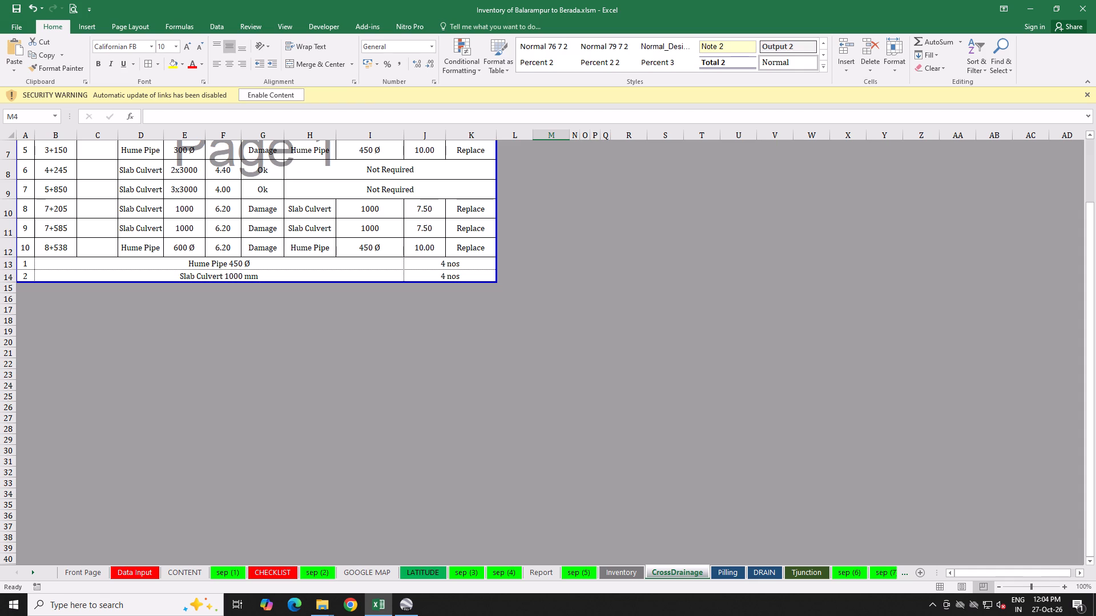
scroll(467, 524, "up", 8)
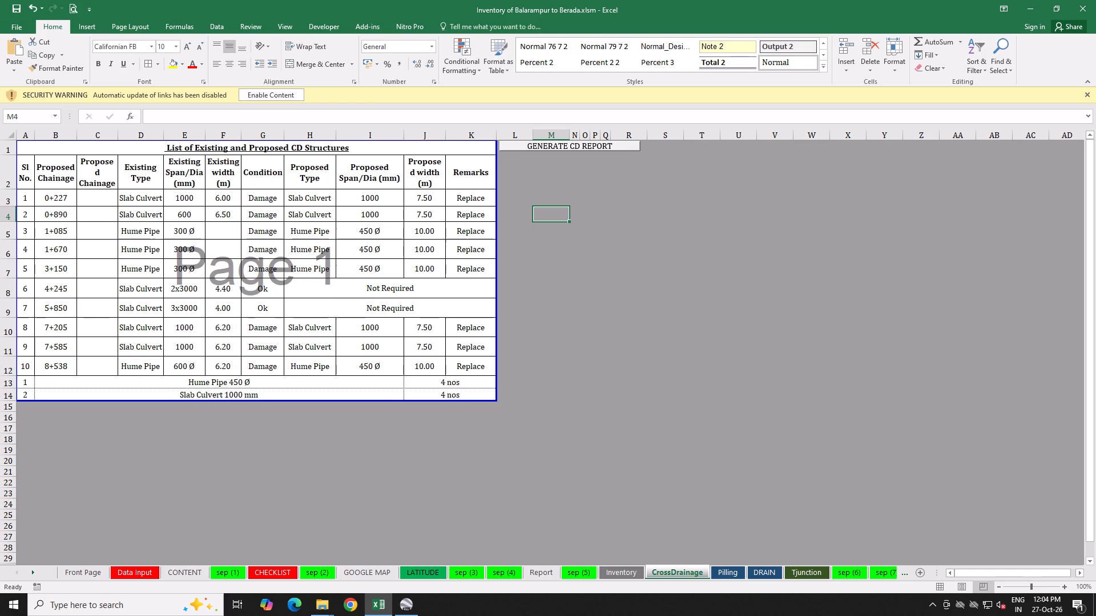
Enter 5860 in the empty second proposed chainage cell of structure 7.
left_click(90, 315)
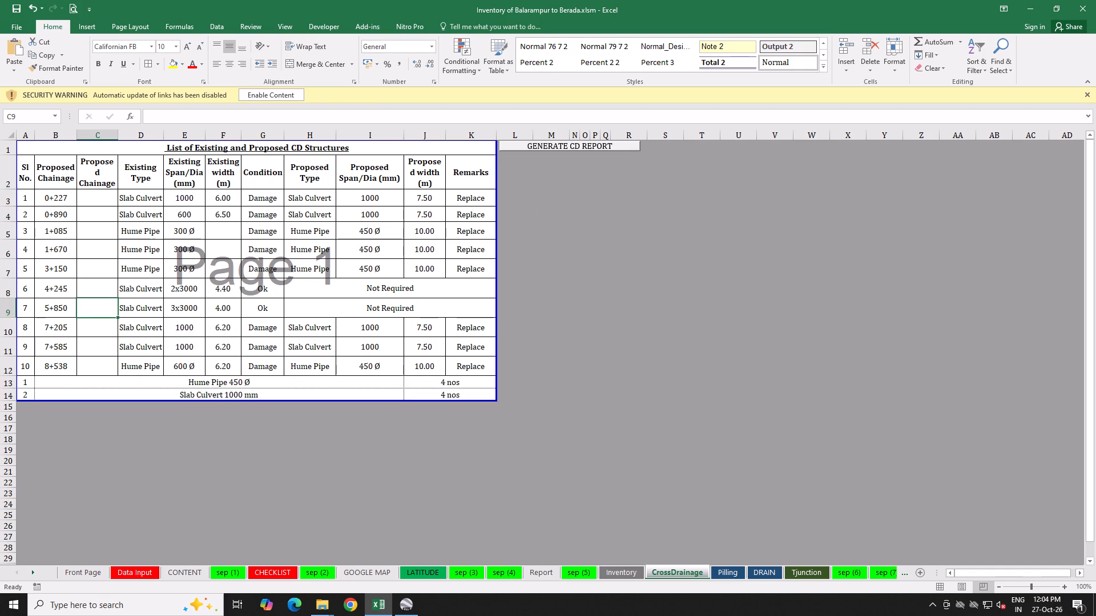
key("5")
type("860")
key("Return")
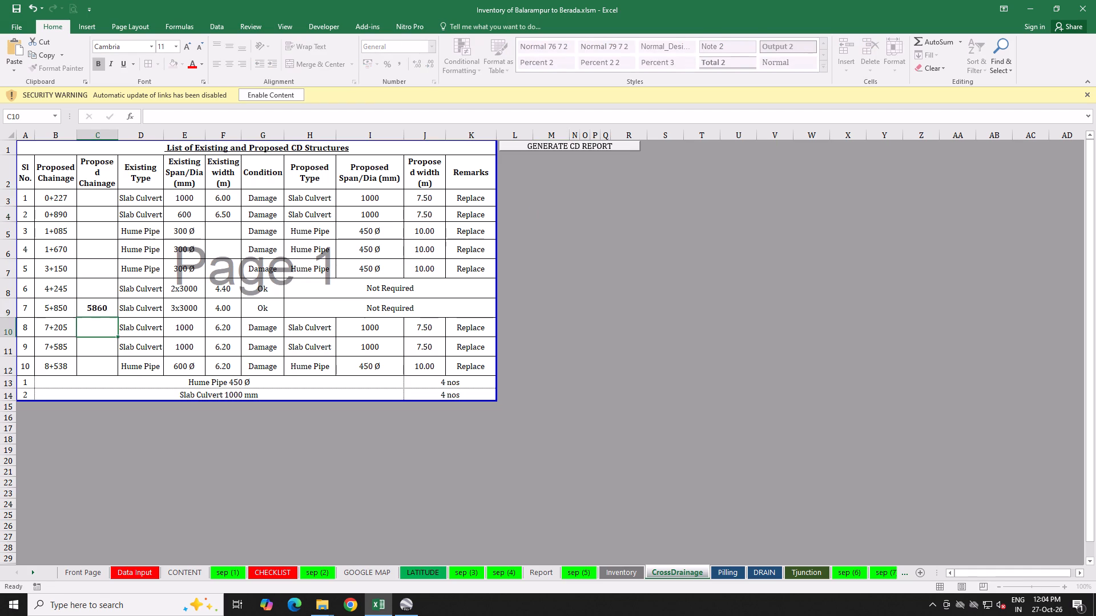
Copy the formatting of structure 7's 5+850 chainage onto its second proposed chainage cell.
left_click(48, 309)
left_click(63, 64)
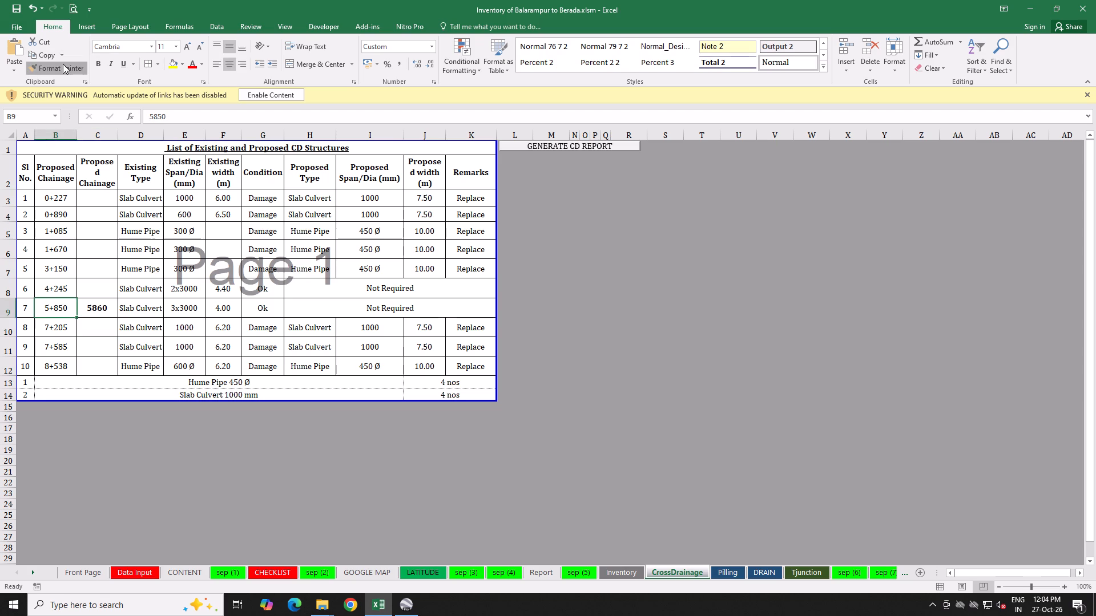
left_click(102, 309)
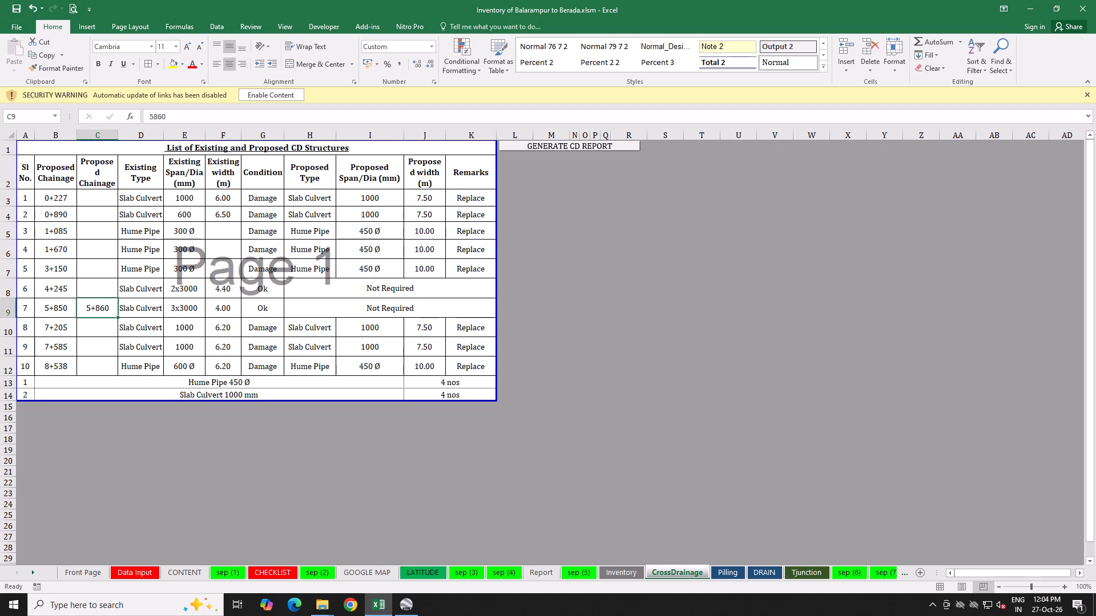
left_click(104, 346)
left_click(244, 453)
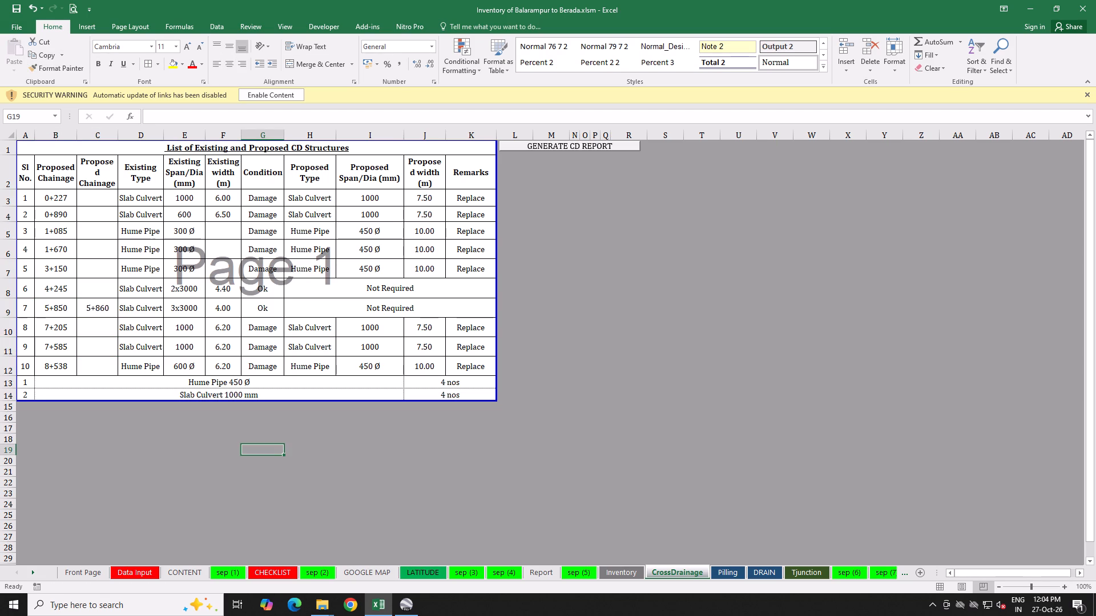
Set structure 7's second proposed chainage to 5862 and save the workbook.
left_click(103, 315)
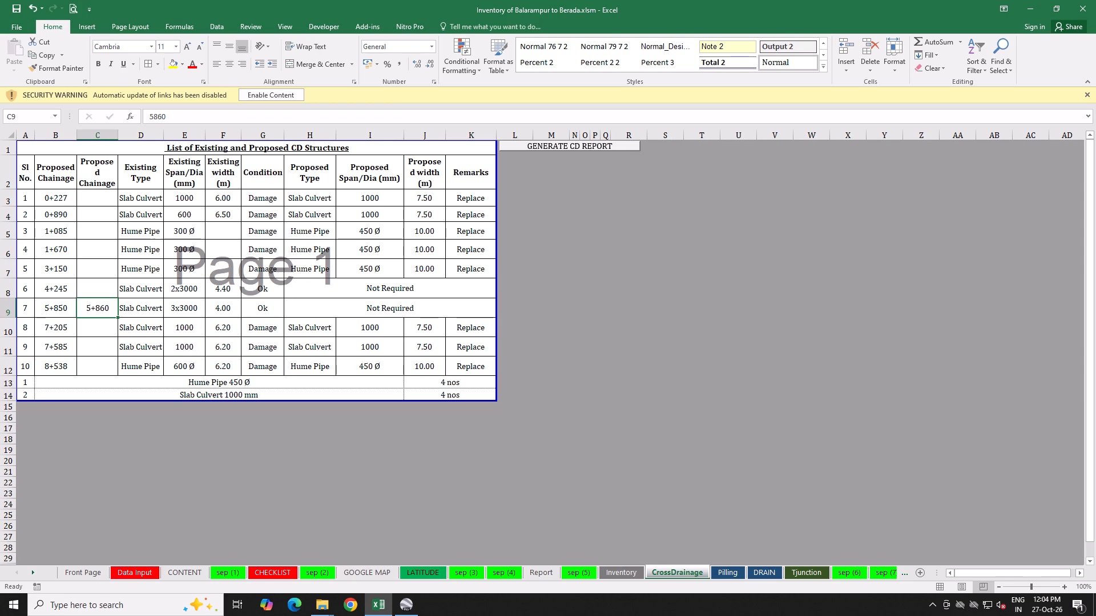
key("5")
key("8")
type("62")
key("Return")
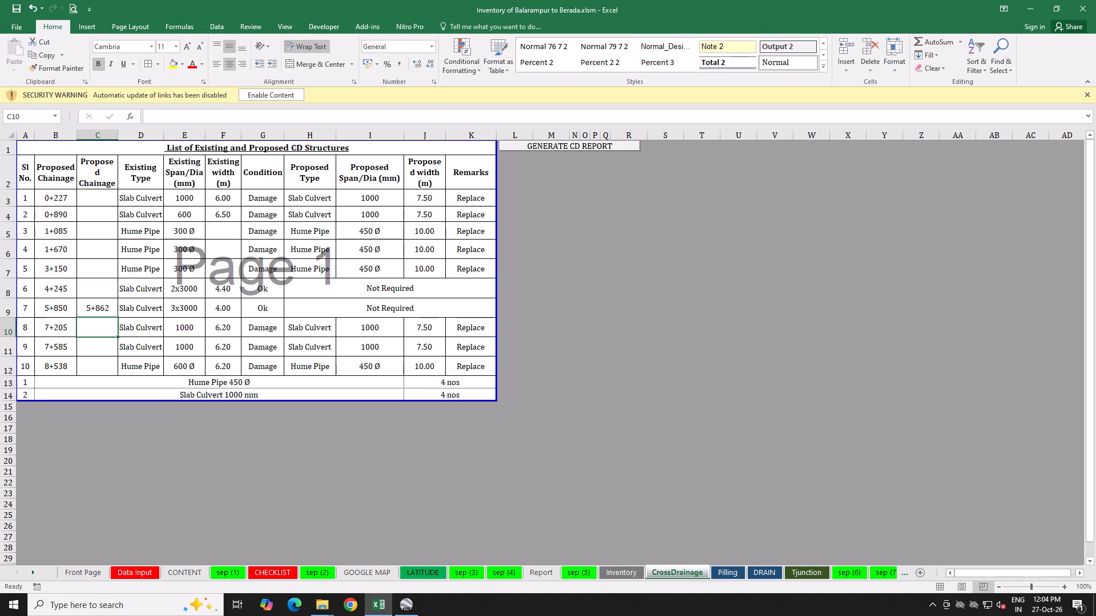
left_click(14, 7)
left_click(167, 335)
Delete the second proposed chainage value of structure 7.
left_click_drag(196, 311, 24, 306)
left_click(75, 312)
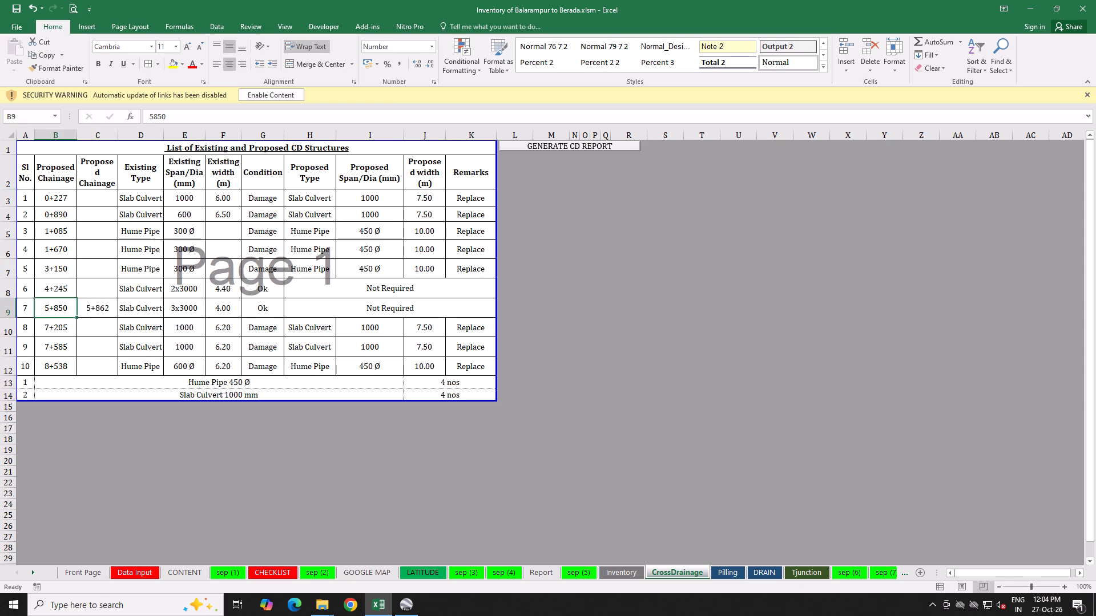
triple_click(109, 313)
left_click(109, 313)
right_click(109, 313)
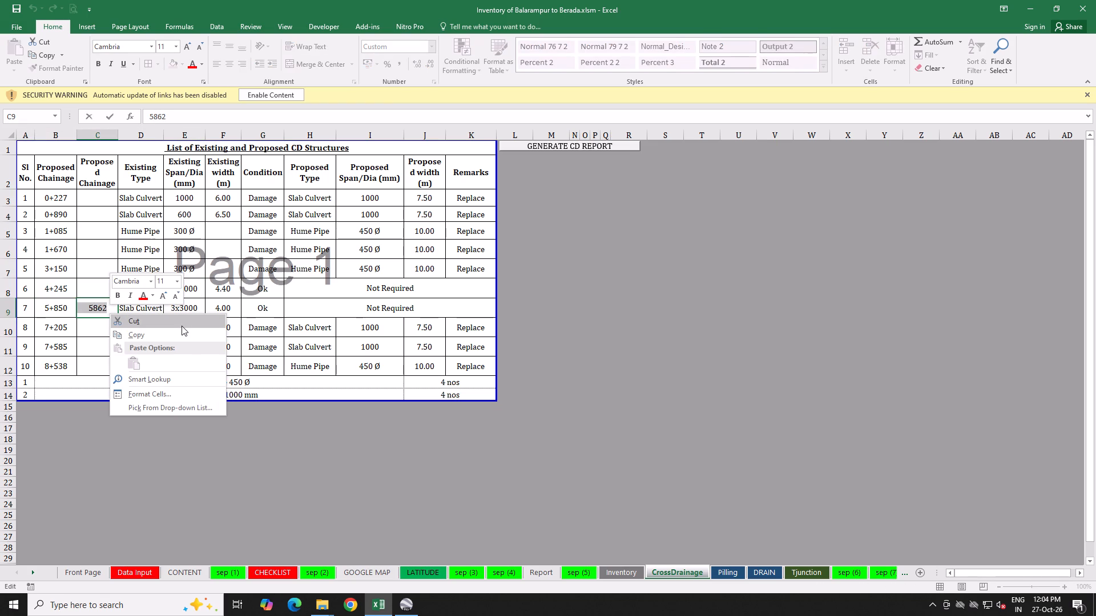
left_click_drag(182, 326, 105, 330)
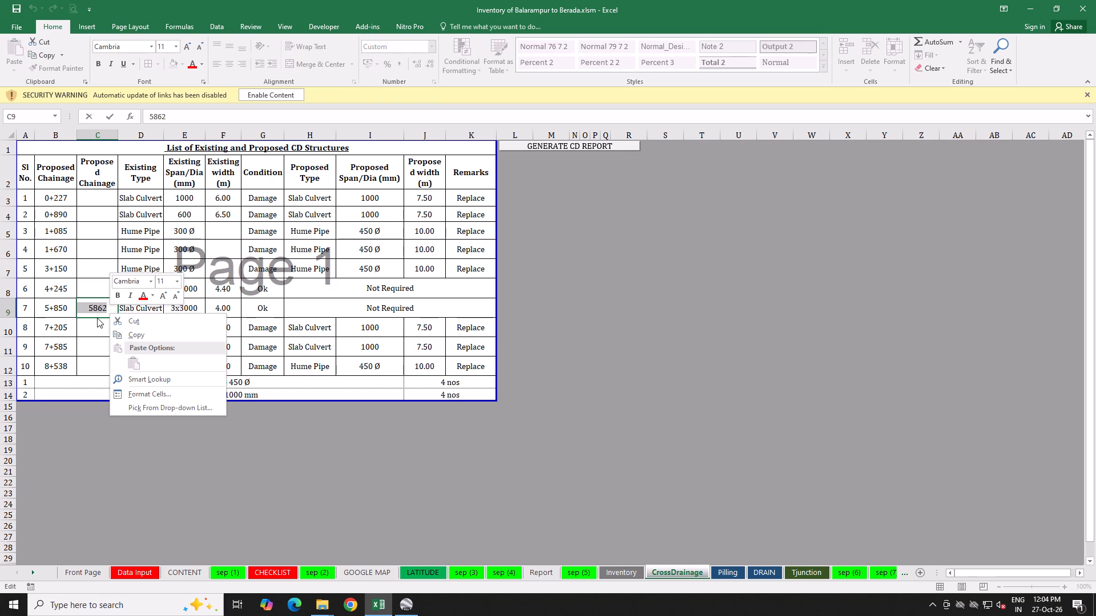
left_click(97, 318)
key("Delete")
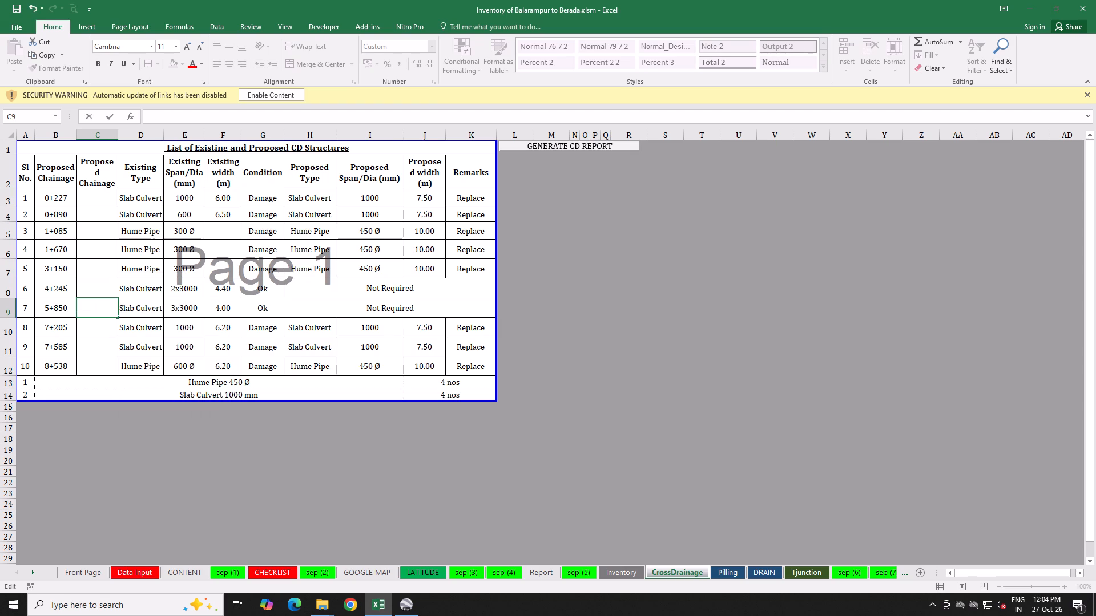
Enter 4257 as structure 6's second proposed chainage and copy the formatting of its 4+245 chainage onto it.
left_click(100, 289)
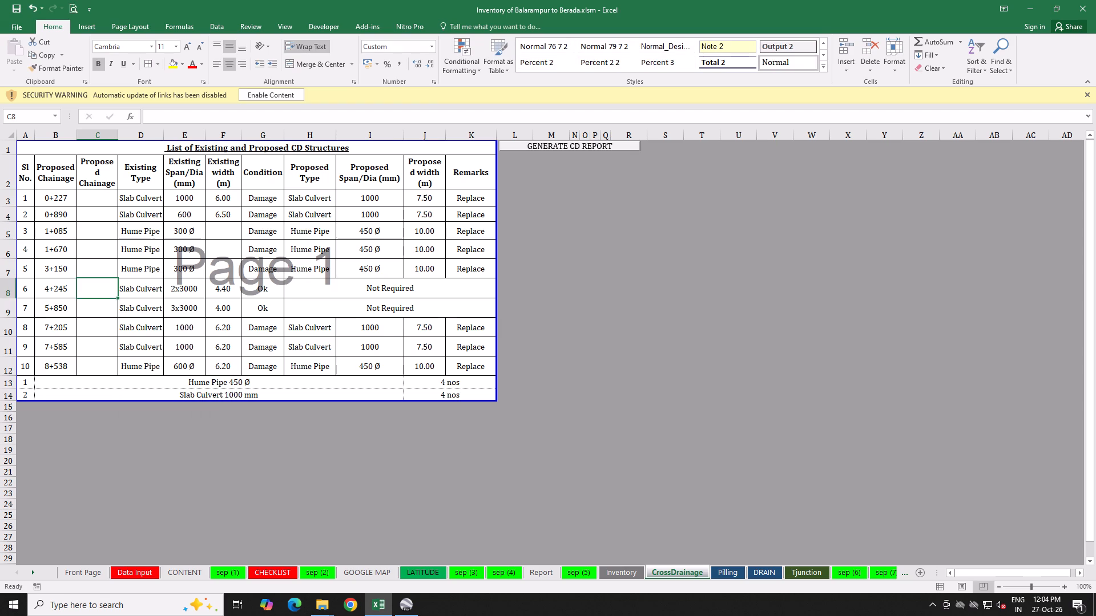
key("4")
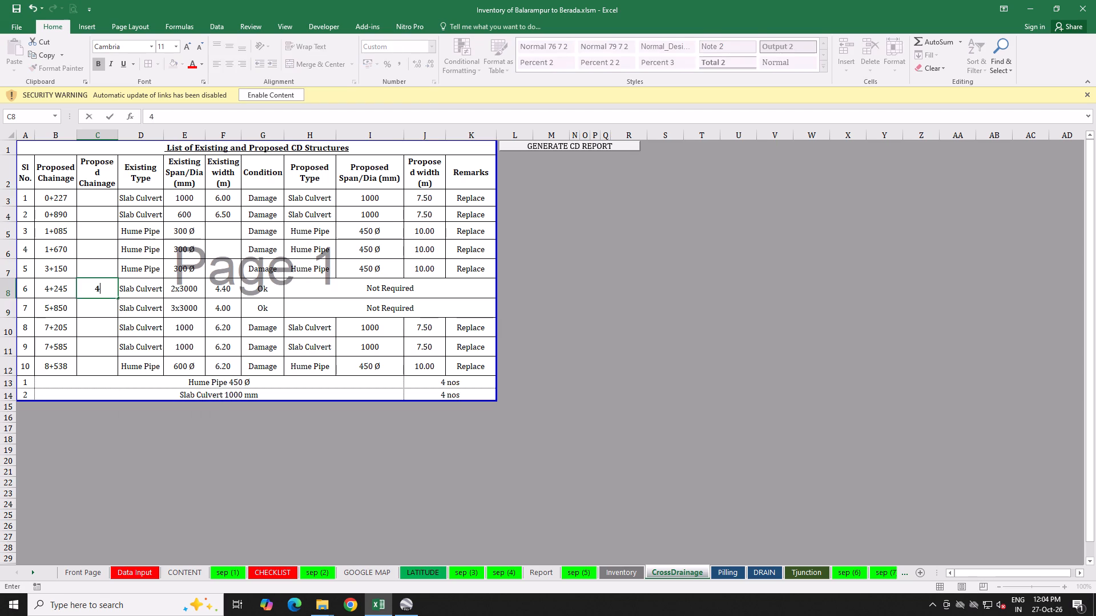
key("2")
type("57")
key("Return")
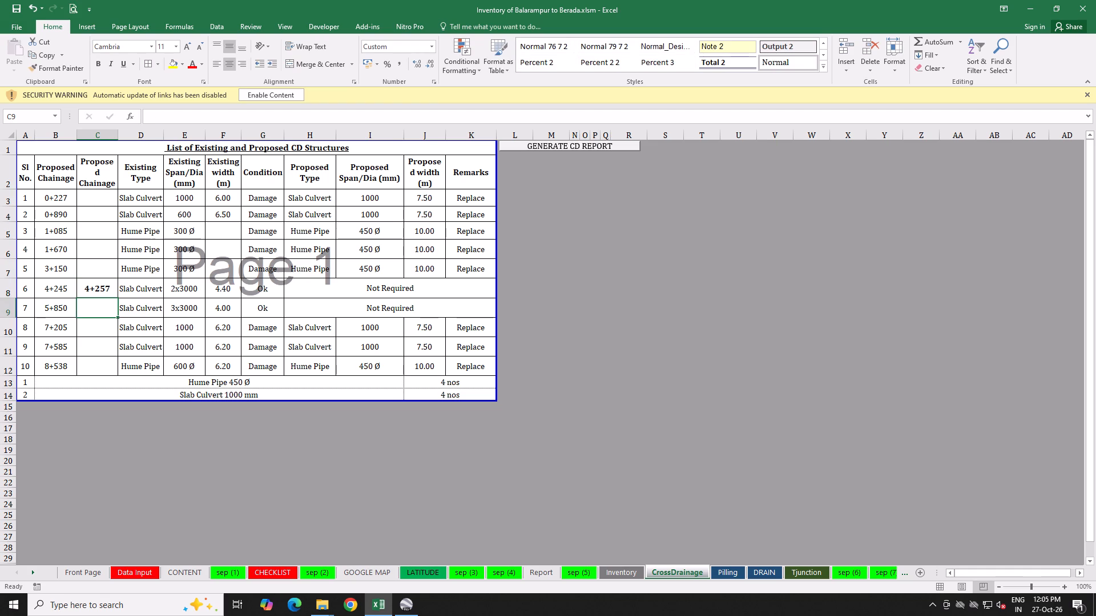
left_click(58, 293)
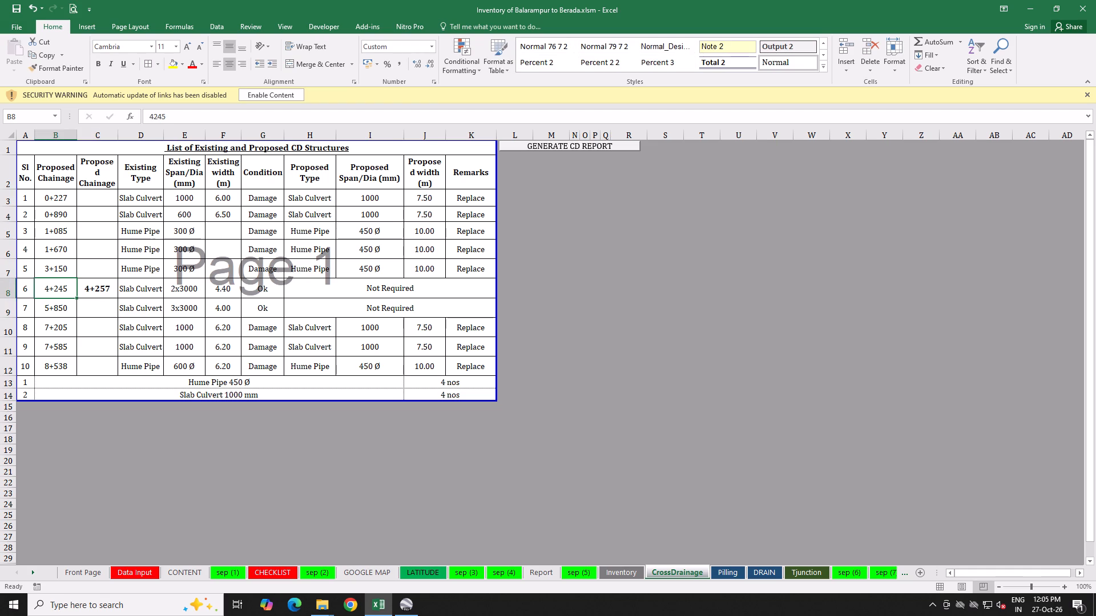
left_click(71, 73)
left_click(94, 289)
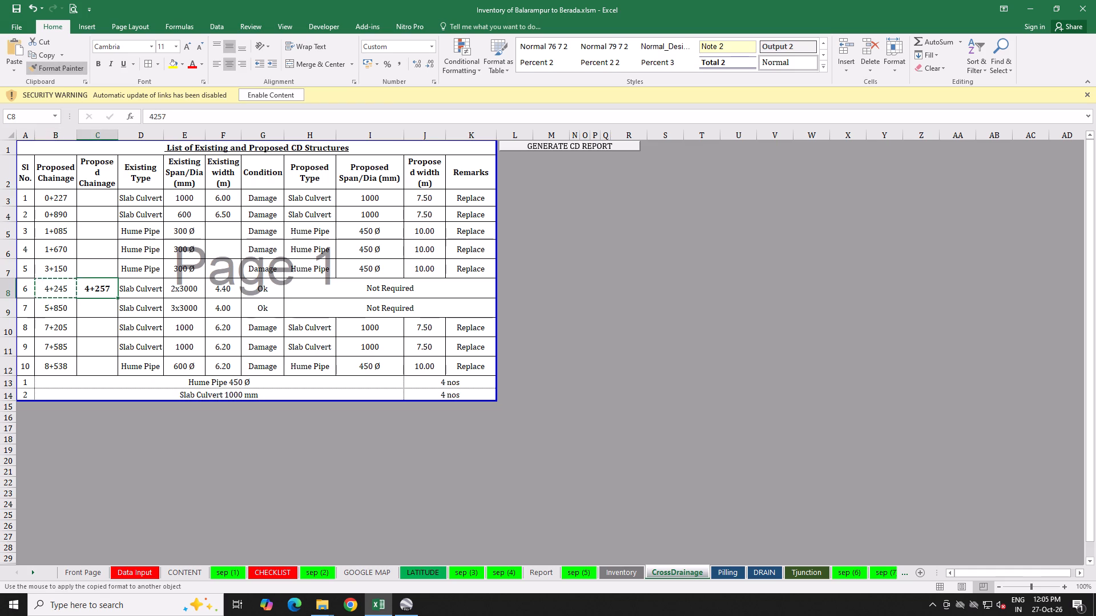
Change structure 6's second proposed chainage to 4254 and save the workbook.
left_click(94, 291)
left_click(94, 291)
left_click(103, 286)
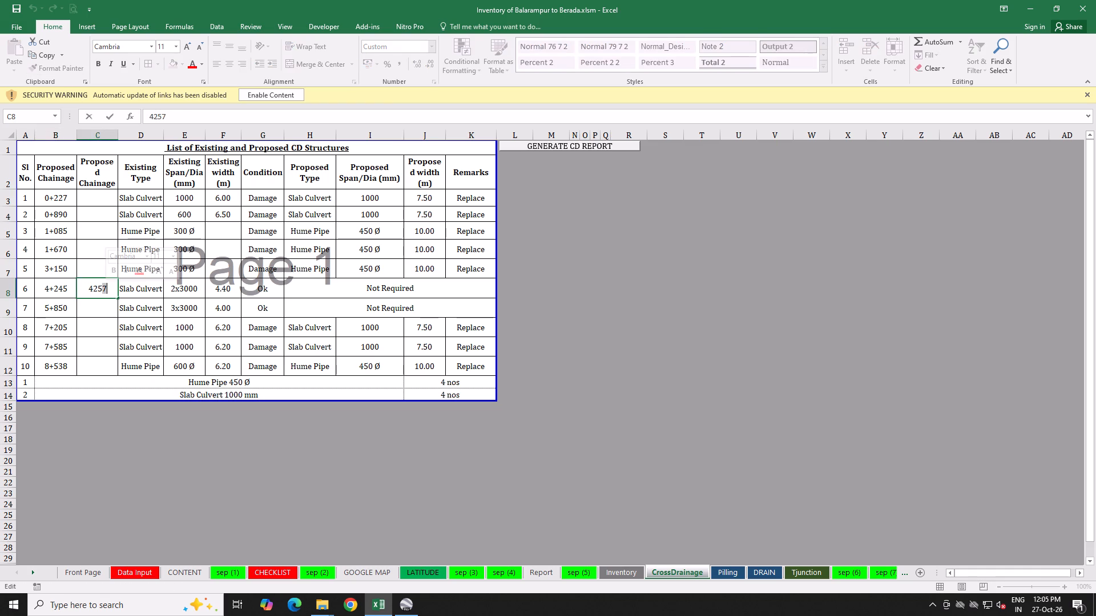
key("4")
key("Return")
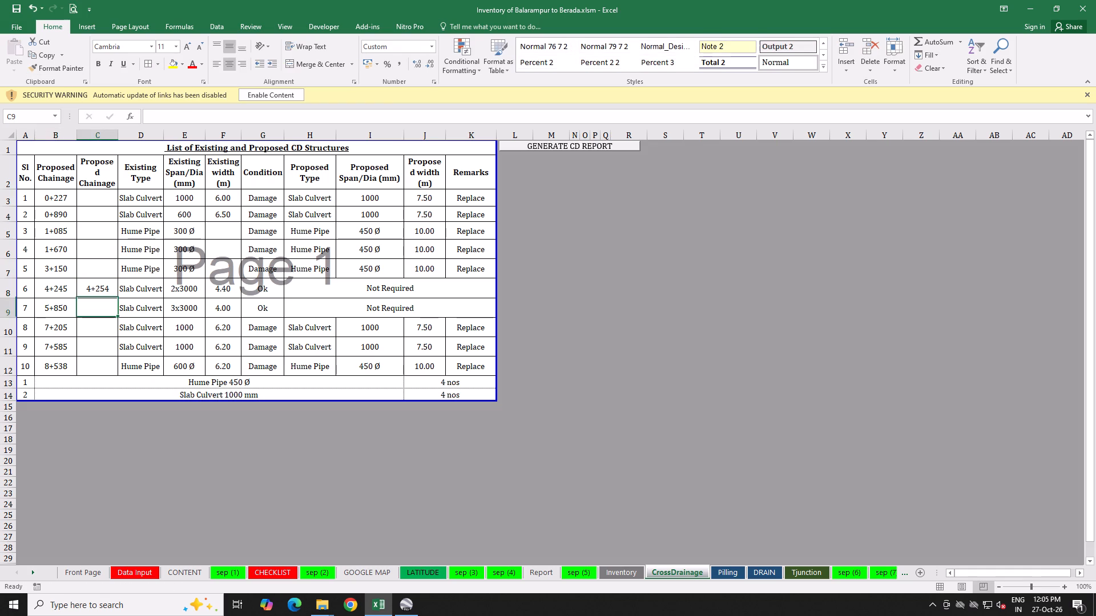
key("ctrl+s")
Enter 5862 as structure 7's second proposed chainage and save the workbook.
left_click(127, 354)
left_click(132, 446)
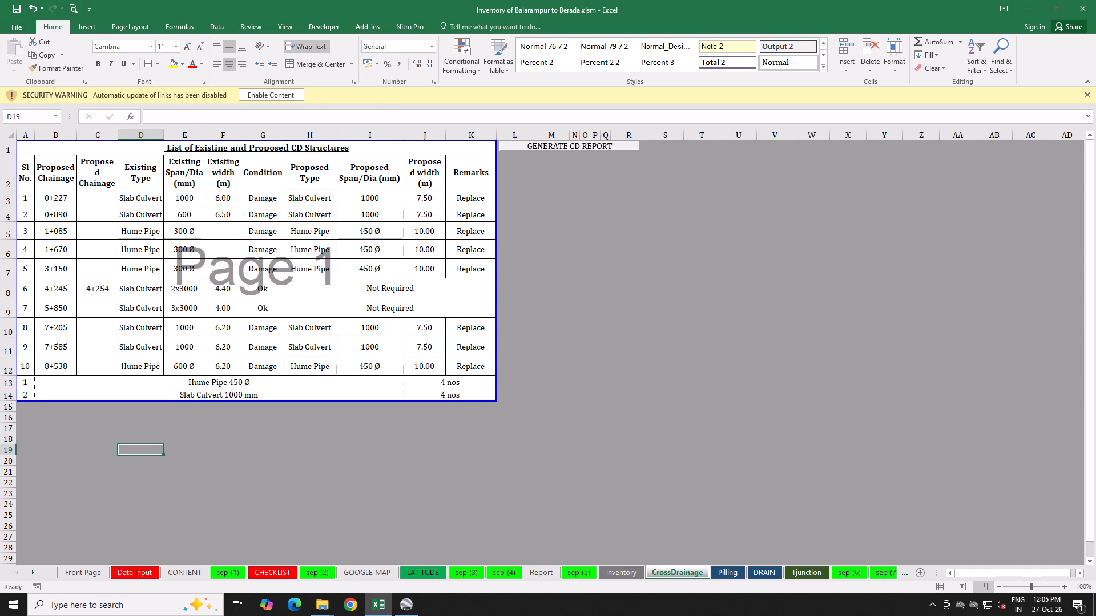
left_click(100, 318)
left_click(101, 309)
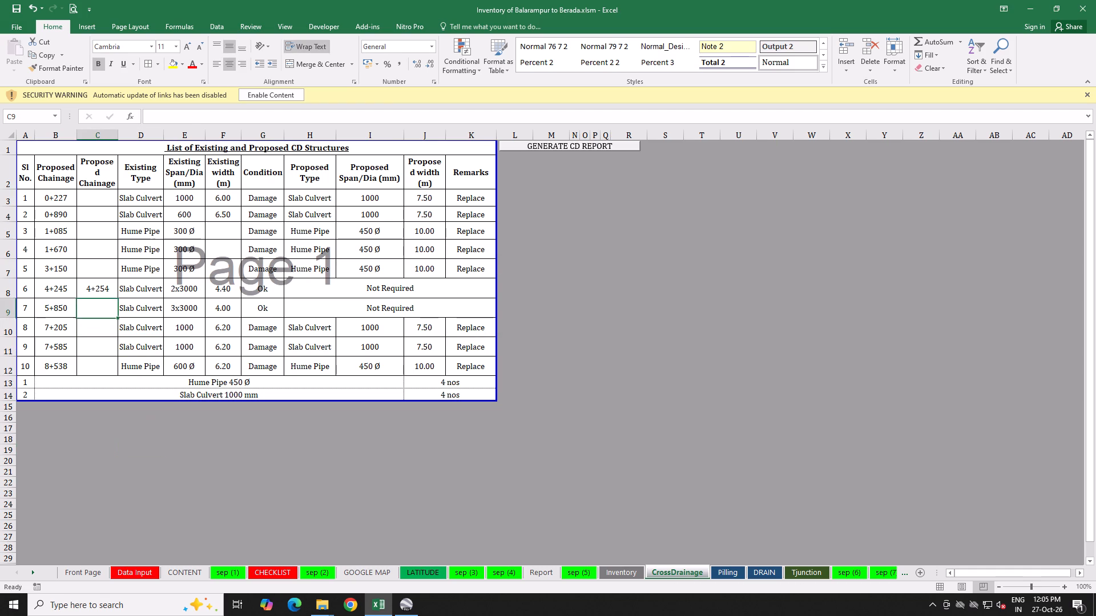
type("5862")
key("Return")
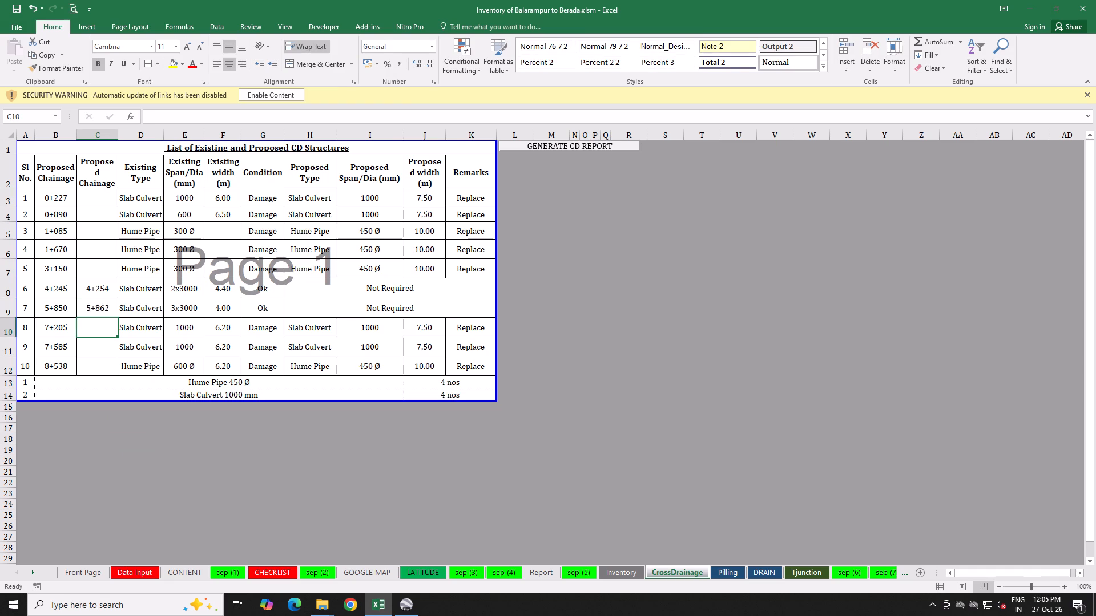
key("ctrl+s")
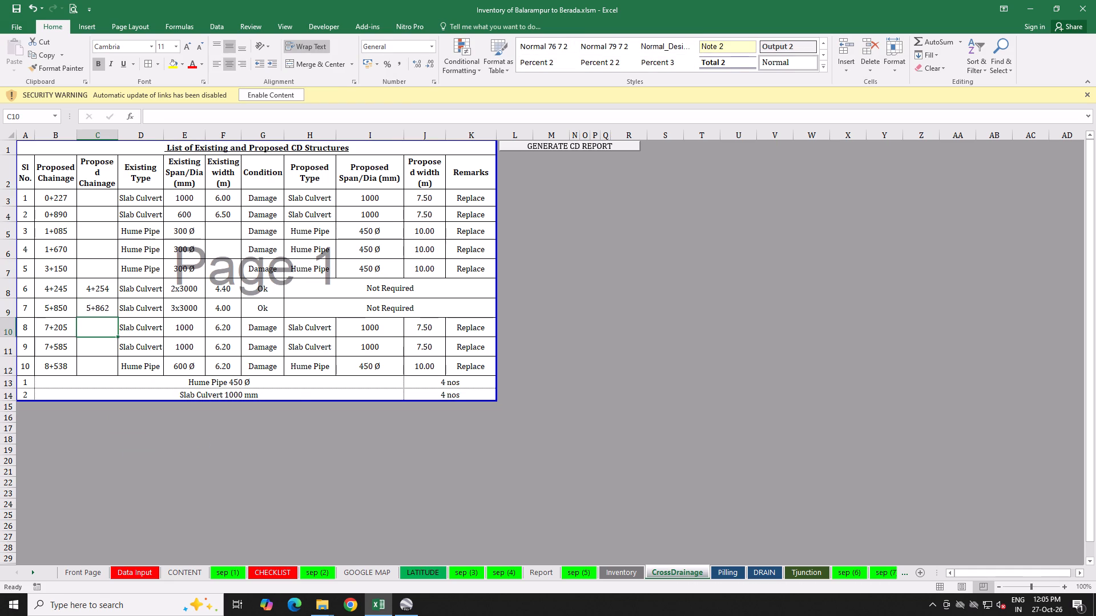
Look through the sheets following CrossDrainage, including Pilling, Tjunction, the soil investigation separator and Abstract Traffic.
left_click(316, 371)
scroll(317, 371, "up", 3)
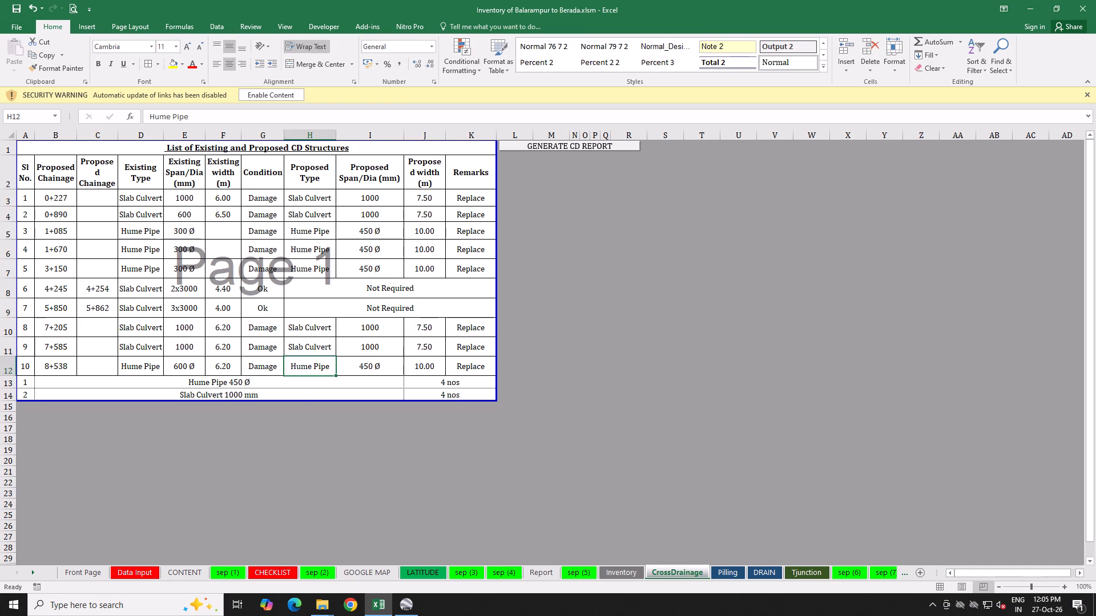
left_click(734, 570)
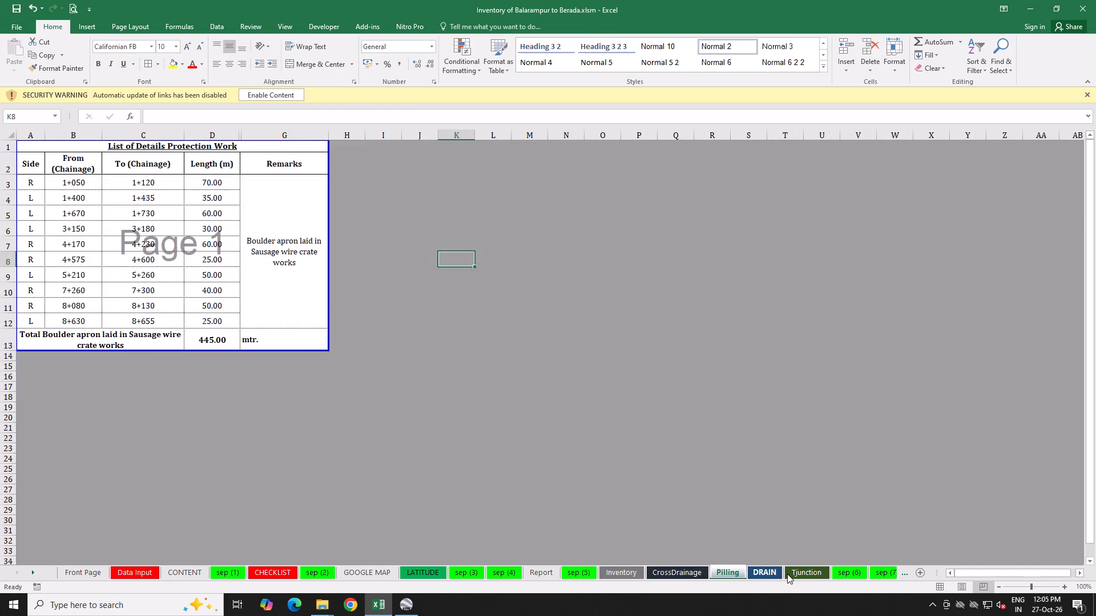
left_click(788, 574)
left_click(832, 575)
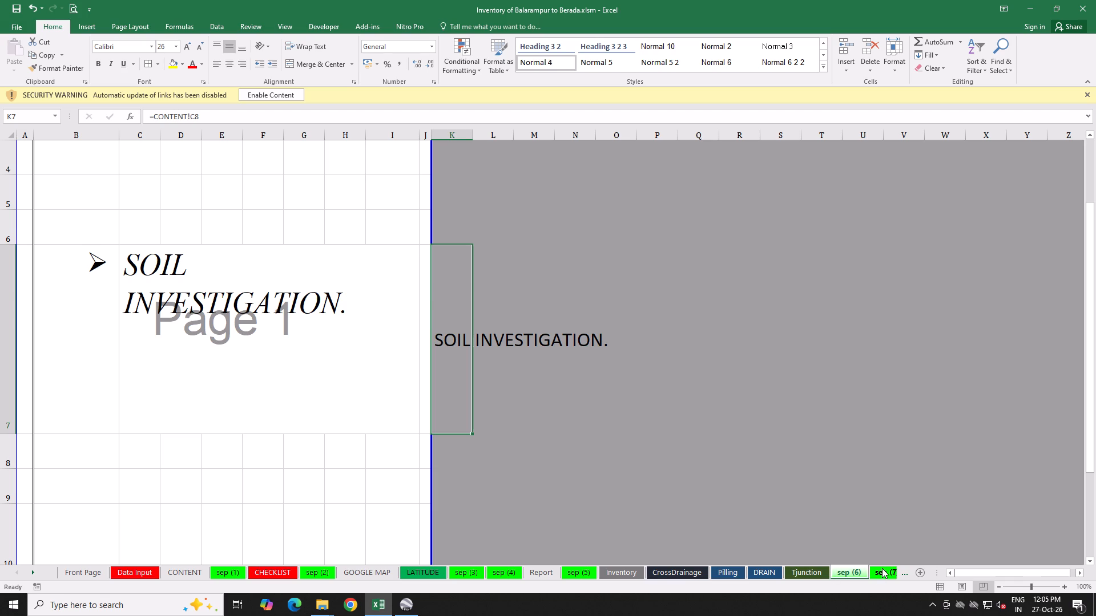
left_click(882, 568)
left_click(882, 568)
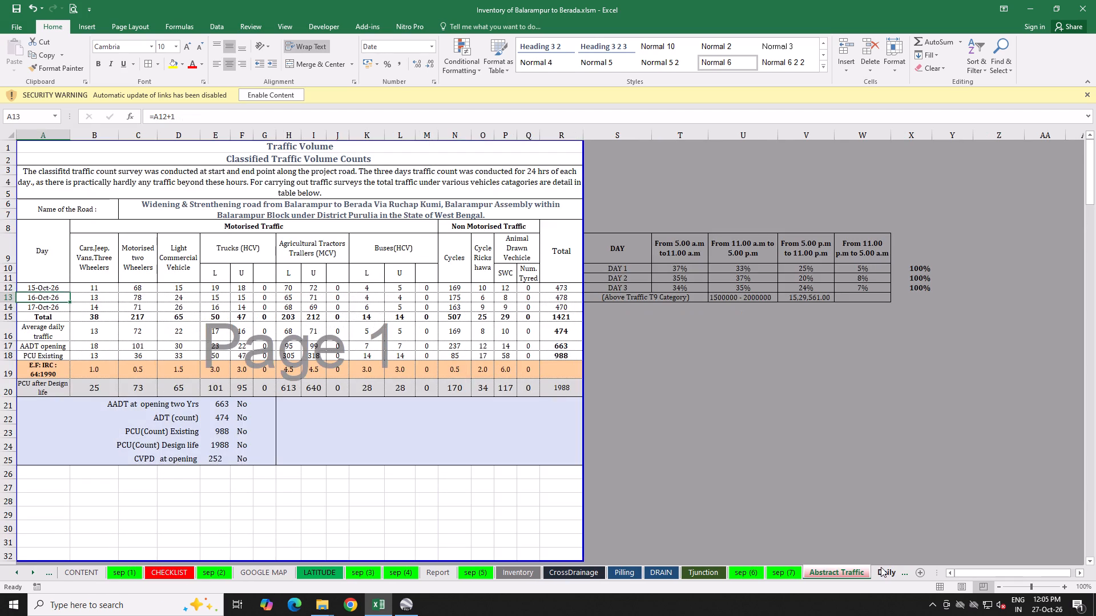
left_click(881, 571)
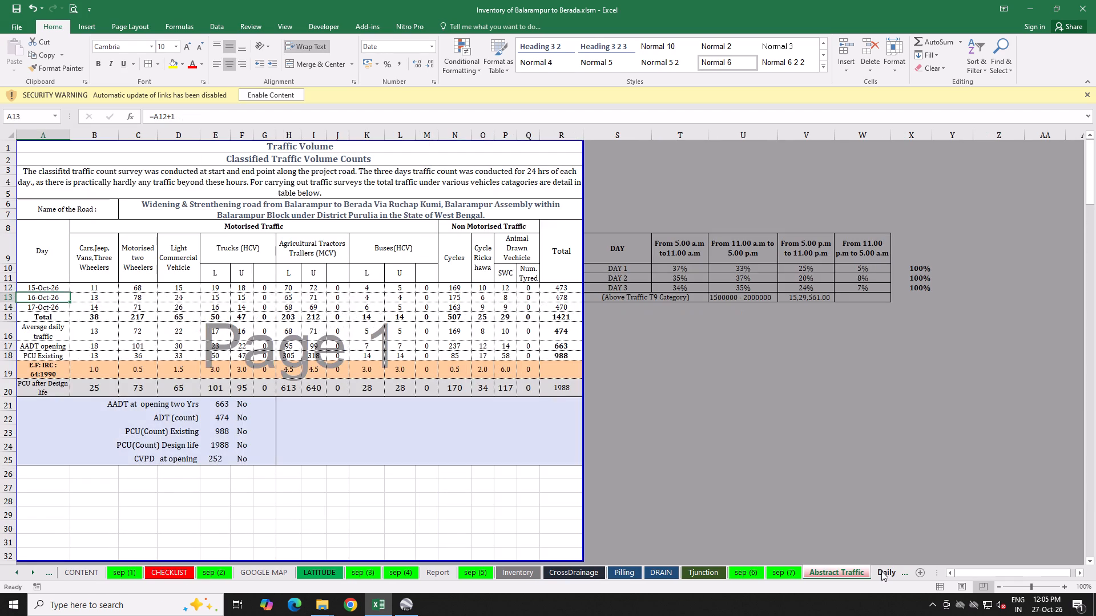
On the PD sheet, link the average/design CBR cell to the CBR value in cell C47 of the Data Input sheet.
left_click(888, 574)
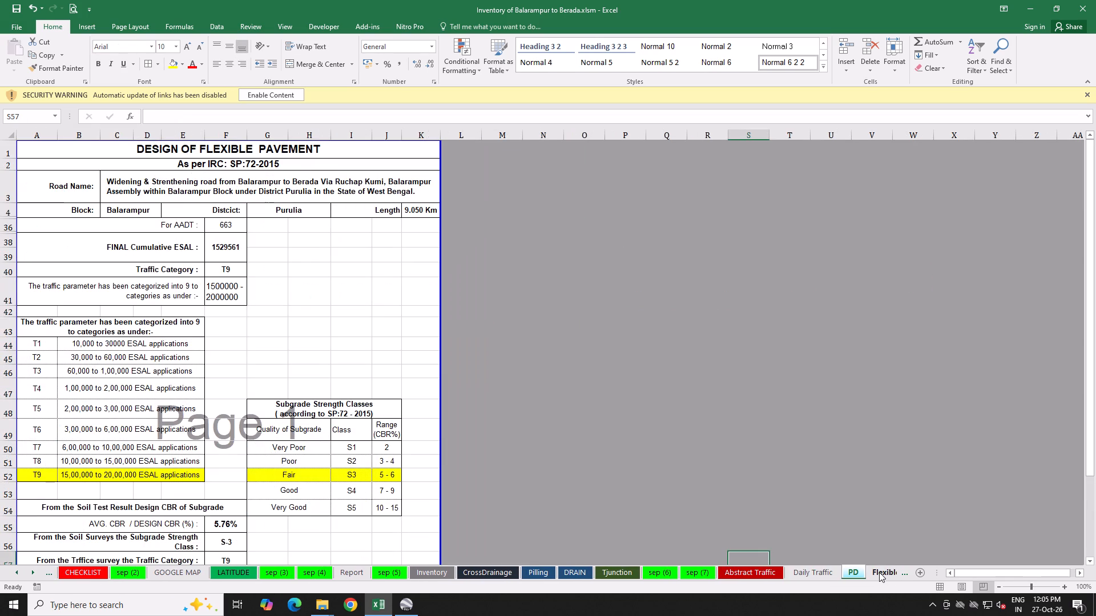
scroll(373, 425, "down", 3)
left_click(236, 445)
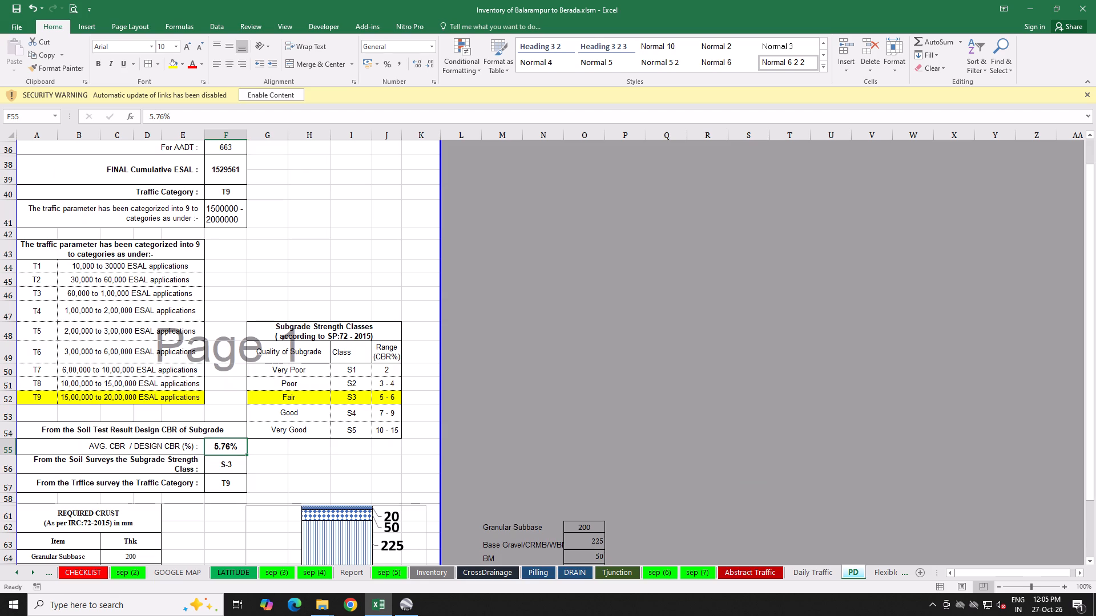
key("equal")
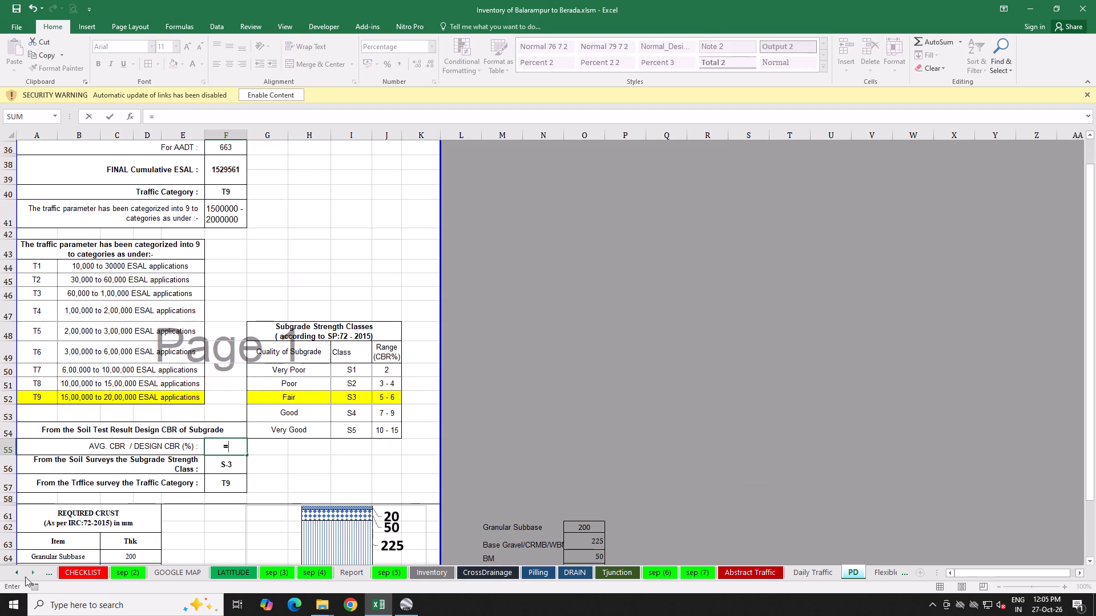
left_click(20, 577)
left_click(157, 572)
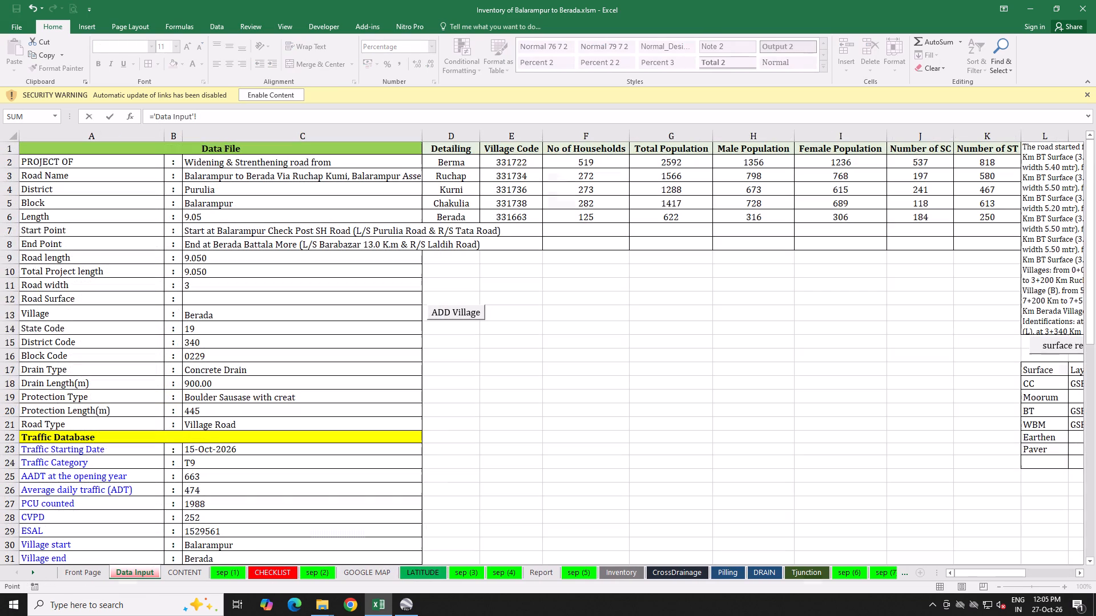
scroll(187, 483, "down", 4)
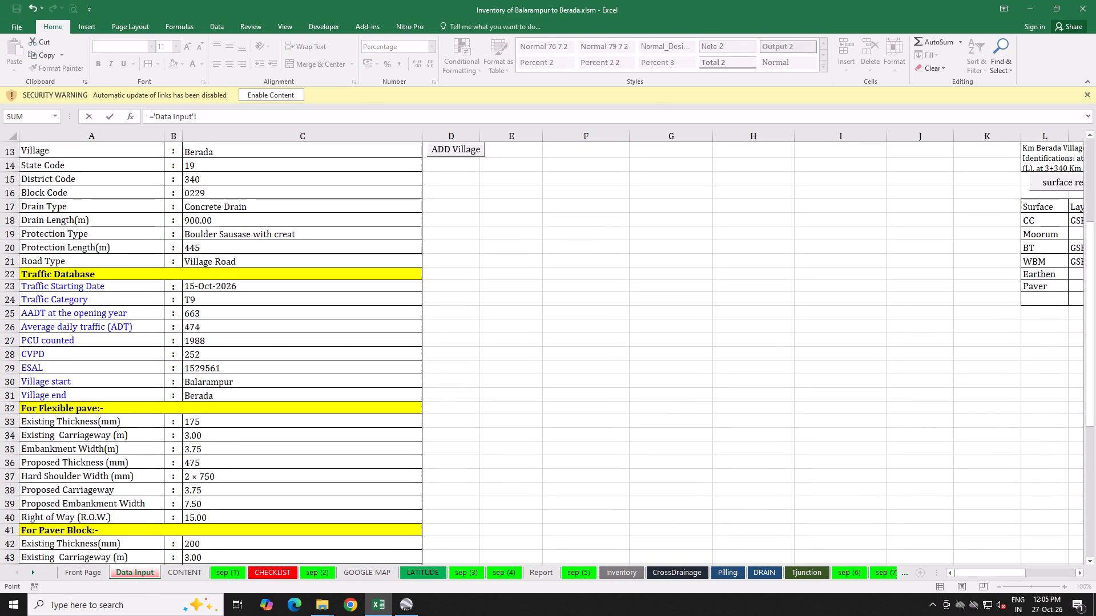
scroll(186, 496, "down", 3)
left_click(191, 492)
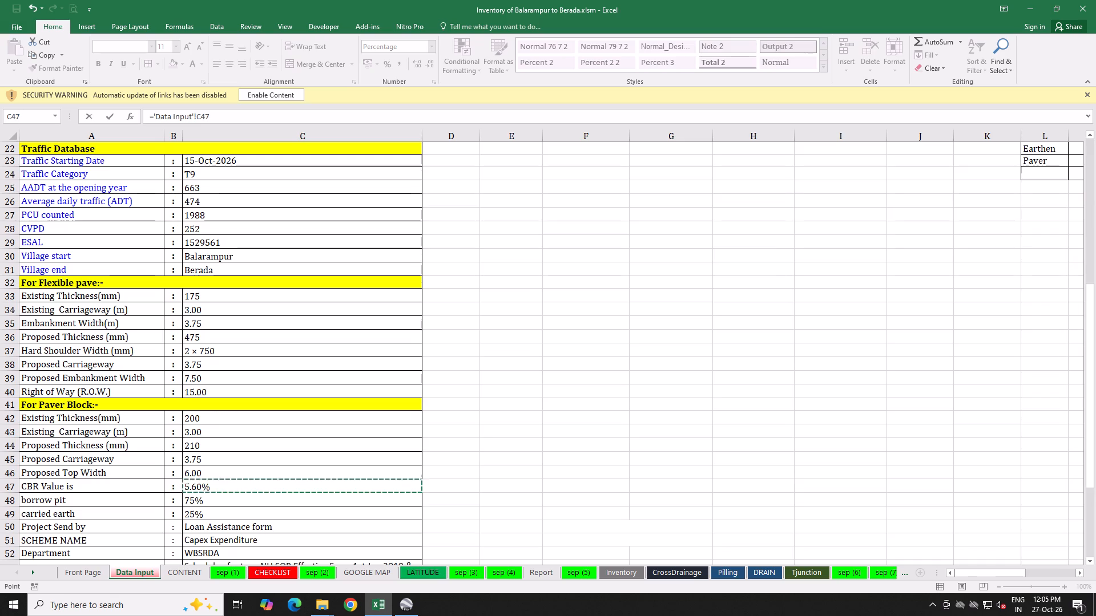
key("Return")
On the Flexible pavement sheet, change the existing crust heading to "(Exist. Hard Crust BT 3.00 mtr Surface )" and save the workbook.
scroll(191, 489, "down", 4)
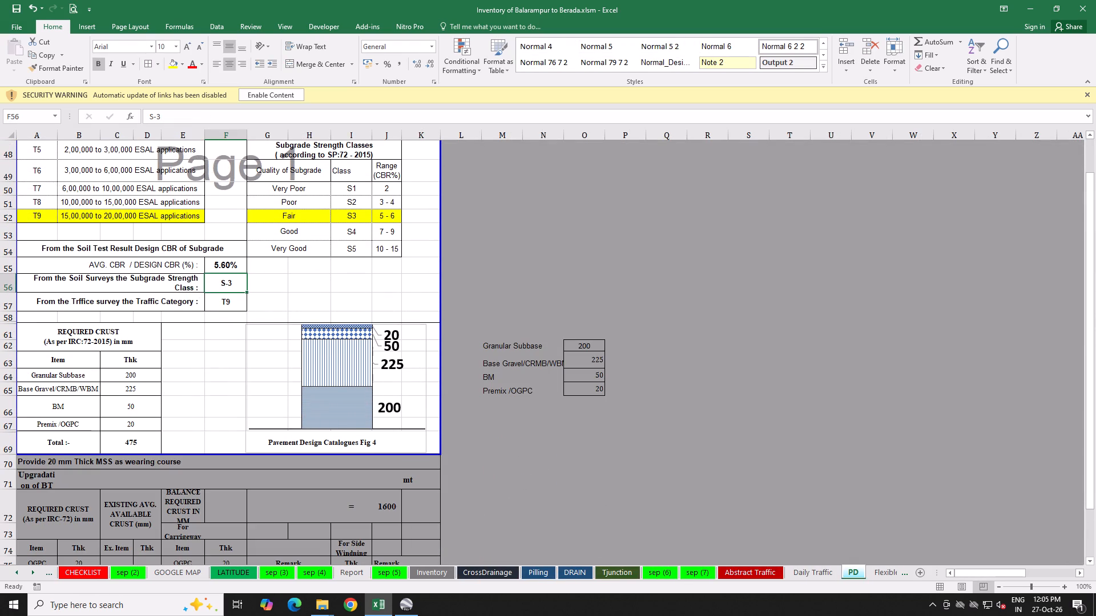
left_click(368, 444)
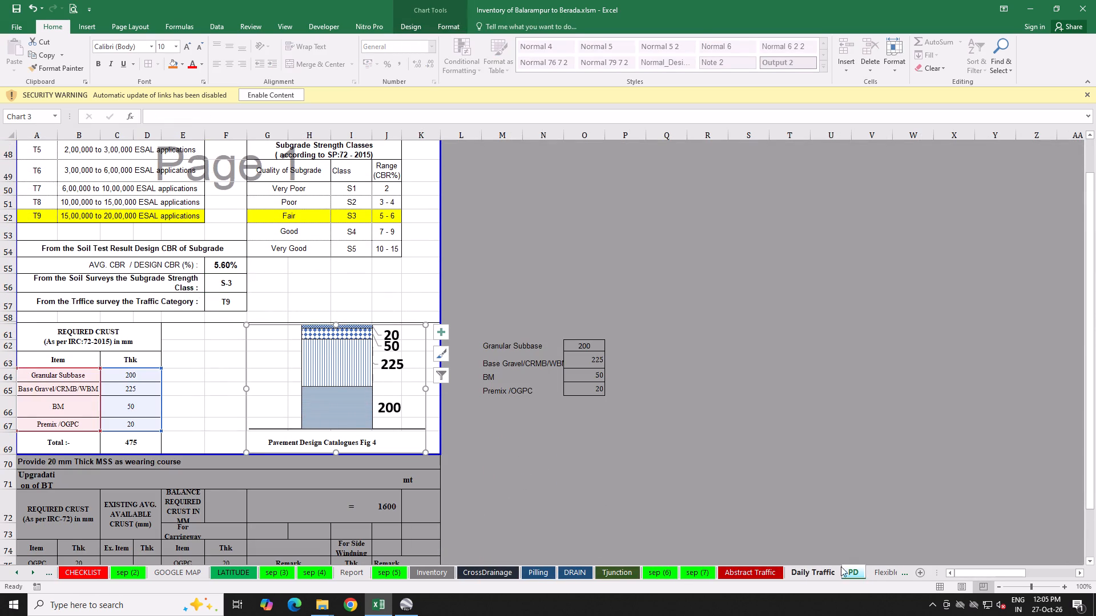
left_click(872, 569)
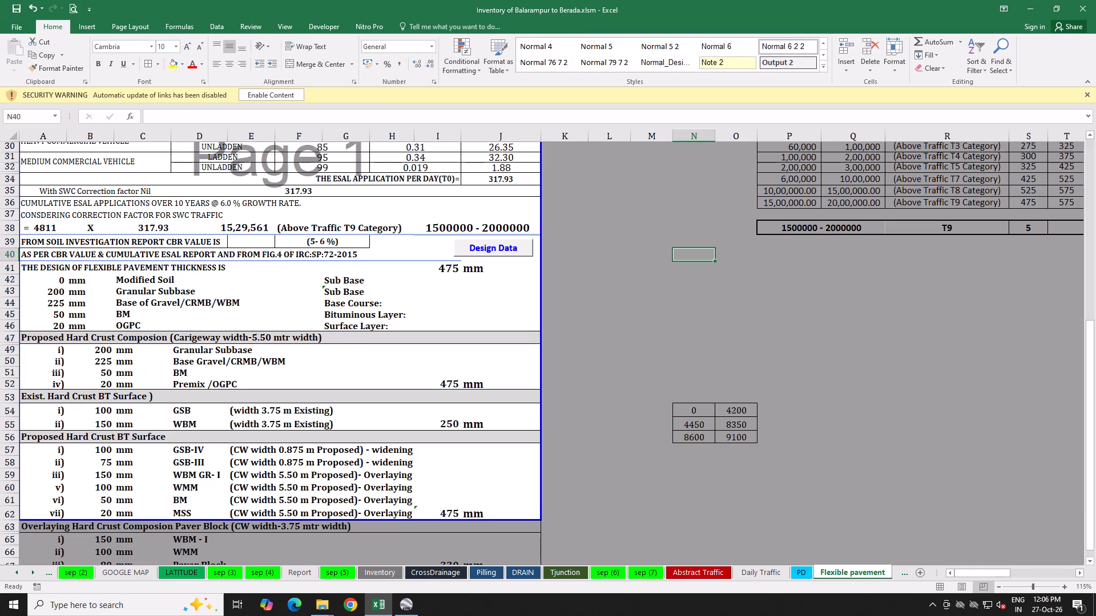
left_click(58, 398)
double_click(58, 398)
left_click(24, 395)
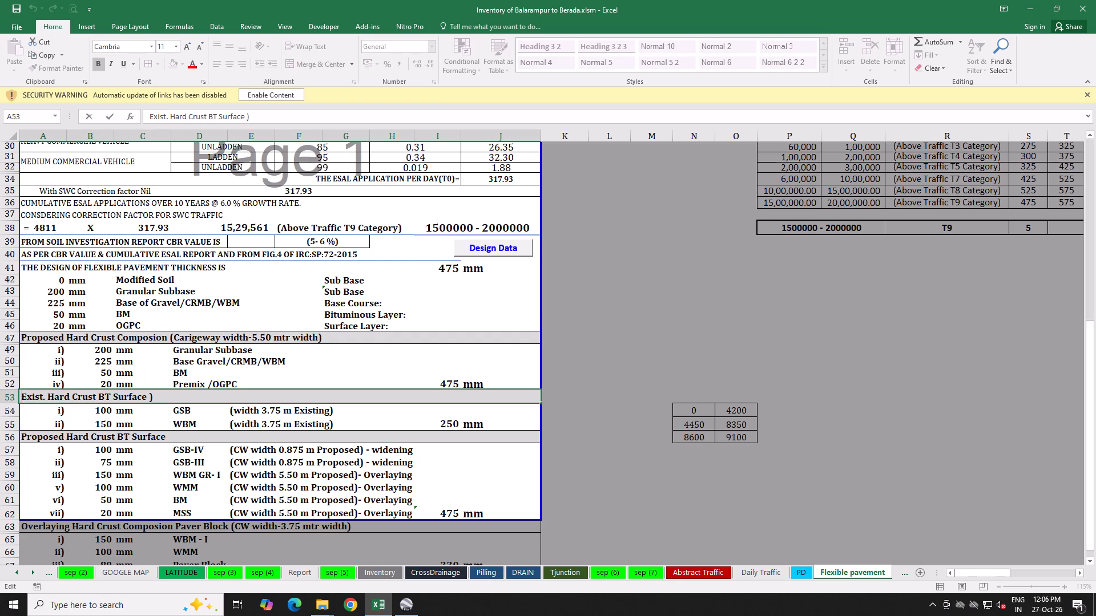
key("9")
key("BackSpace")
key("shift+parenleft")
left_click(118, 393)
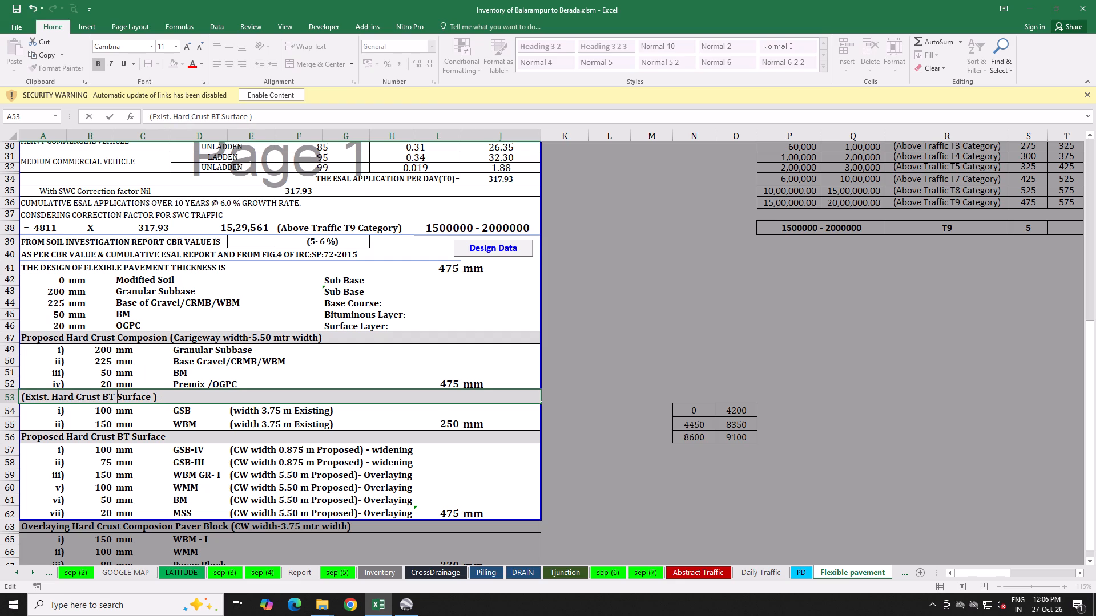
key("3")
type(".00")
key("space")
type("mtr")
key("space")
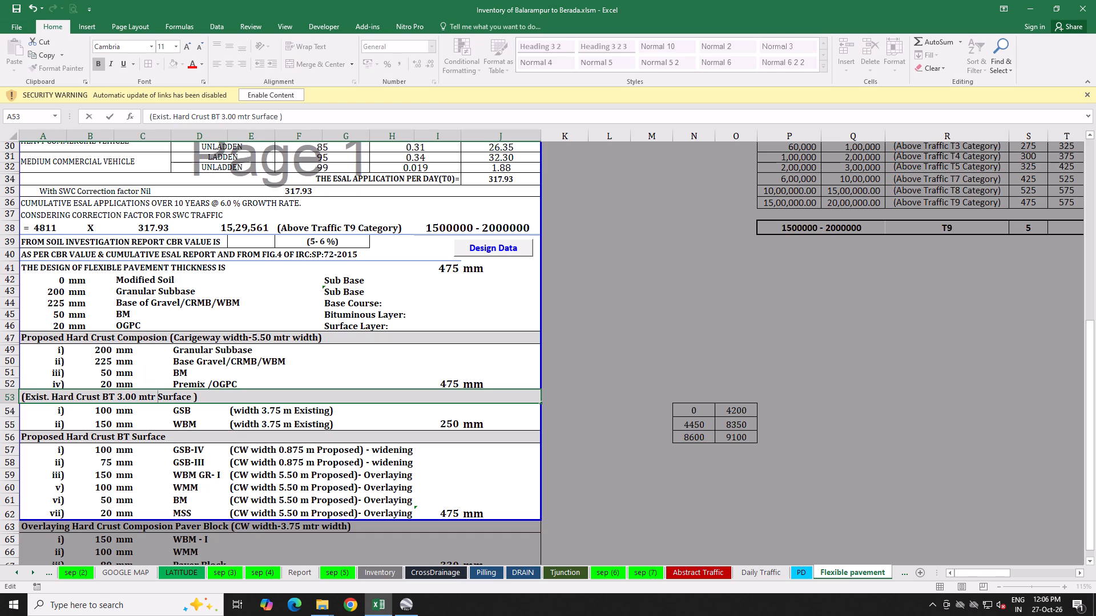
left_click(729, 310)
key("ctrl+s")
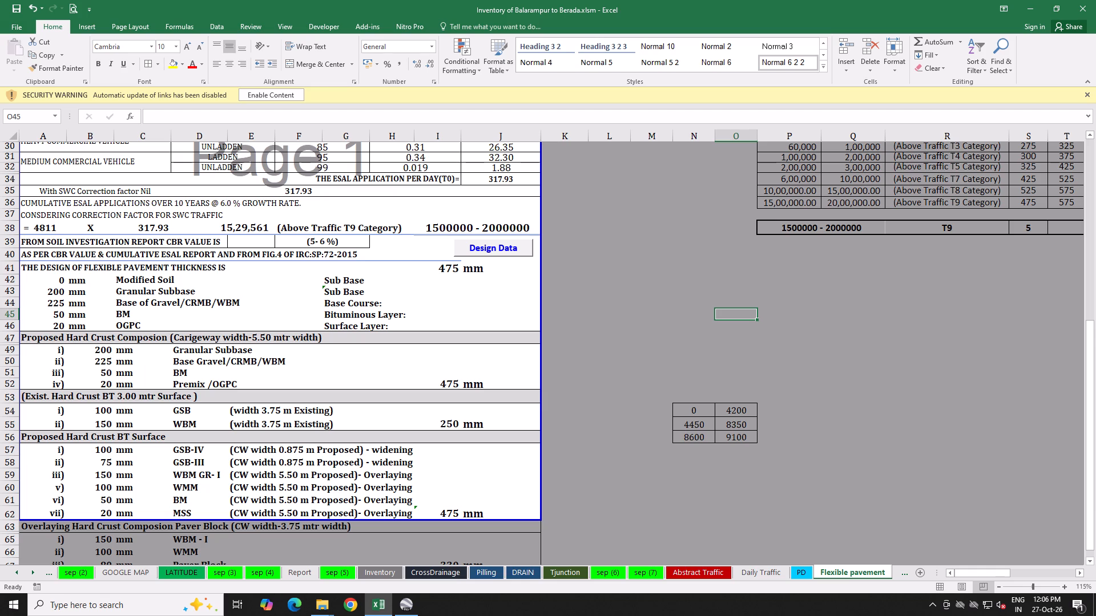
Clear the existing-width notes beside the GSB and WBM layers of the existing hard crust.
left_click_drag(231, 410, 232, 410)
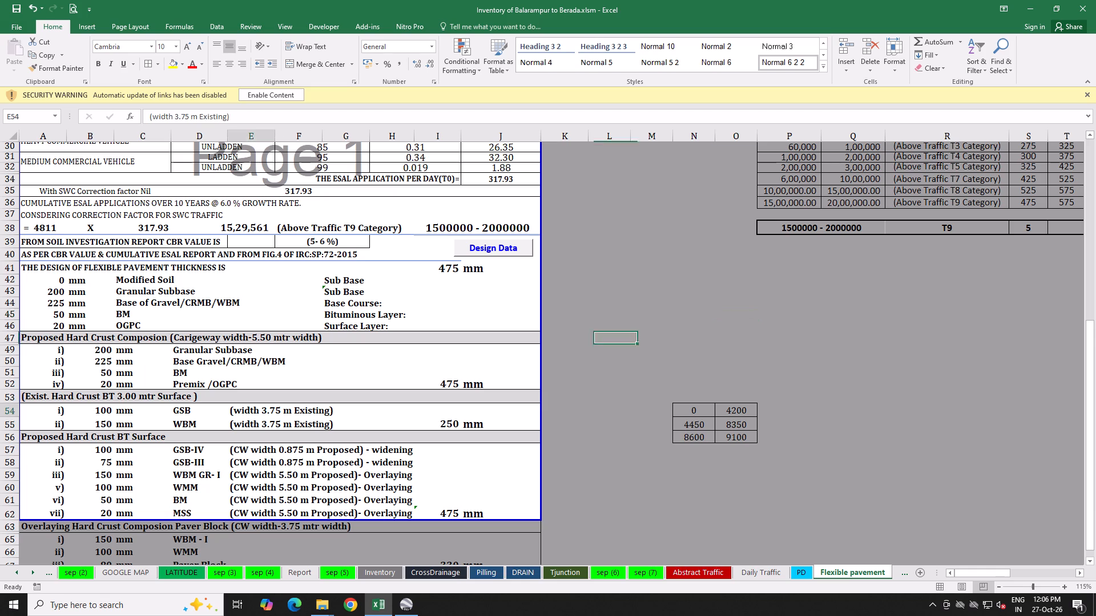
left_click_drag(232, 410, 236, 421)
key("Delete")
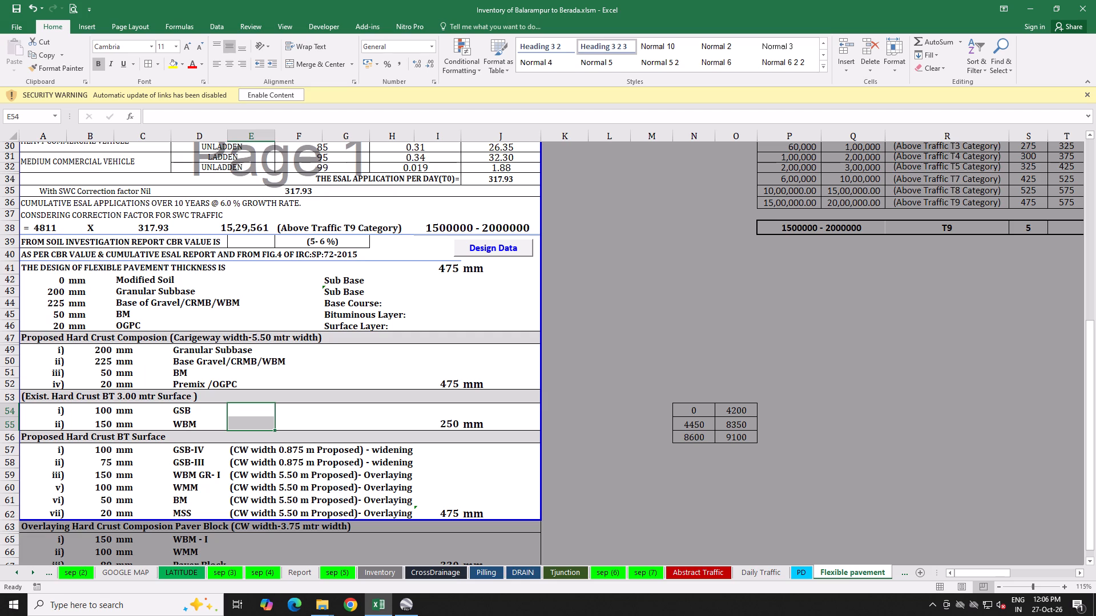
Set the existing GSB layer's thickness to 125 mm.
left_click(104, 415)
type("125")
key("Return")
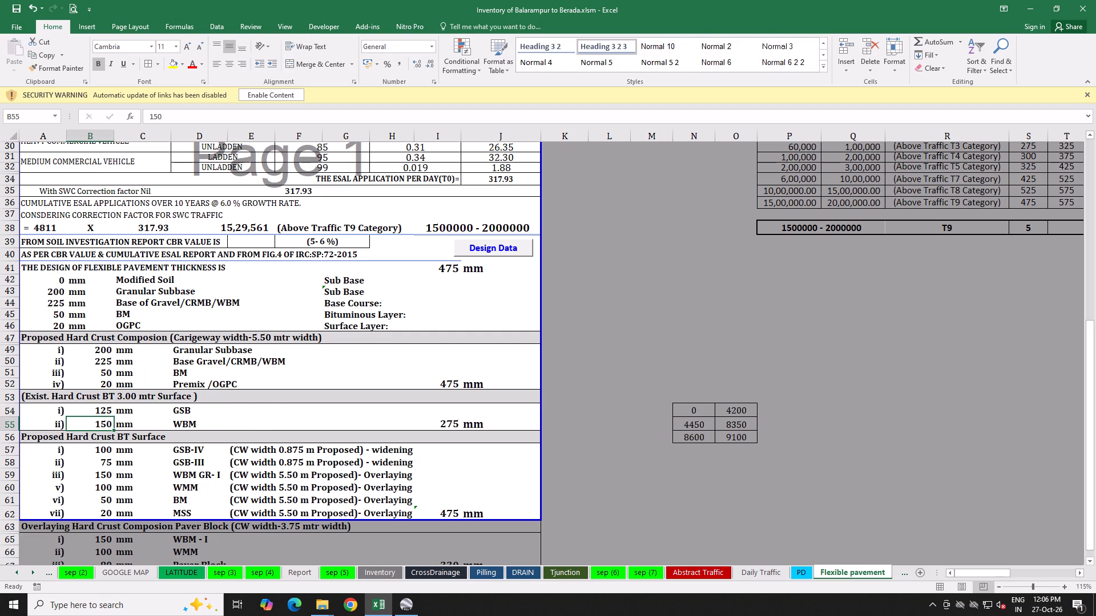
Check which macro is assigned to the Design Data button on the Flexible pavement sheet.
right_click(510, 248)
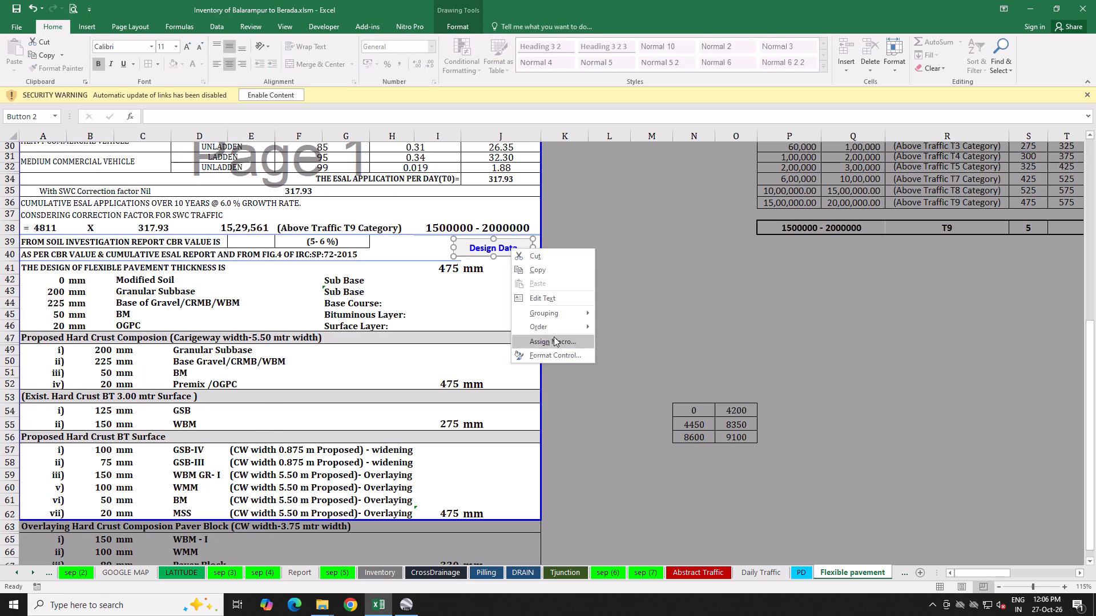
left_click(555, 339)
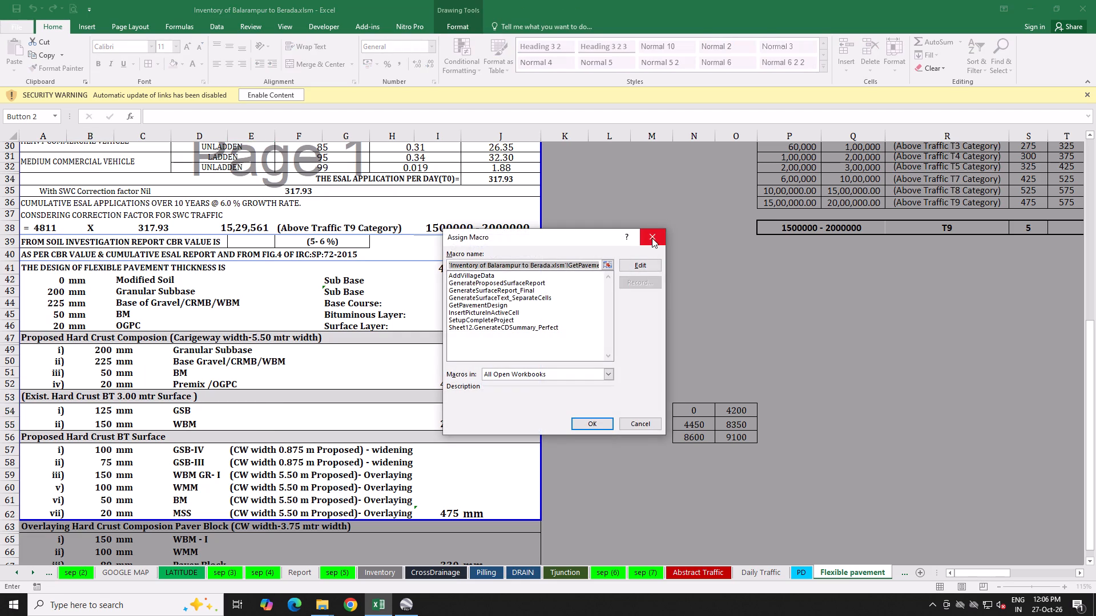
left_click(652, 238)
left_click(652, 238)
Save the workbook.
scroll(654, 244, "up", 2)
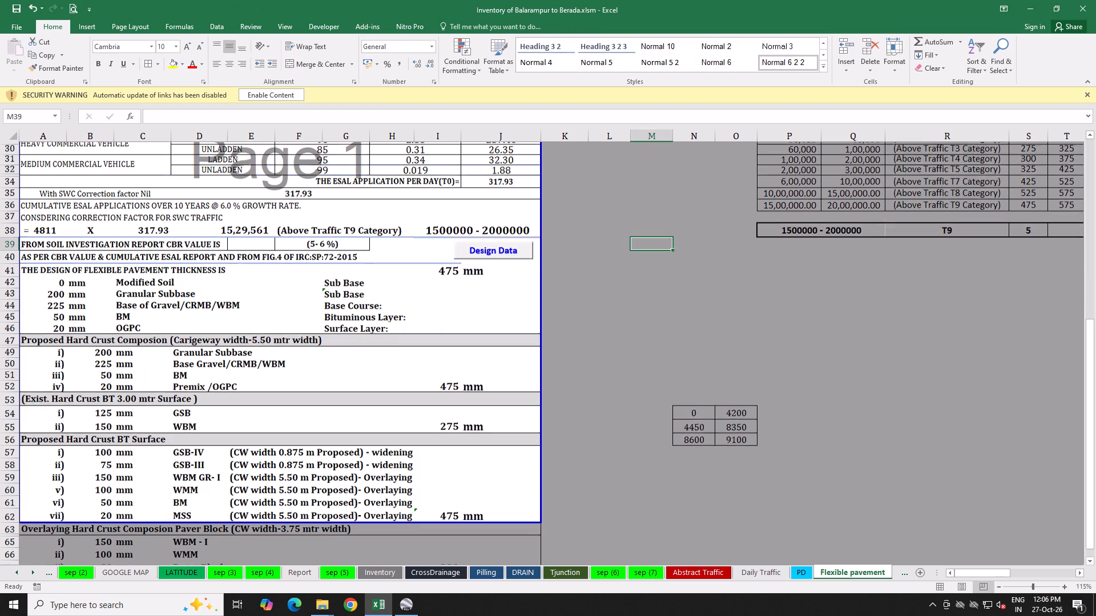
left_click(10, 8)
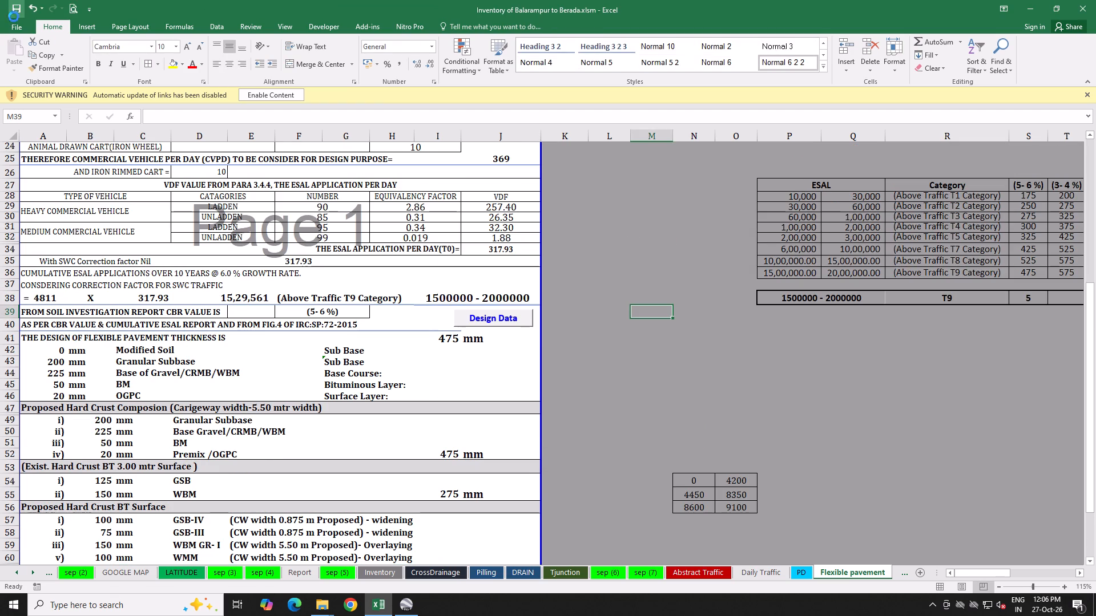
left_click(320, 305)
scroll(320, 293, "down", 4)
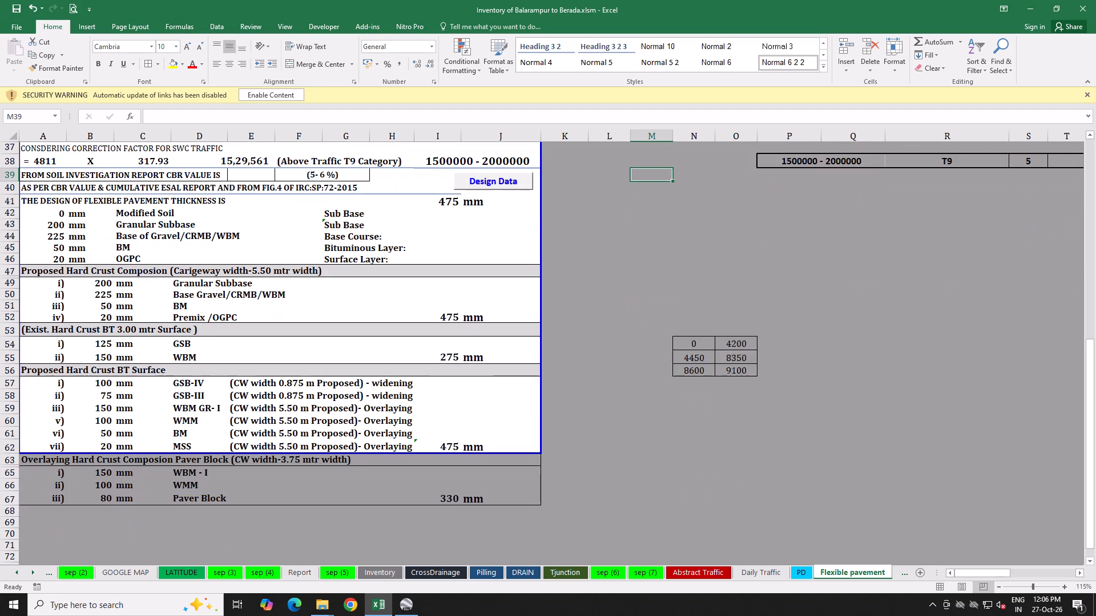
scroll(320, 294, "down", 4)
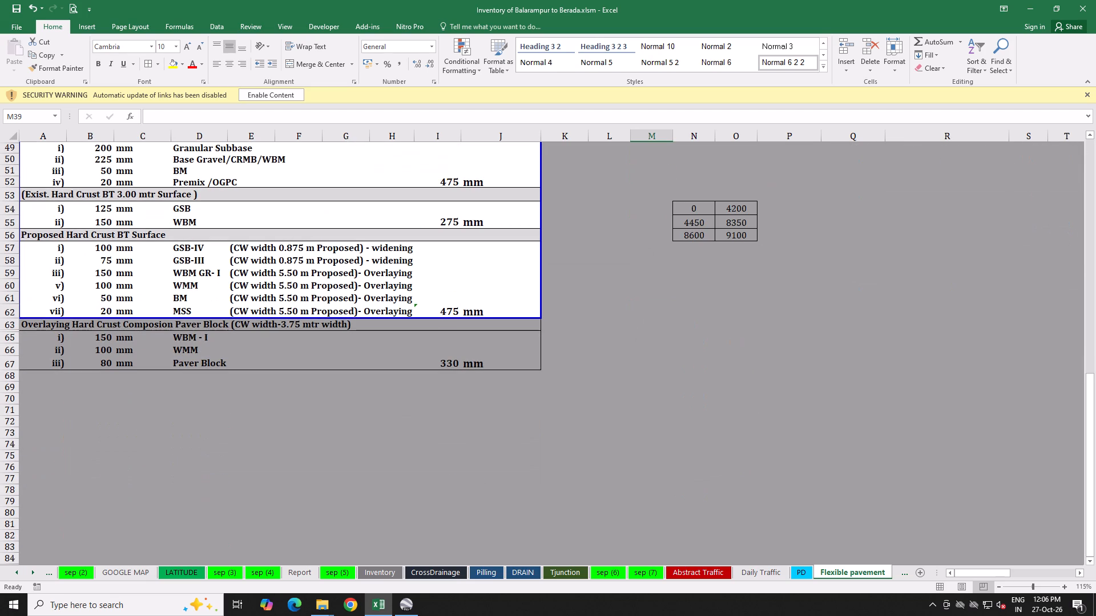
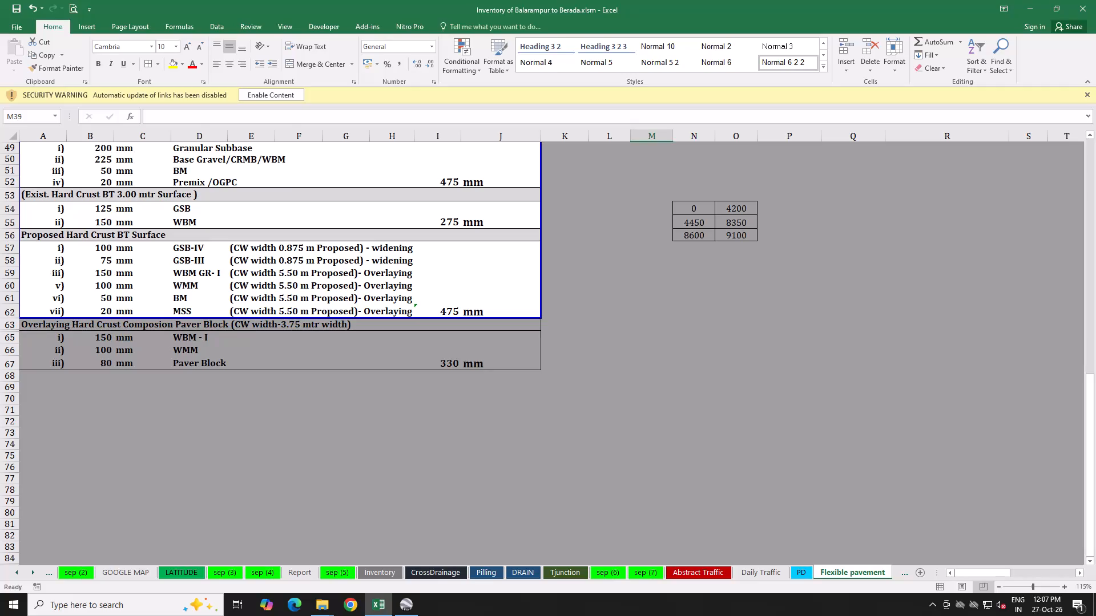
Clear the 5.50 m carriageway overlaying notes beside the WBM GR-I, WMM, BM and MSS layers of the proposed BT crust.
left_click_drag(244, 273, 245, 299)
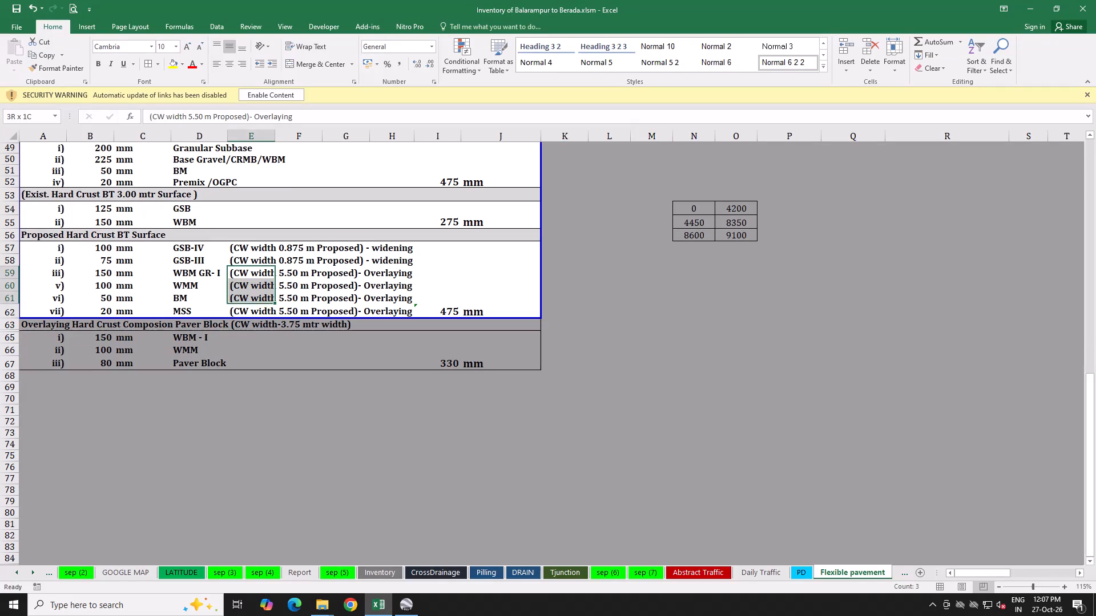
left_click_drag(245, 299, 244, 308)
key("Delete")
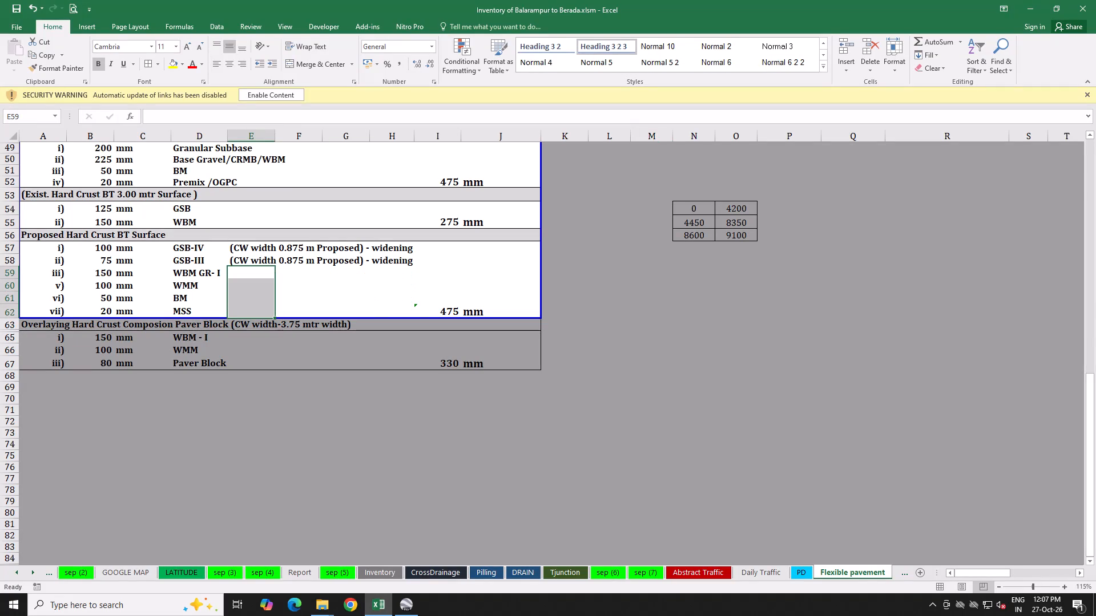
Save the workbook.
scroll(171, 297, "up", 1)
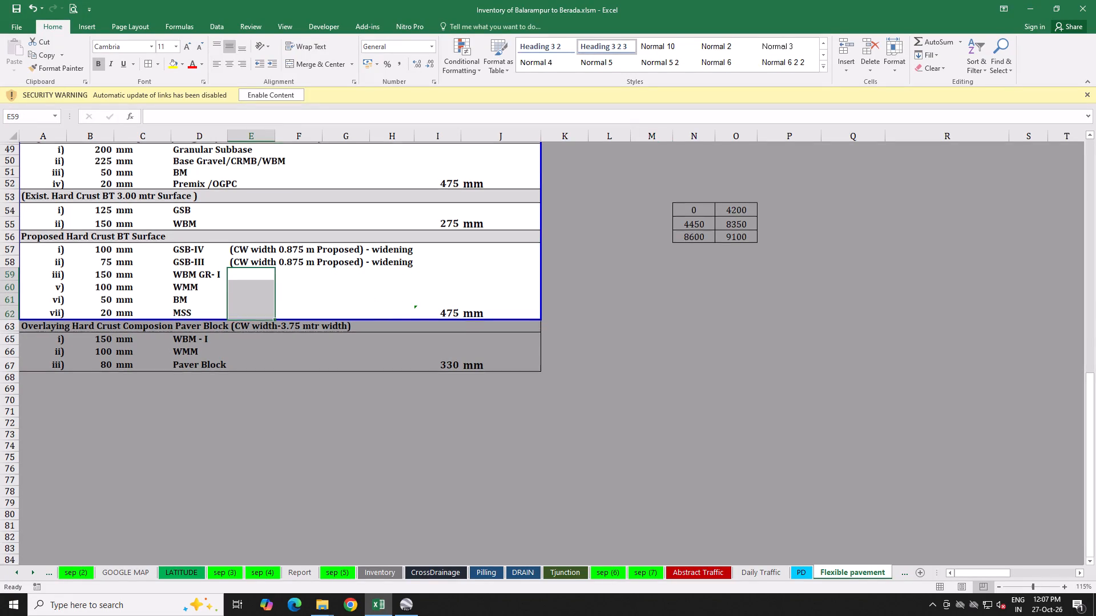
scroll(171, 297, "up", 1)
left_click(17, 5)
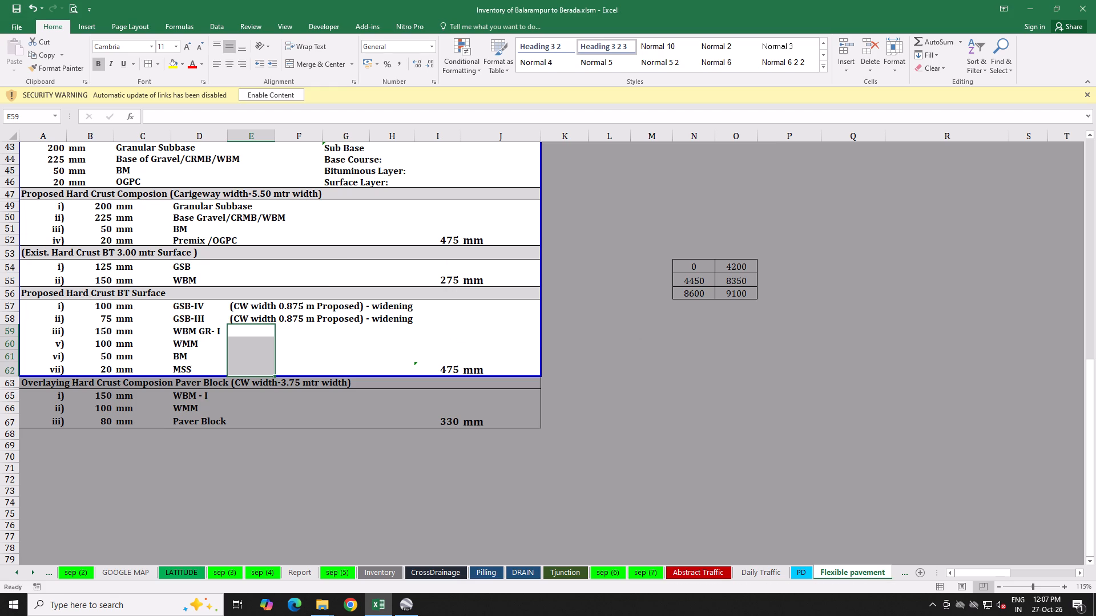
left_click(497, 505)
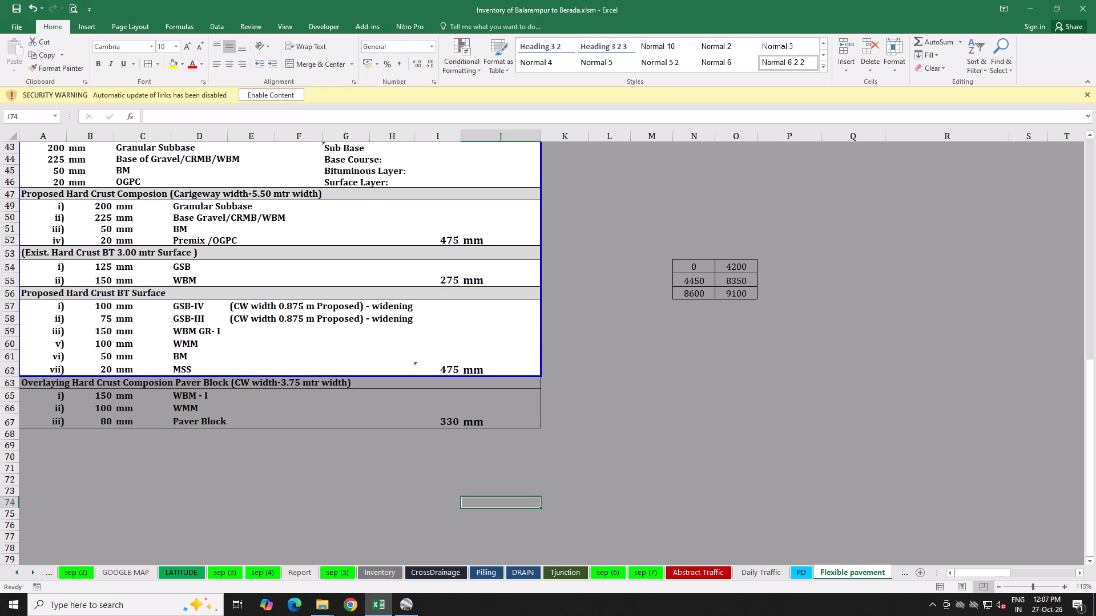
Examine the survey dates and classified vehicle counts on the Abstract Traffic sheet.
scroll(408, 445, "up", 10)
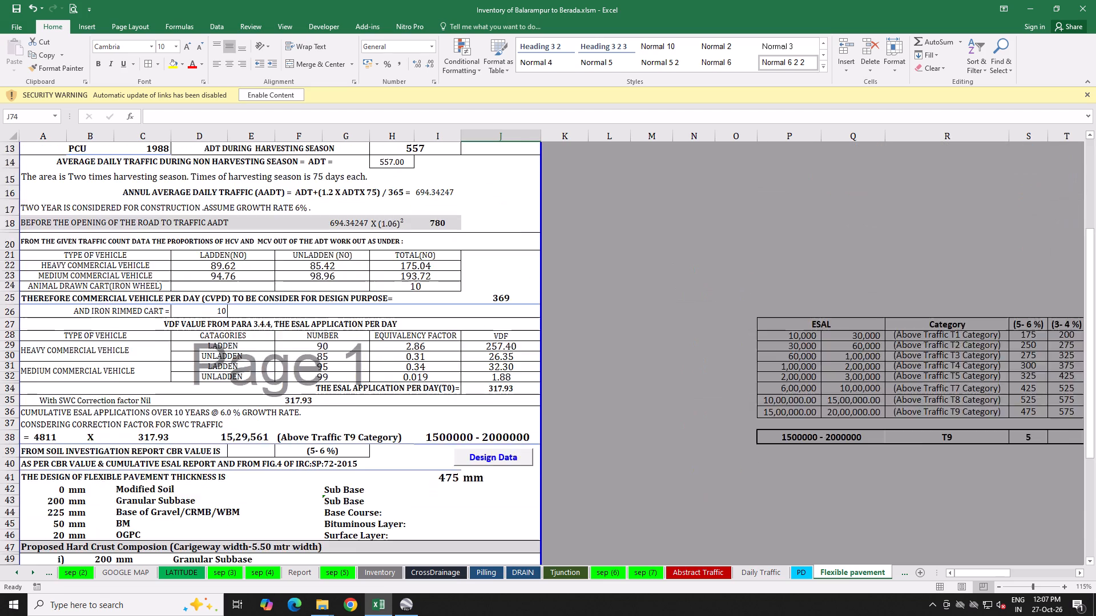
scroll(405, 443, "up", 8)
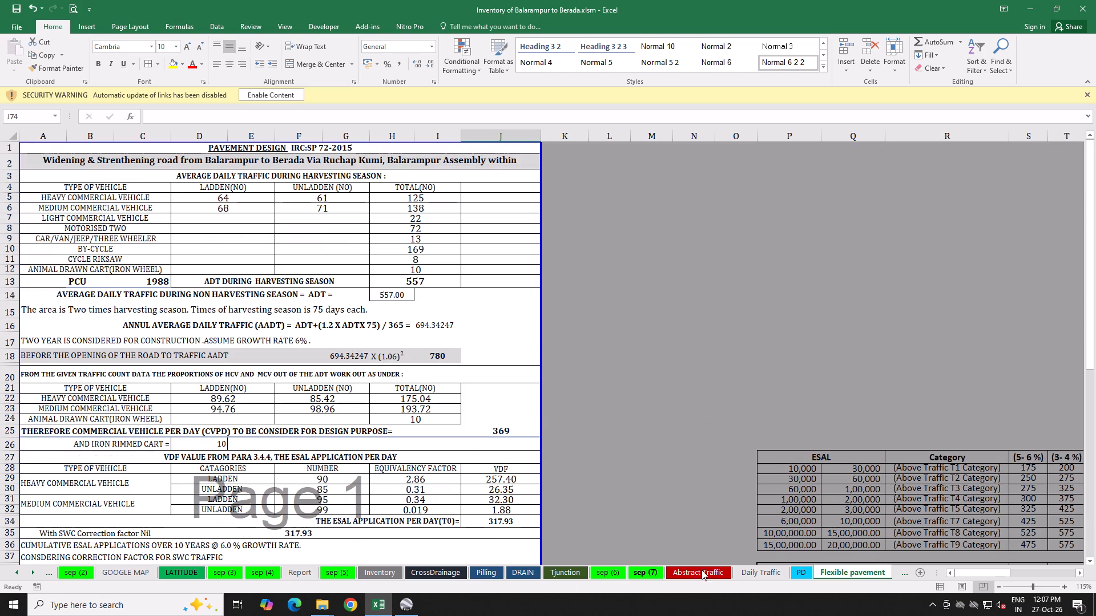
left_click(705, 576)
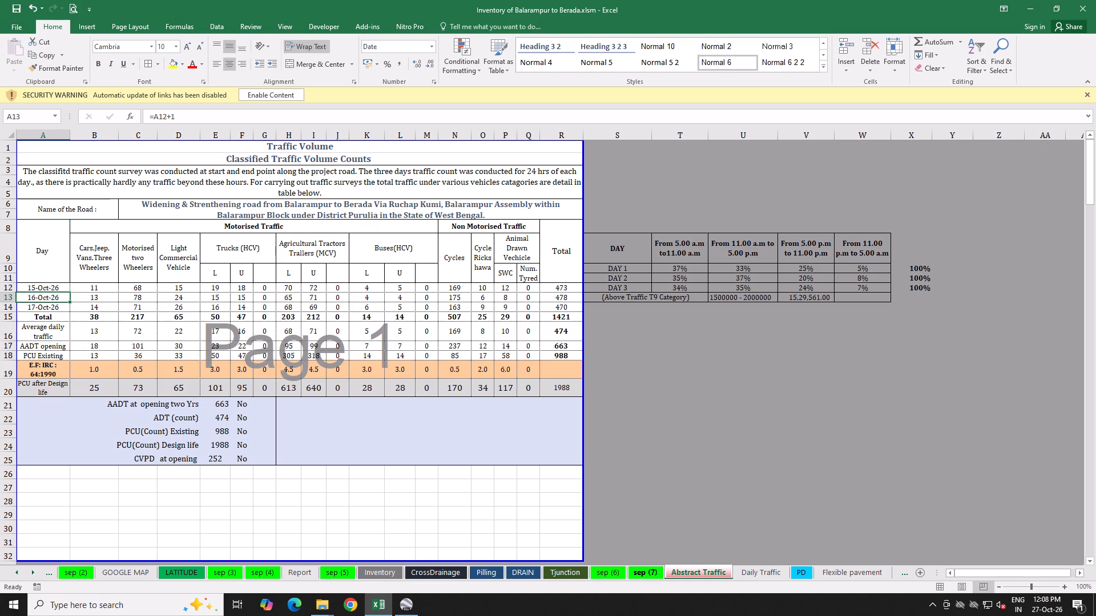
left_click(46, 289)
left_click(59, 310)
scroll(286, 406, "down", 2)
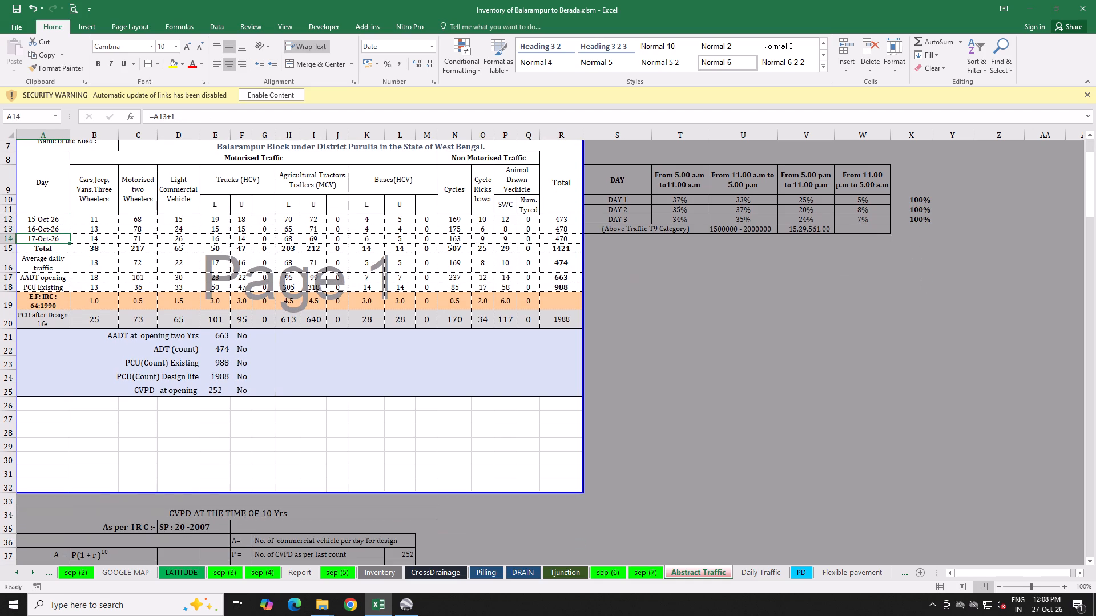
scroll(292, 407, "up", 3)
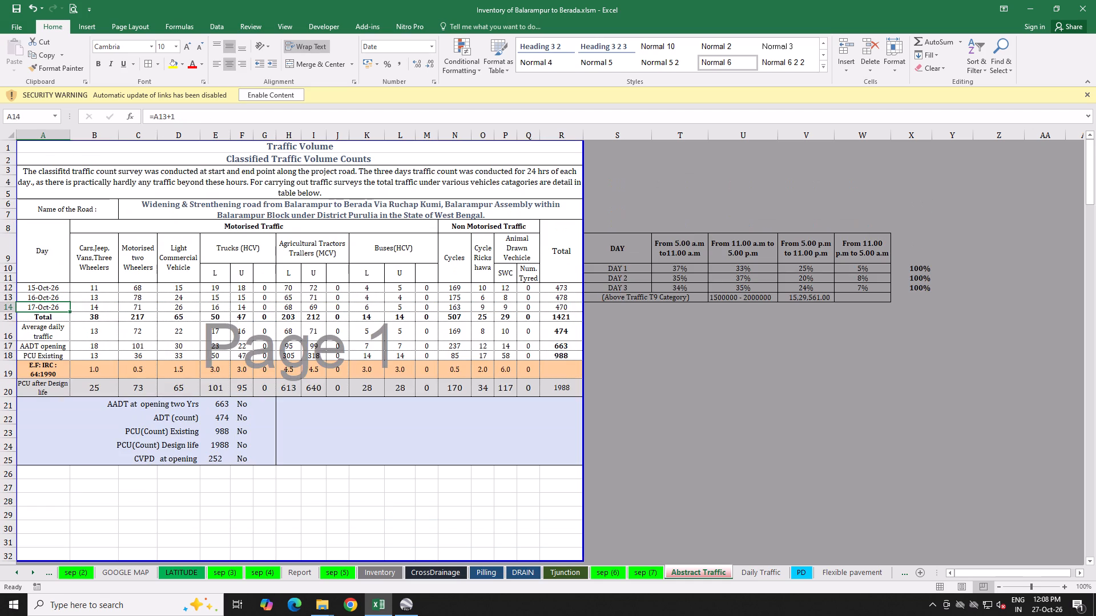
Set the loaded and unloaded bus counts to 0 for all three survey days on the Abstract Traffic sheet.
left_click(374, 286)
key("0")
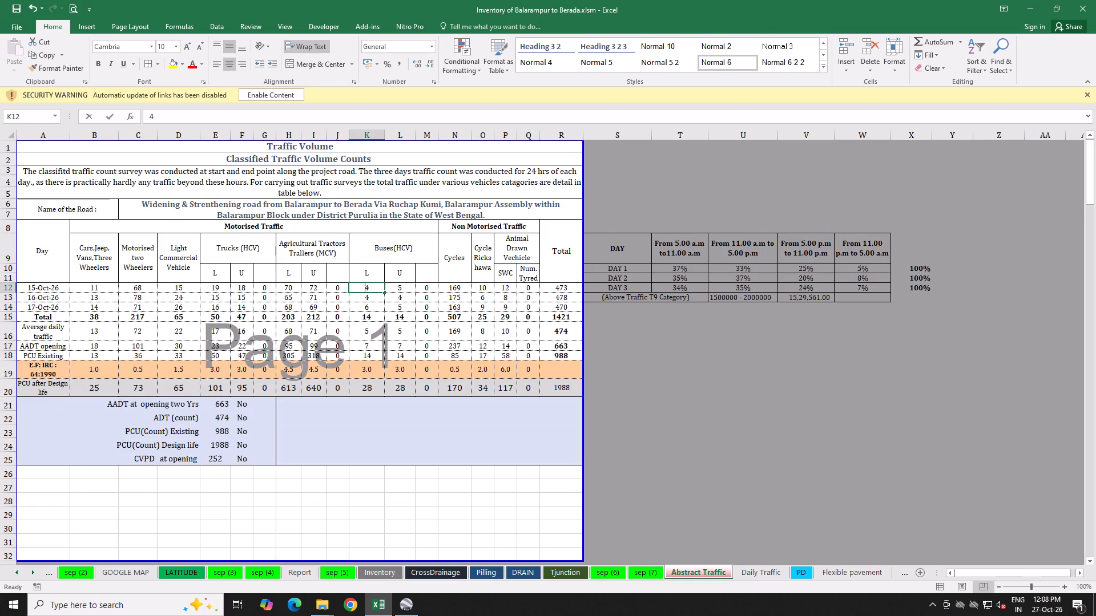
left_click(380, 299)
key("0")
left_click(374, 308)
key("0")
left_click(397, 287)
key("0")
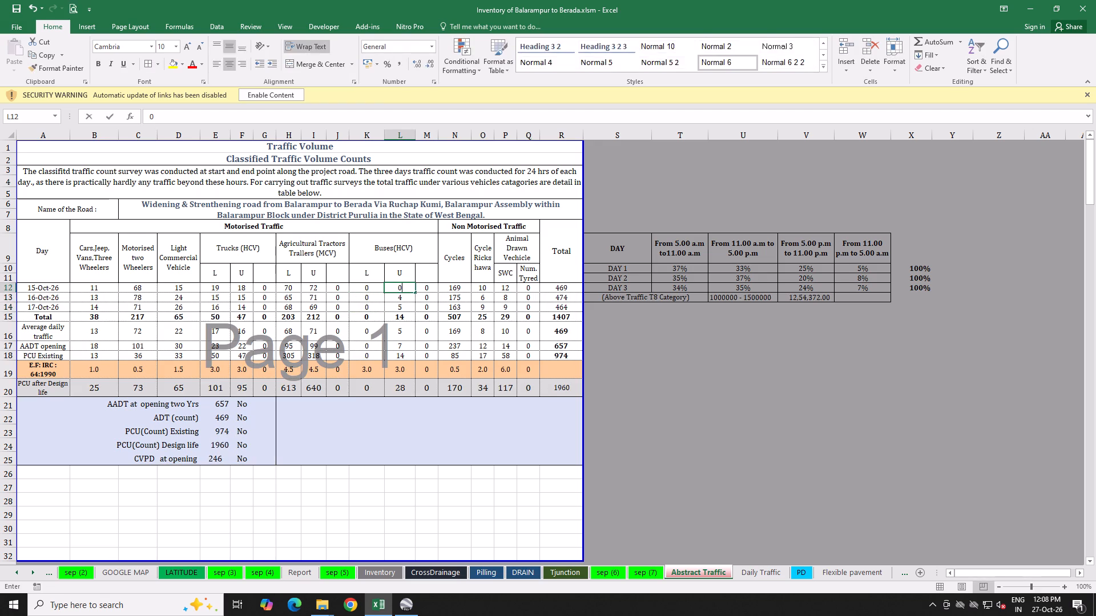
left_click(402, 295)
key("0")
left_click(402, 307)
key("0")
left_click(389, 342)
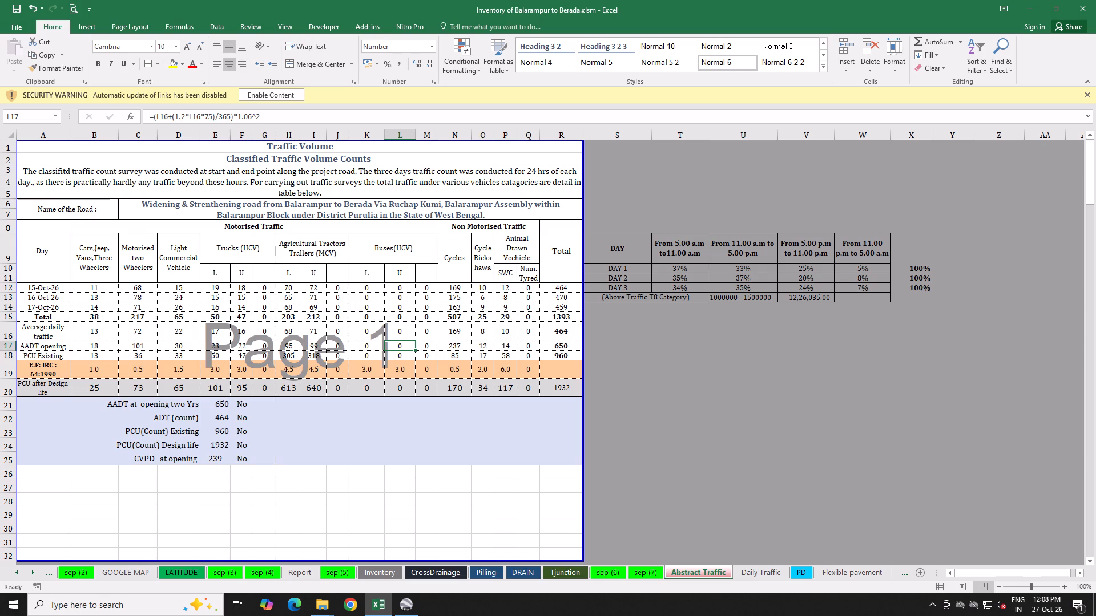
Review the Report sheet's proposed crust, traffic and cross drainage sections, and check the structure list on the CrossDrainage sheet.
left_click(297, 569)
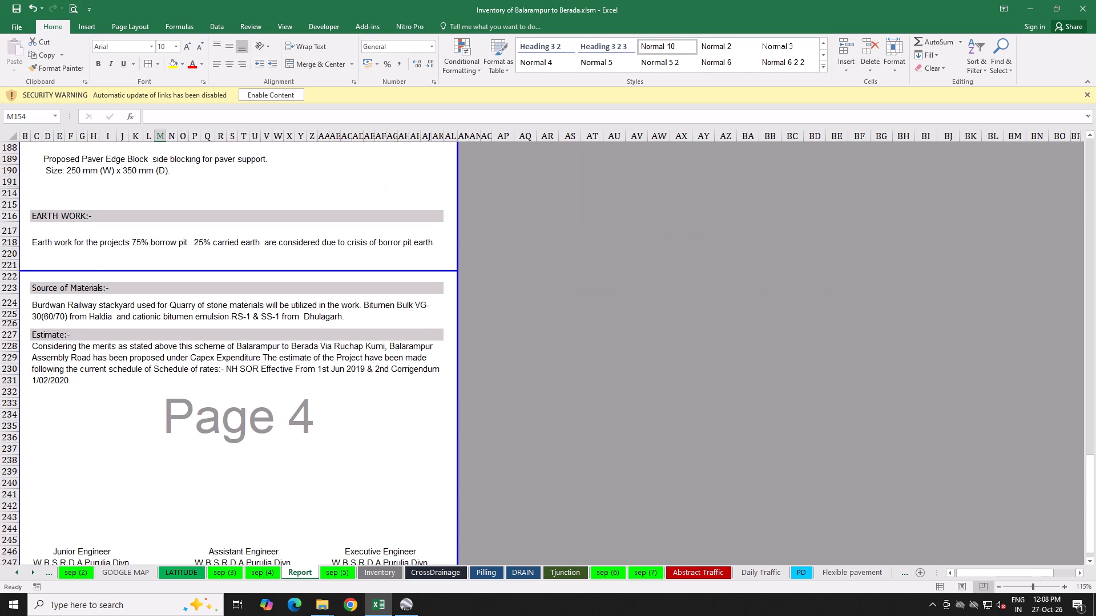
scroll(316, 517, "up", 10)
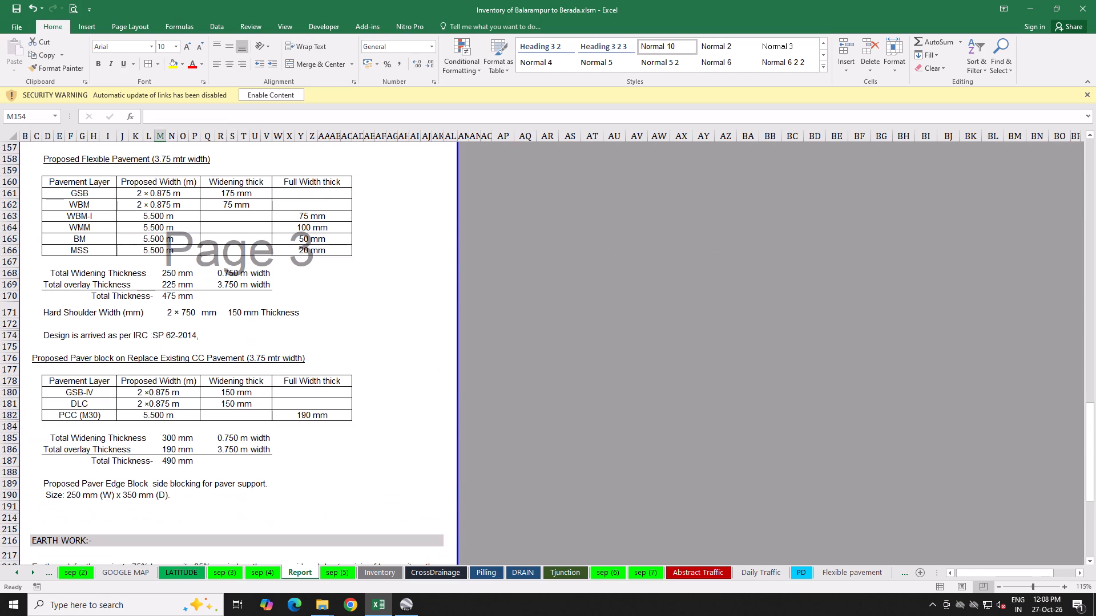
scroll(317, 518, "down", 14)
scroll(317, 518, "up", 16)
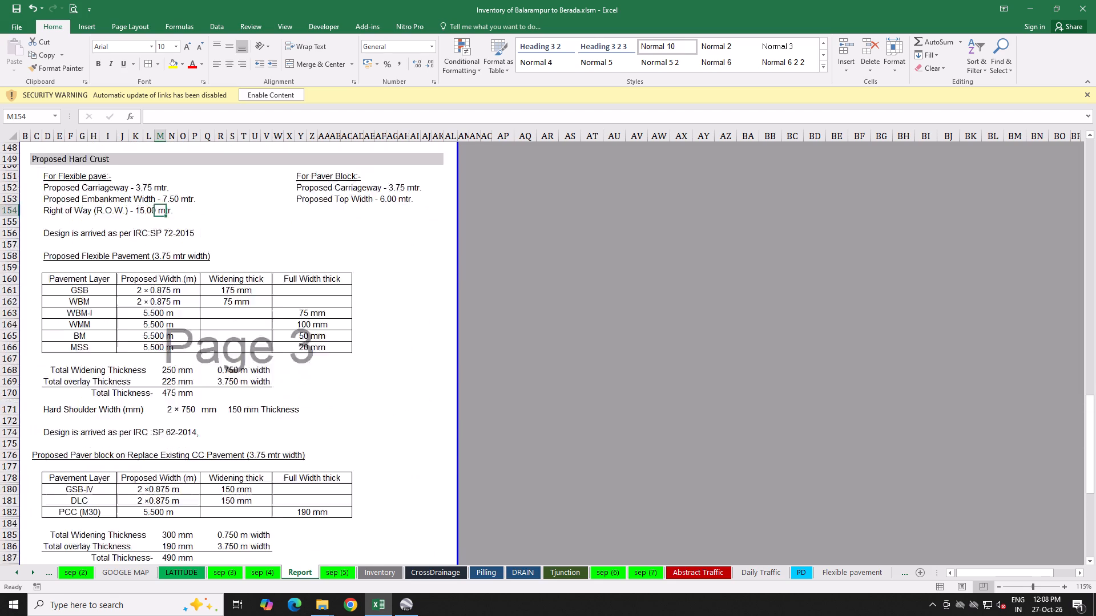
scroll(316, 516, "up", 20)
scroll(316, 516, "up", 1)
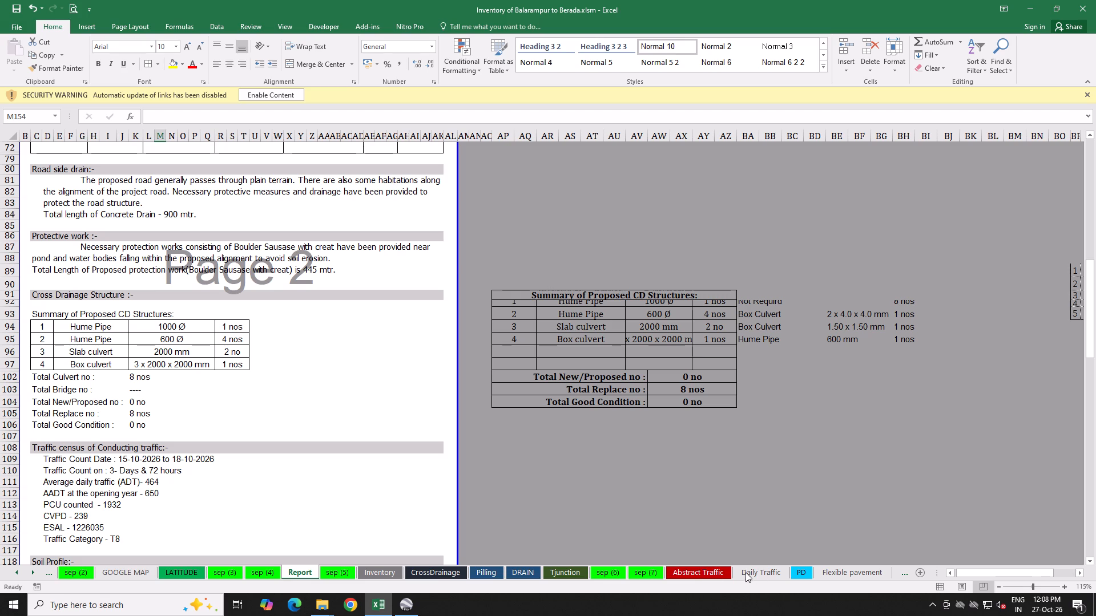
left_click(435, 576)
scroll(439, 542, "up", 2)
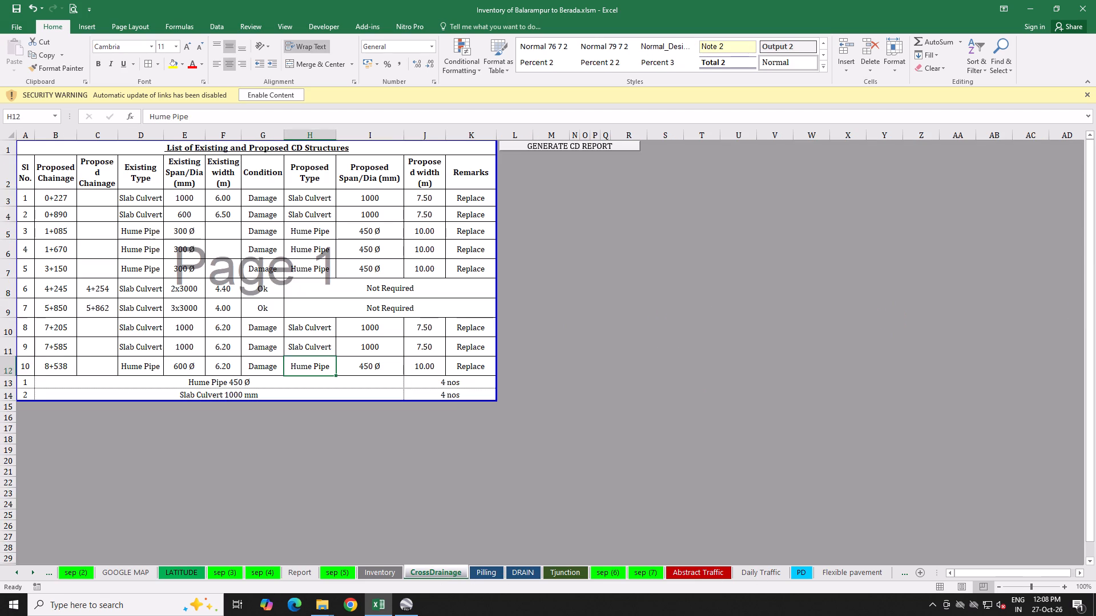
Set the first Hume Pipe's size to 450 Ø in the Report sheet's side table of proposed CD structures.
left_click(305, 573)
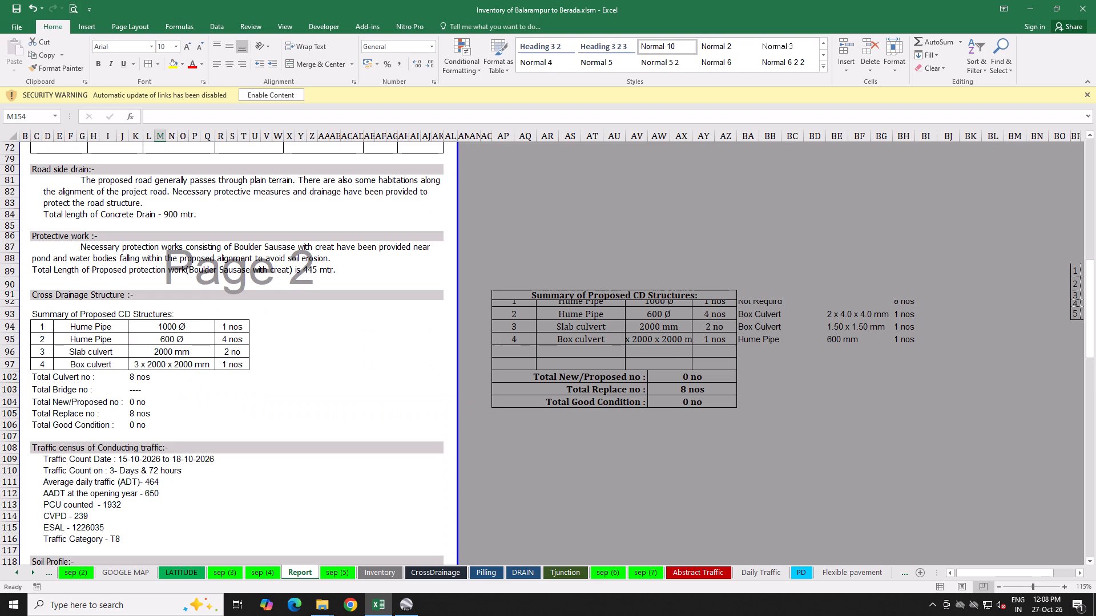
left_click(651, 301)
double_click(154, 114)
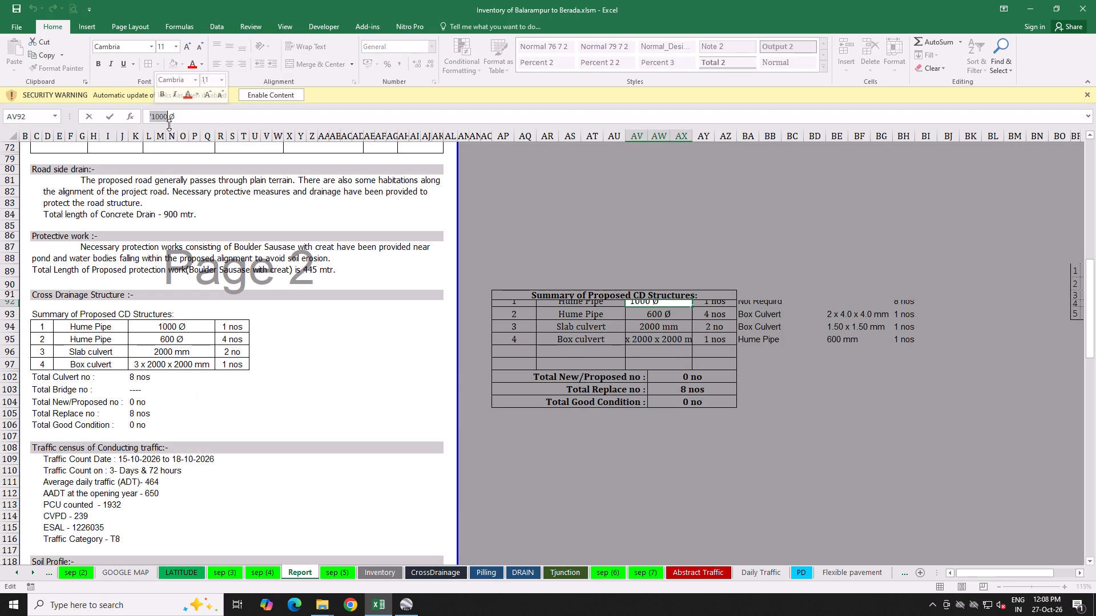
type("750")
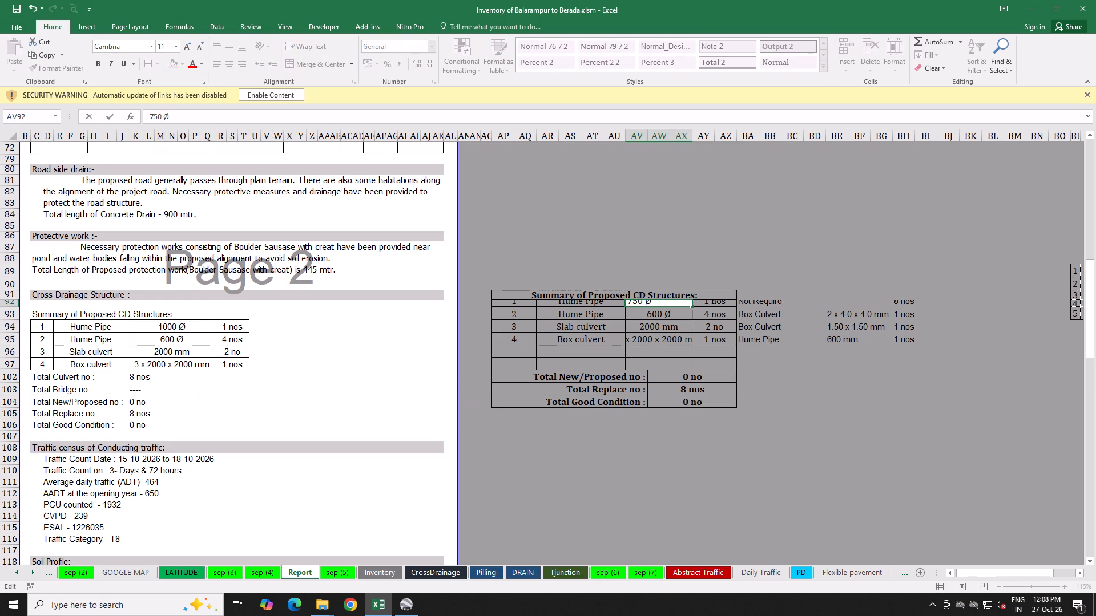
left_click_drag(152, 109, 154, 117)
left_click_drag(155, 117, 145, 117)
left_click_drag(145, 117, 142, 117)
key("Delete")
key("Delete")
key("4")
key("5")
left_click(554, 310)
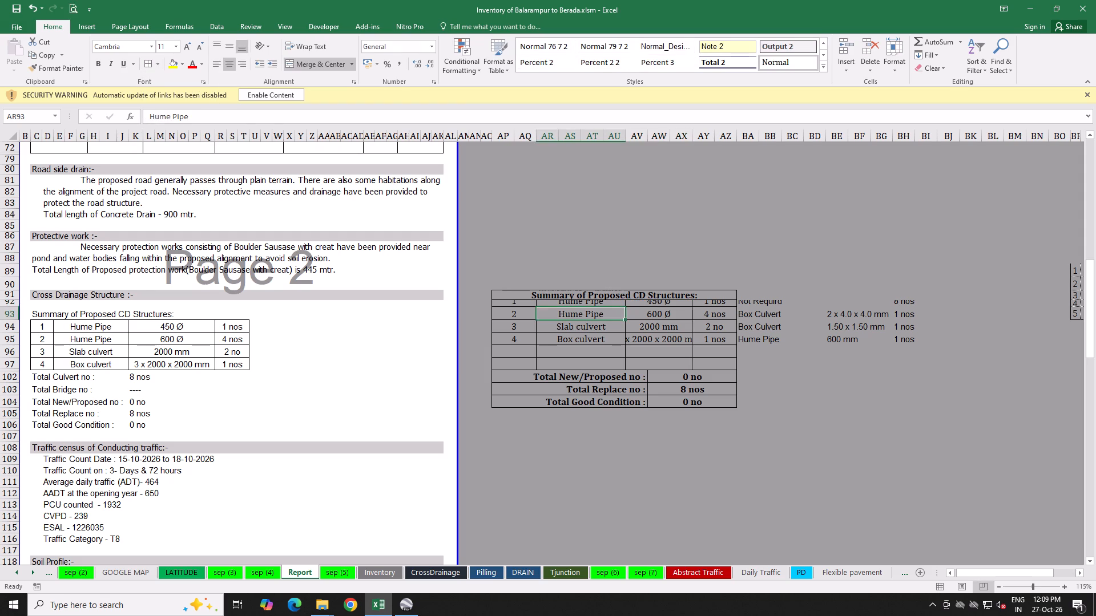
Set the 450 Ø Hume Pipe quantity to 4 nos in the proposed CD structures side table.
left_click(704, 298)
left_click(700, 302)
left_click_drag(156, 119, 137, 116)
key("4")
key("space")
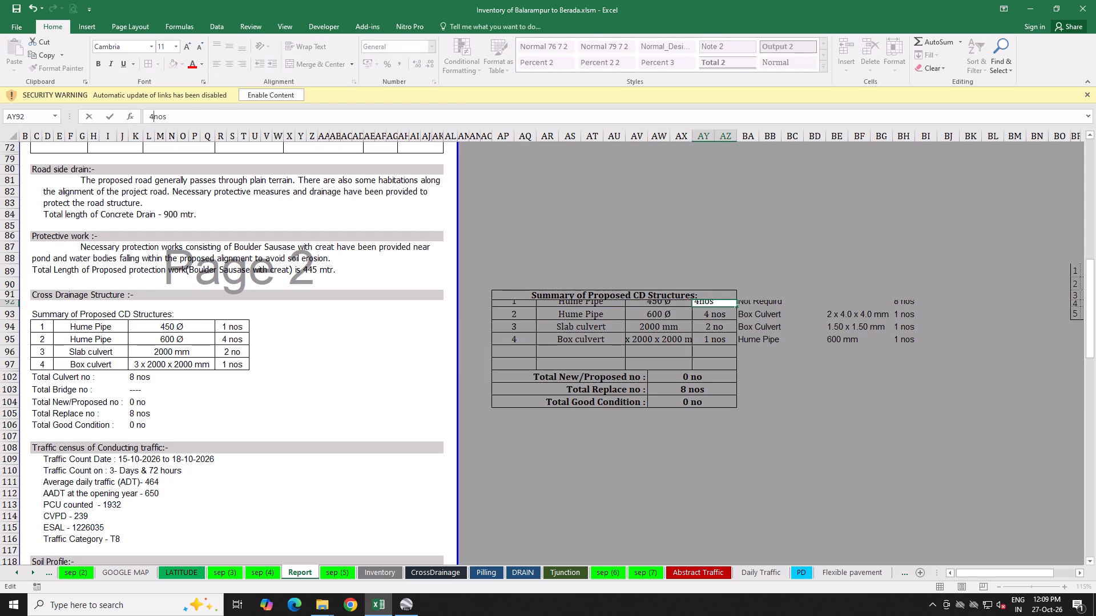
key("Return")
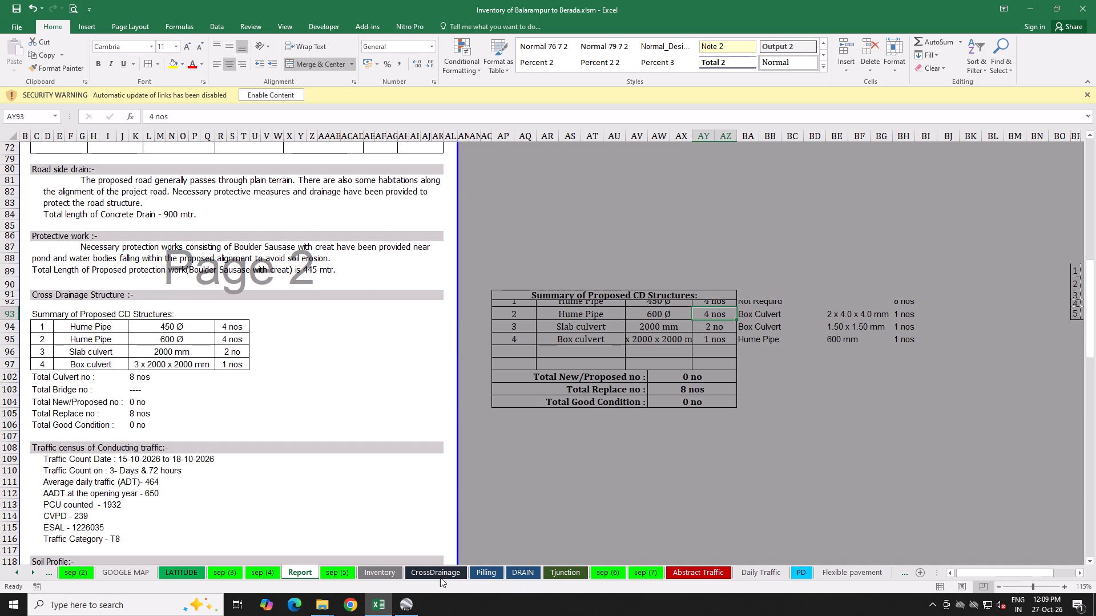
Check the CrossDrainage list and replace the second entry of the Report's CD structures side table with Slab culvert, 1000 mm.
left_click(440, 577)
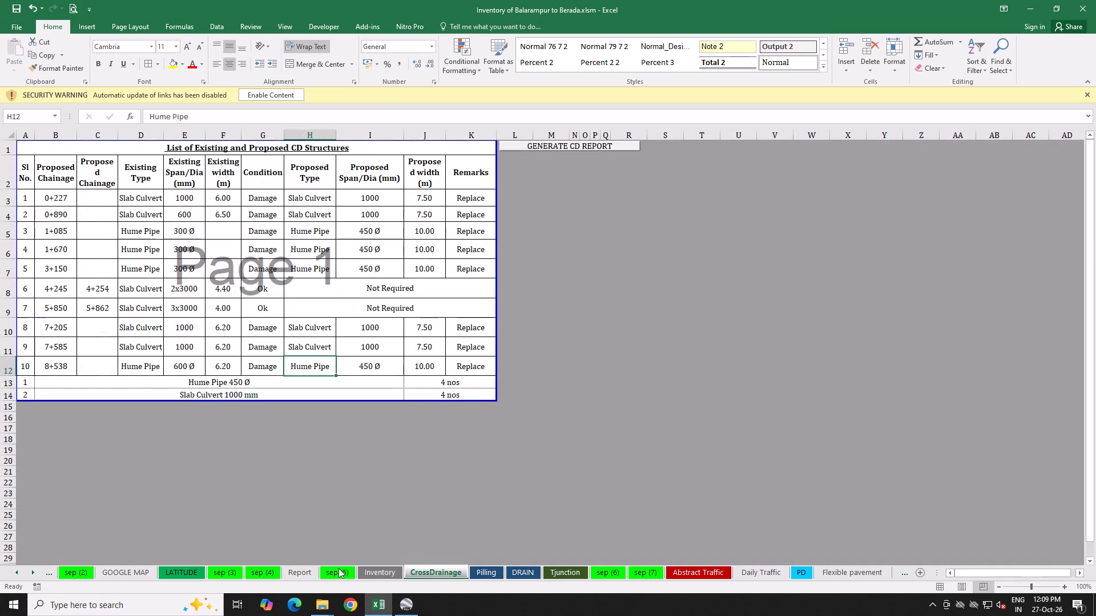
left_click(312, 570)
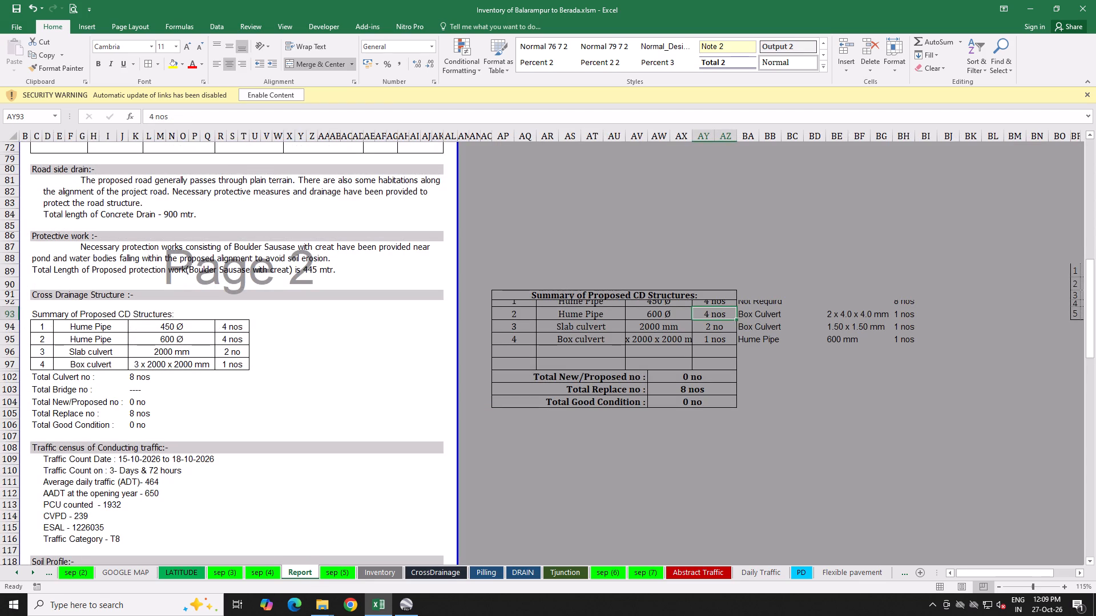
left_click(589, 327)
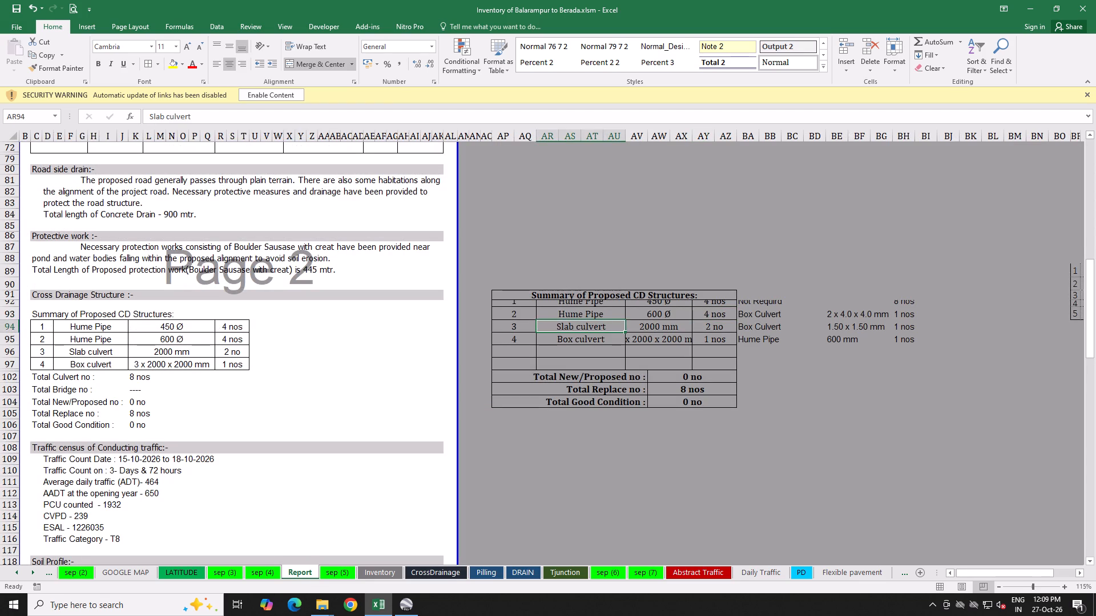
left_click_drag(589, 327, 644, 327)
key("ctrl+c")
left_click(609, 316)
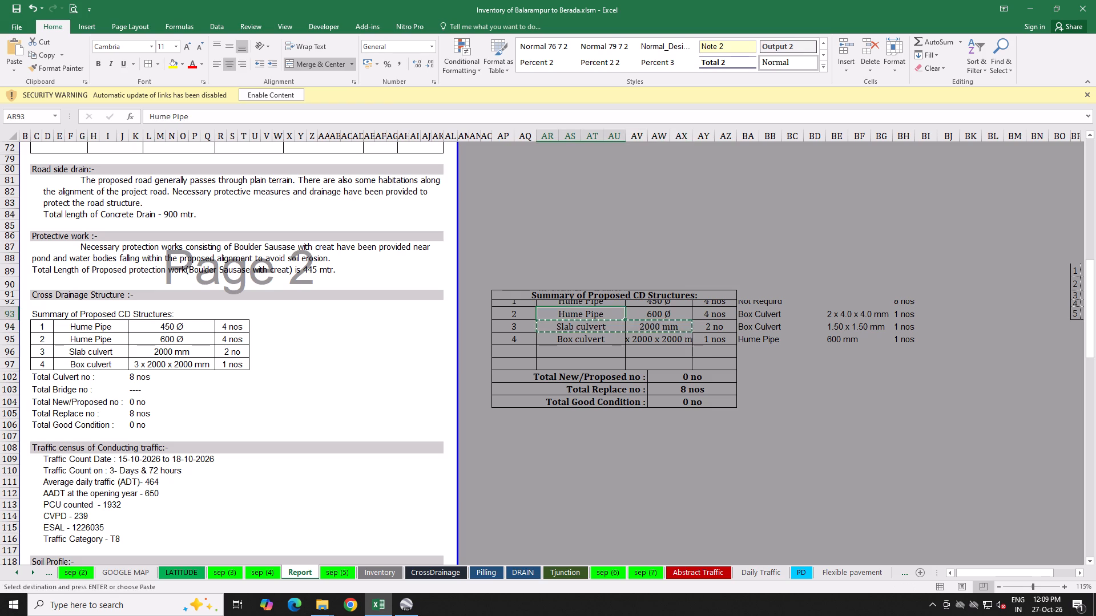
key("ctrl+v")
left_click(527, 330)
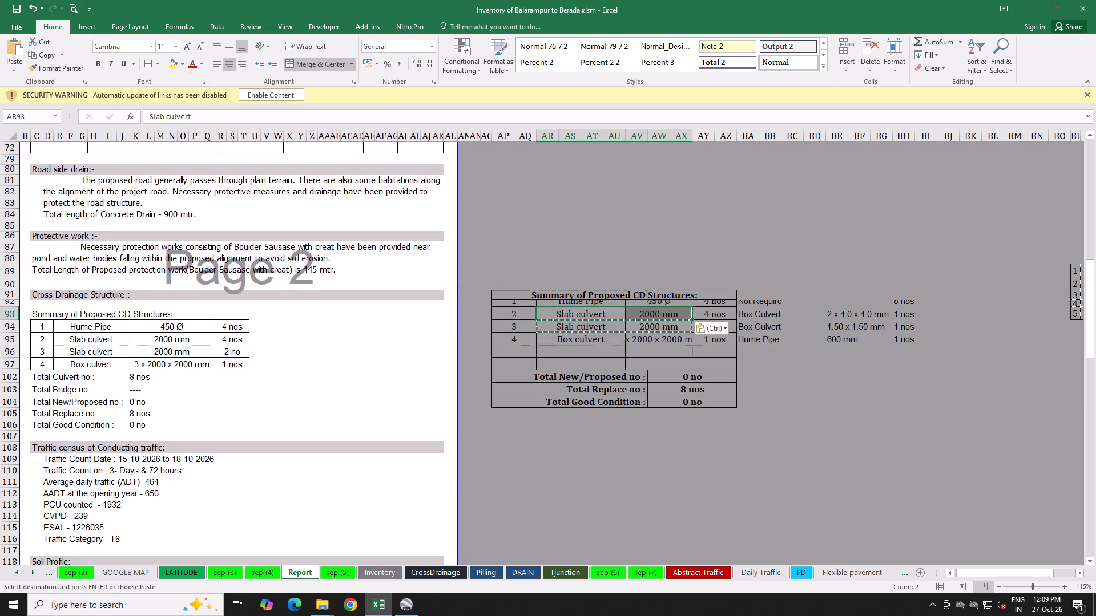
double_click(648, 318)
double_click(647, 314)
left_click_drag(647, 314, 638, 314)
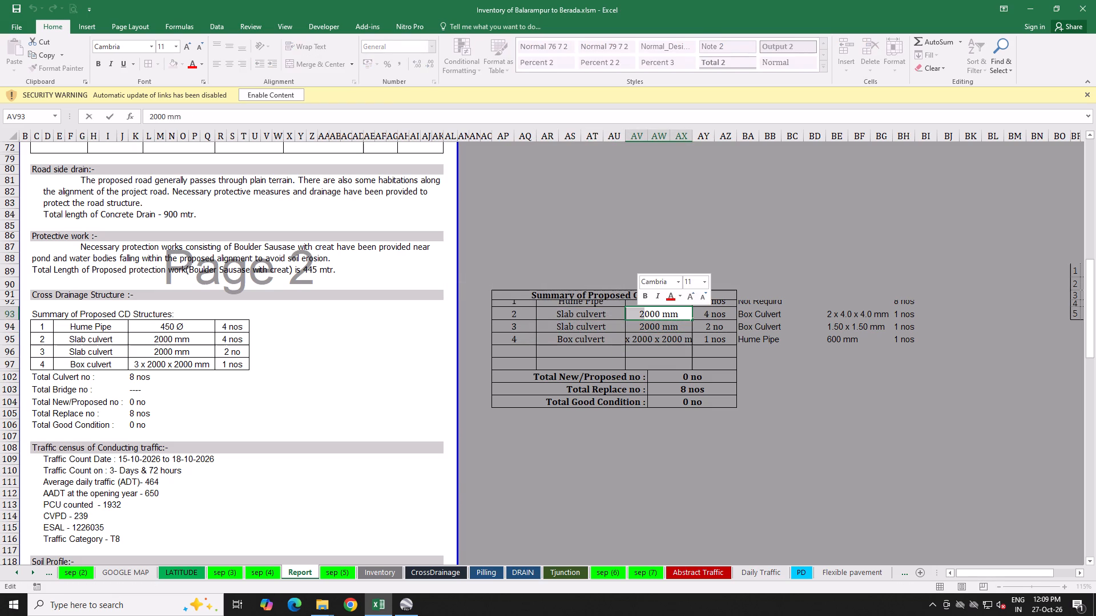
key("1")
left_click(654, 357)
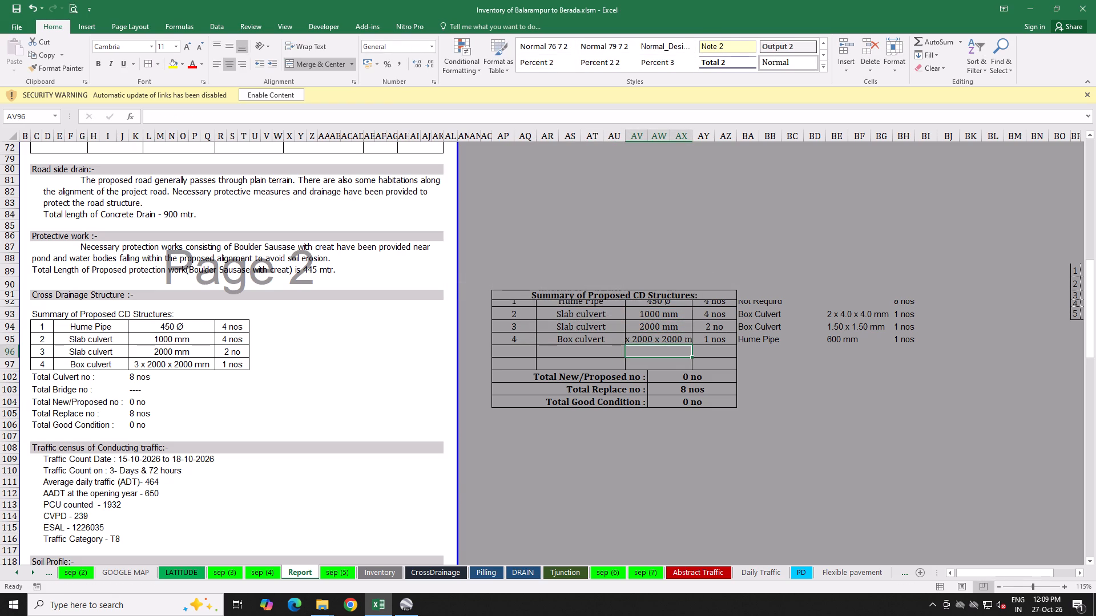
Clear the third and fourth entries, the 2000 mm slab culvert and the box culvert, from the CD structures side table.
left_click_drag(517, 326, 702, 336)
key("Delete")
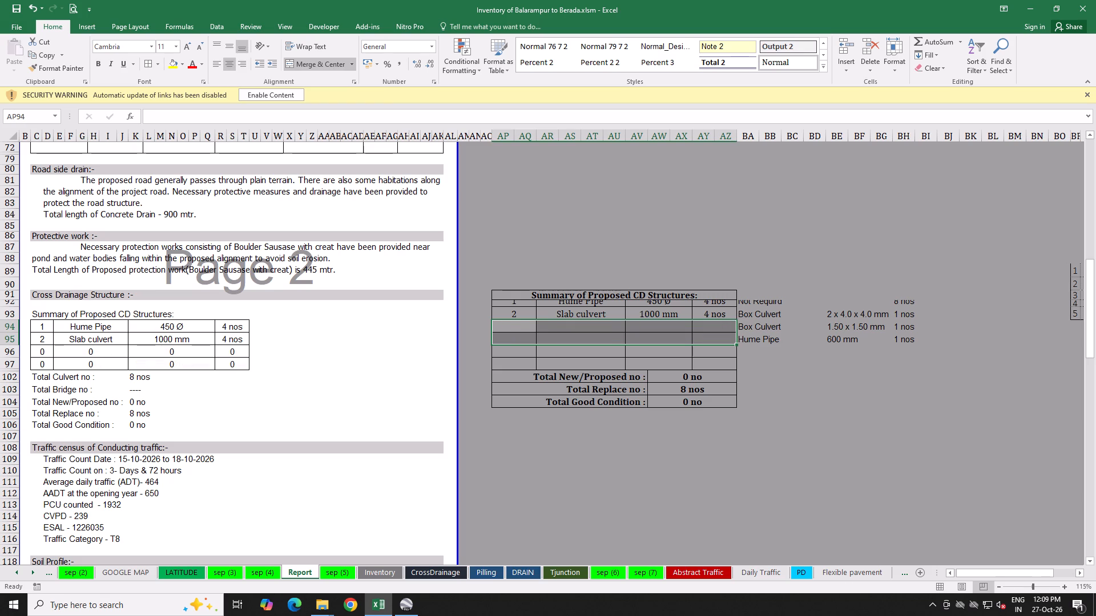
Hide the zero-filled rows 96 and 97 of the Report sheet's summary of proposed CD structures.
left_click(13, 351)
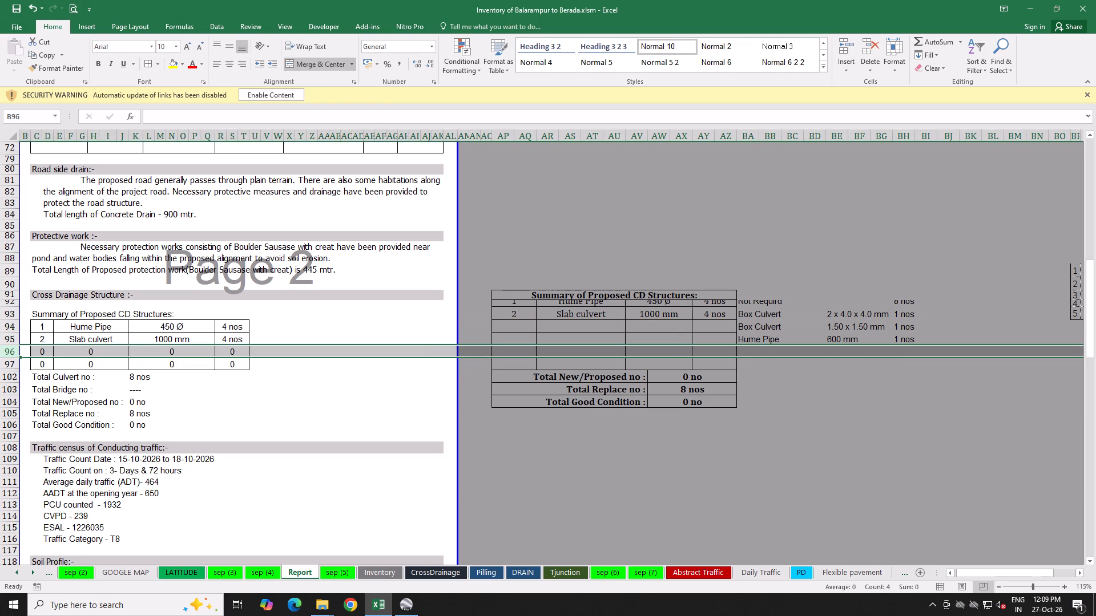
left_click_drag(15, 351, 16, 363)
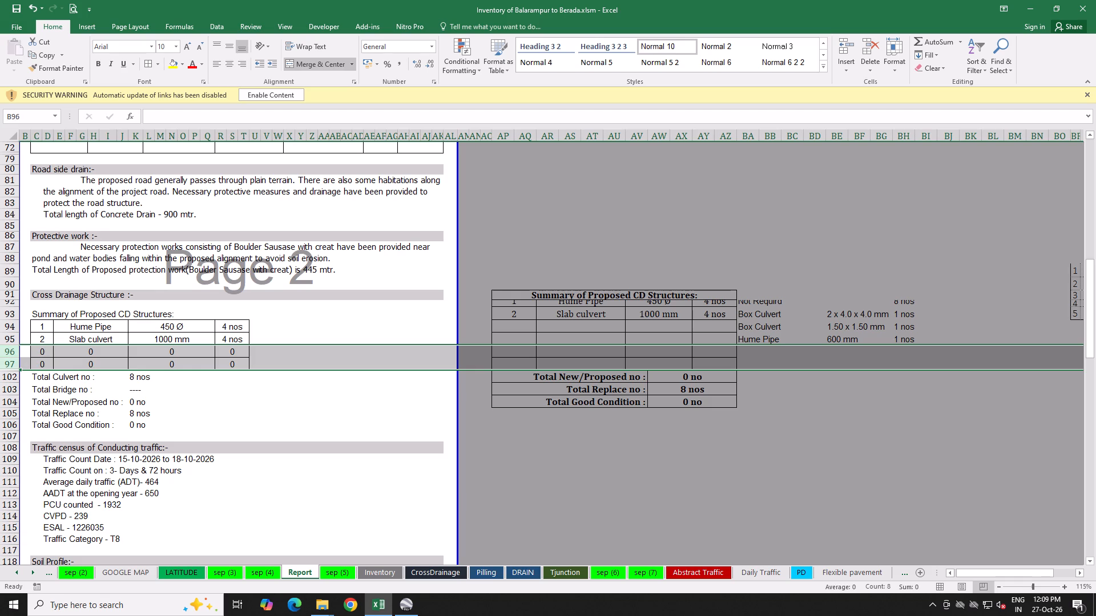
right_click(16, 358)
left_click(38, 265)
left_click(200, 399)
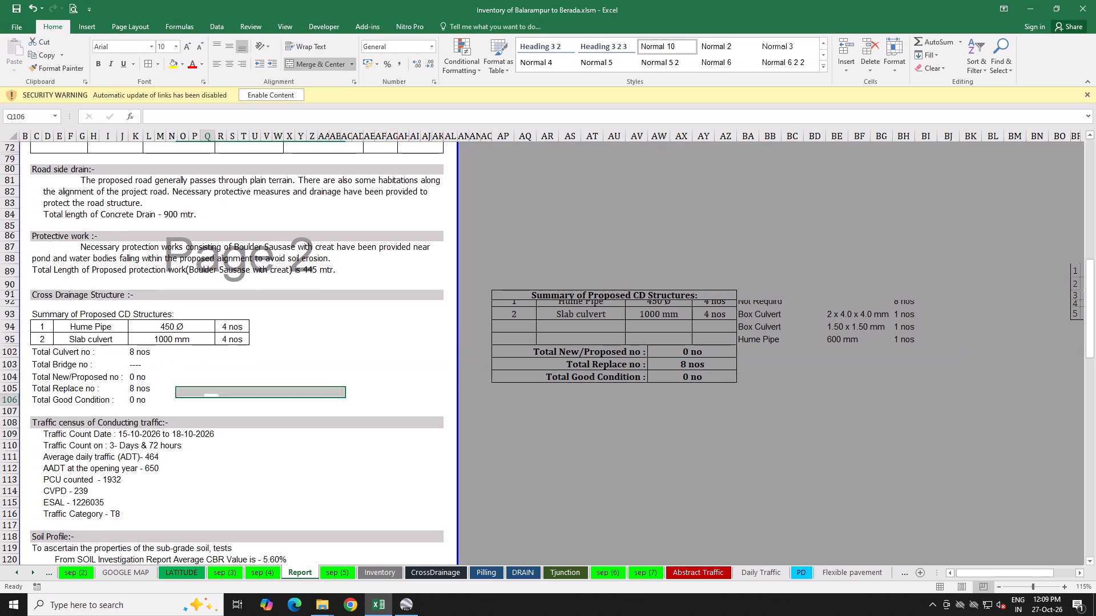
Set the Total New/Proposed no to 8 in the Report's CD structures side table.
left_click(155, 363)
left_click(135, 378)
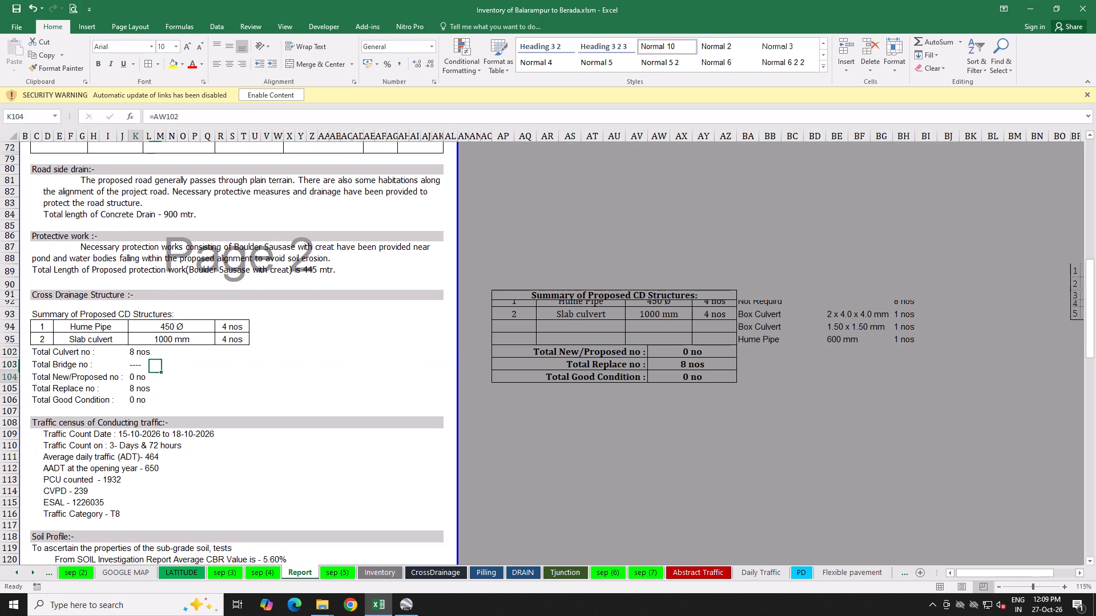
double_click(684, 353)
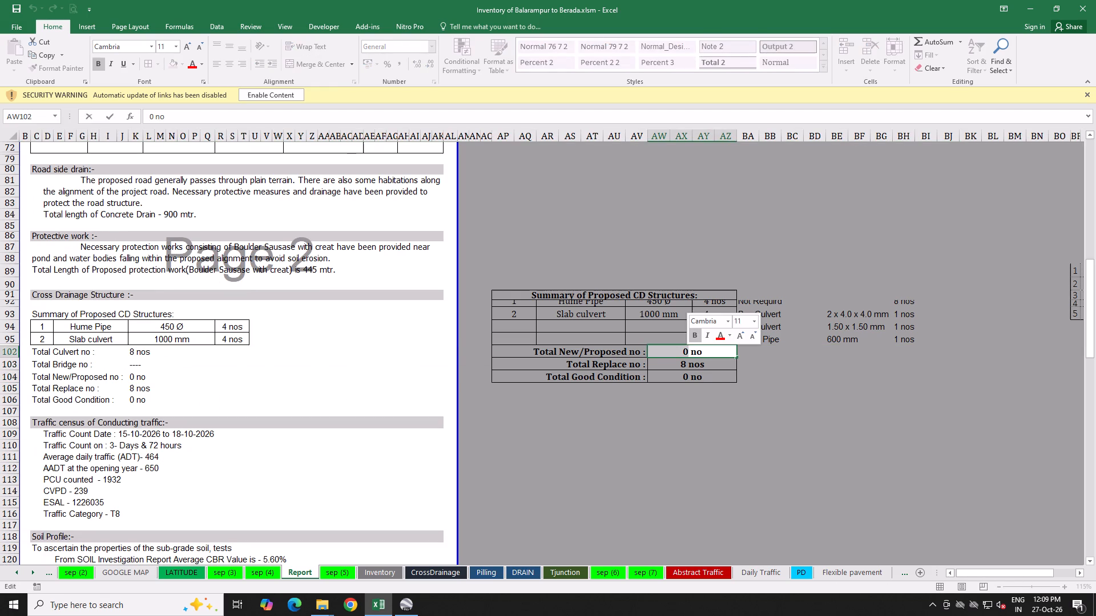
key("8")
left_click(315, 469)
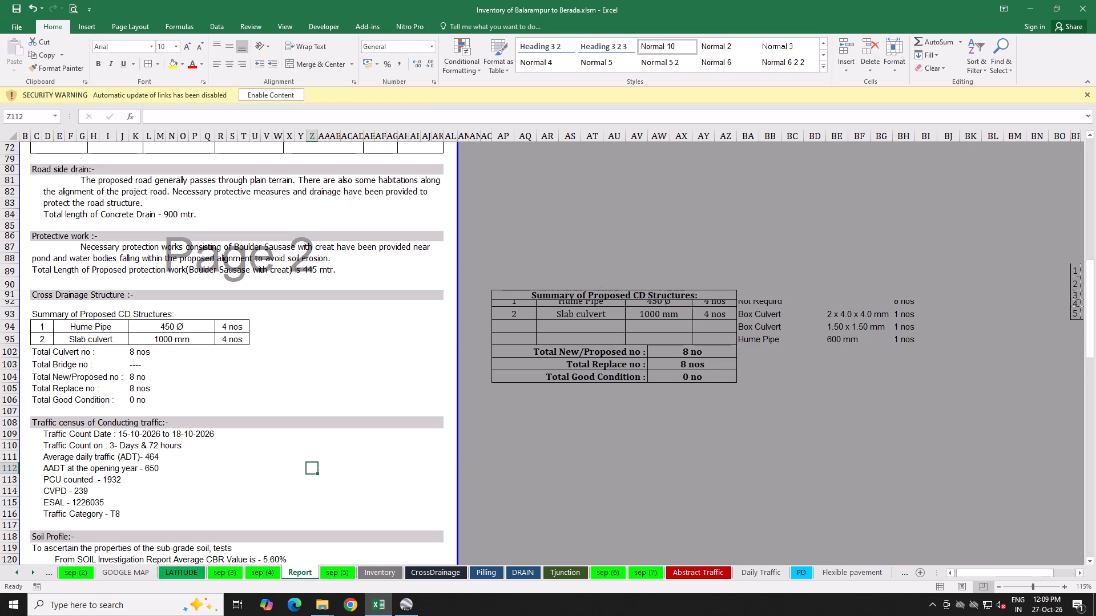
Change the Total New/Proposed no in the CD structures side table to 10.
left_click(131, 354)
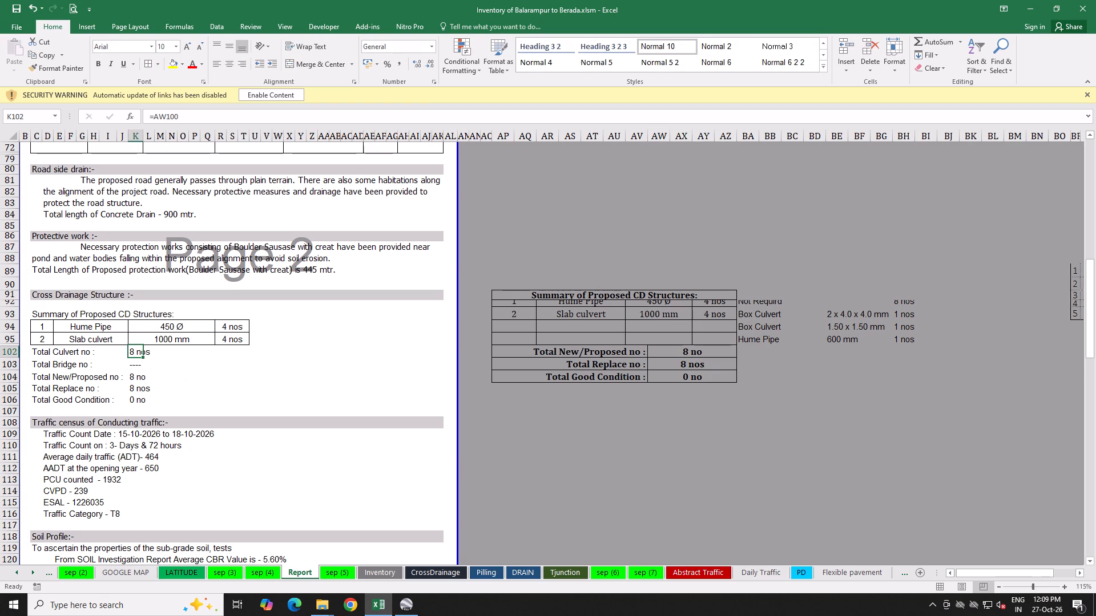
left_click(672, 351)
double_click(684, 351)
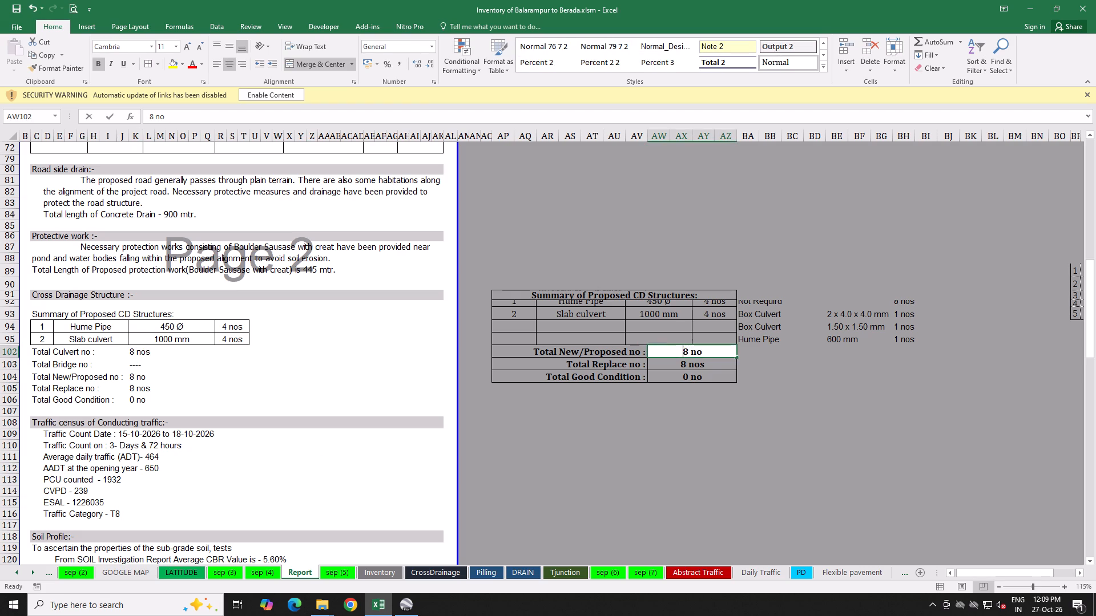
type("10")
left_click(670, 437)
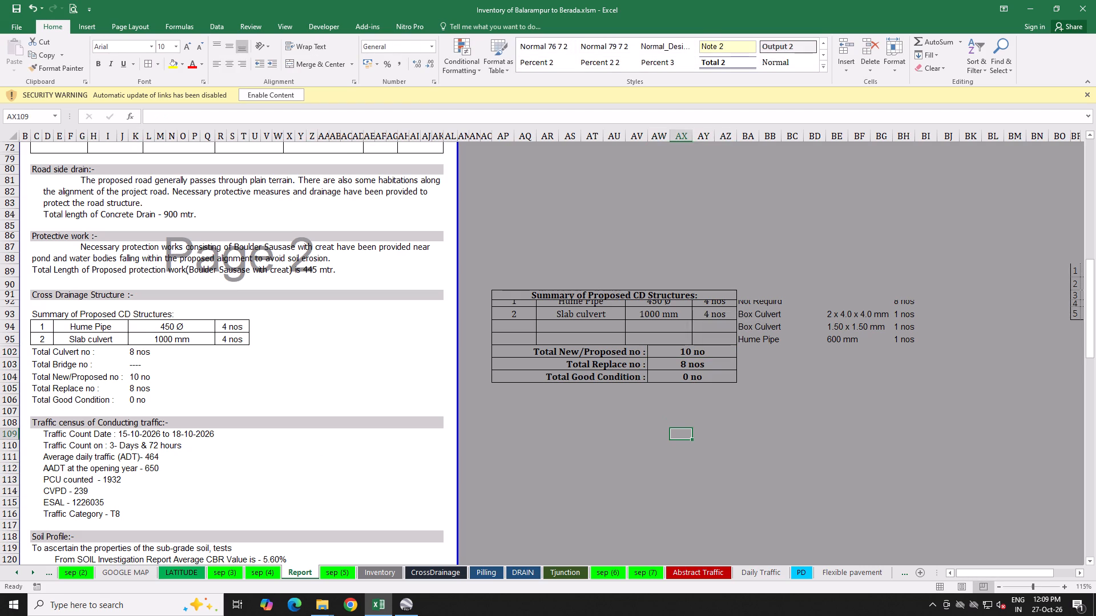
Set the Total Good Condition in the CD structures side table to 2 no and save the workbook.
left_click(130, 399)
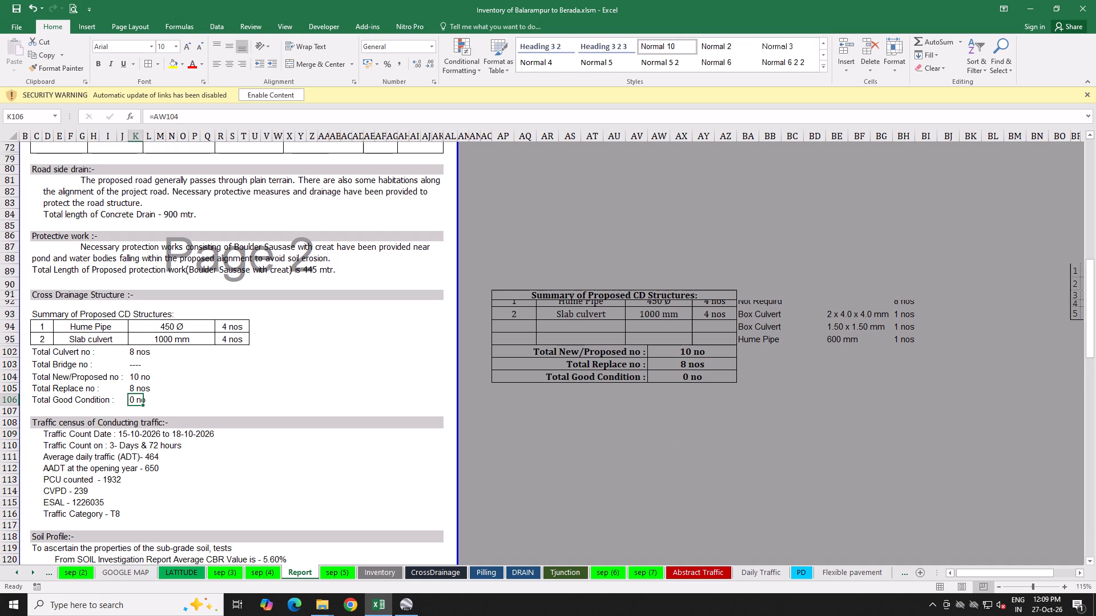
left_click_drag(679, 376, 686, 376)
double_click(684, 376)
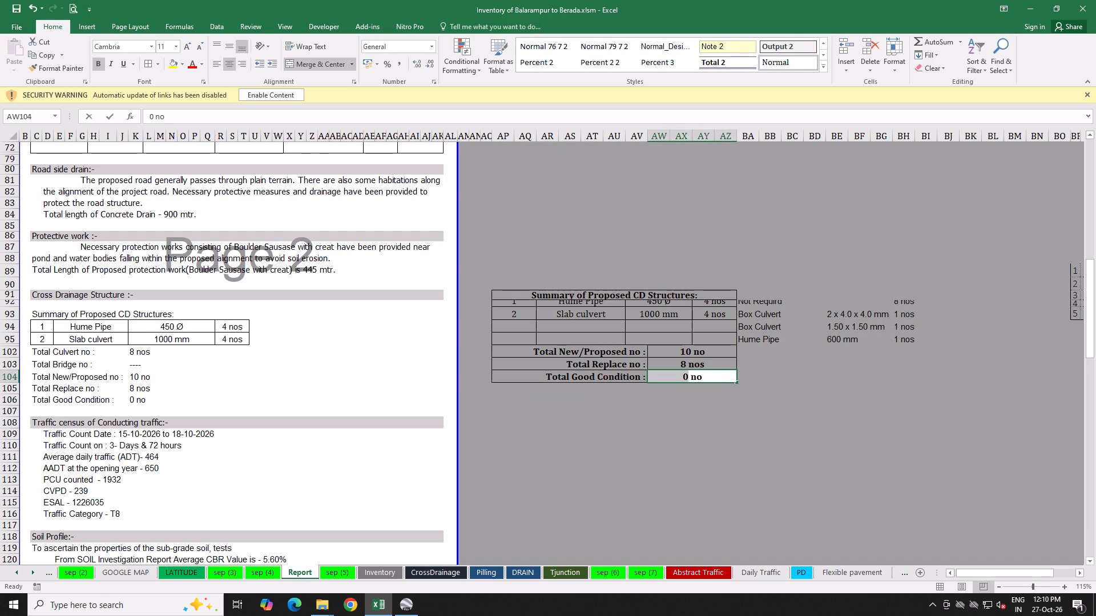
key("2")
key("Return")
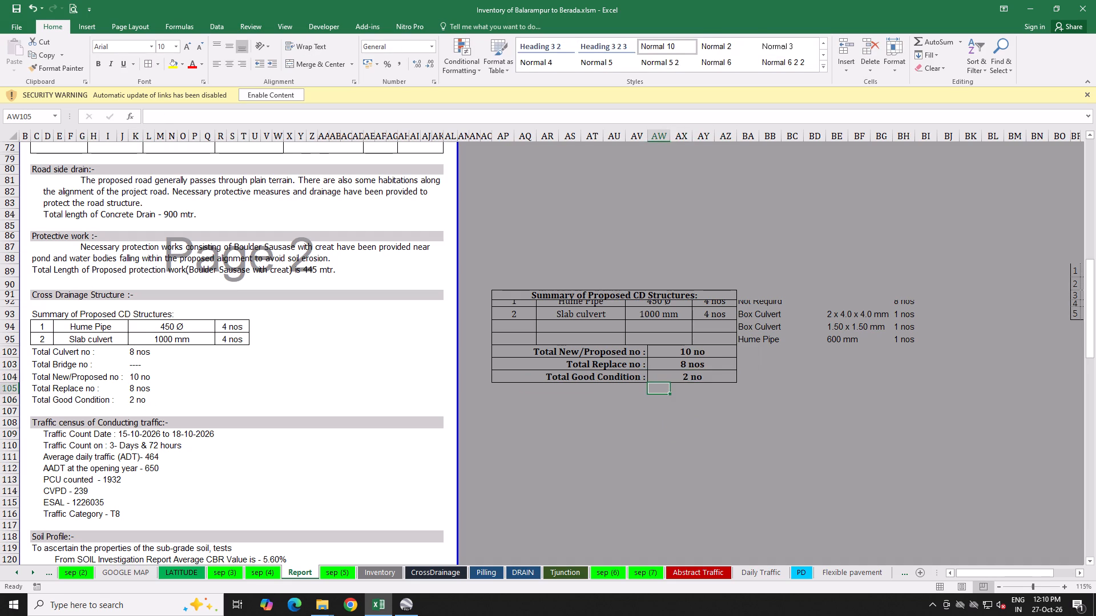
left_click(583, 303)
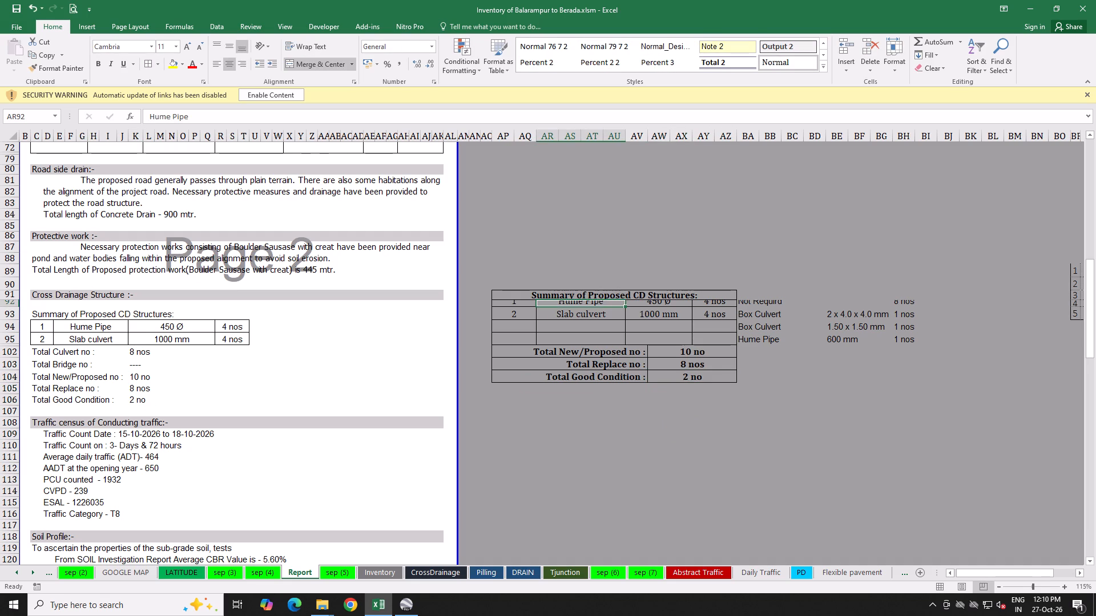
key("ctrl+s")
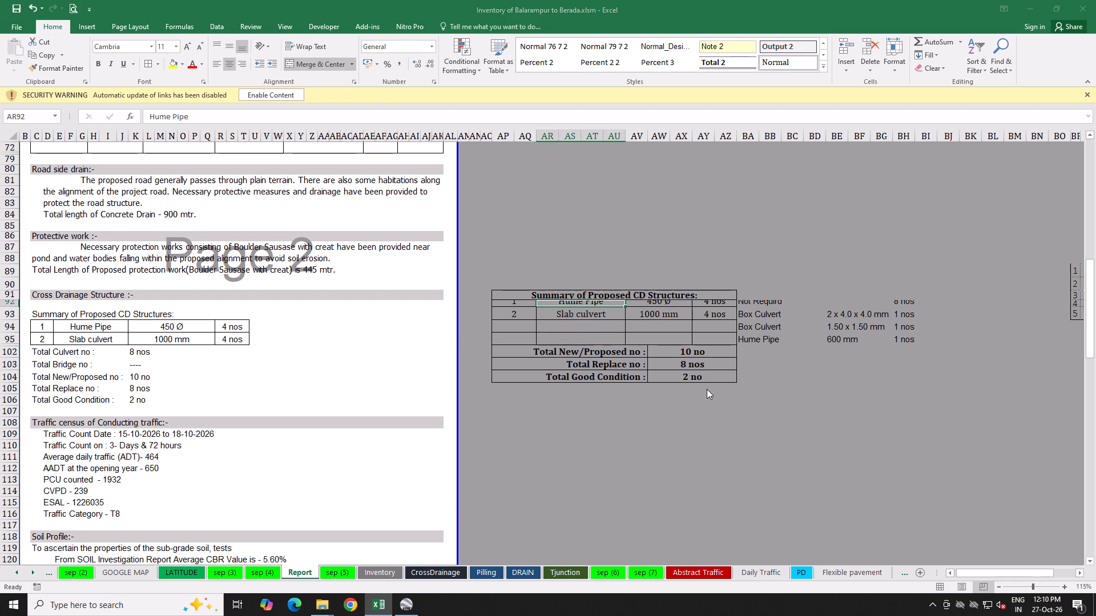
Correct the Total Good Condition entry's wording in the side table to 2 nos.
double_click(718, 379)
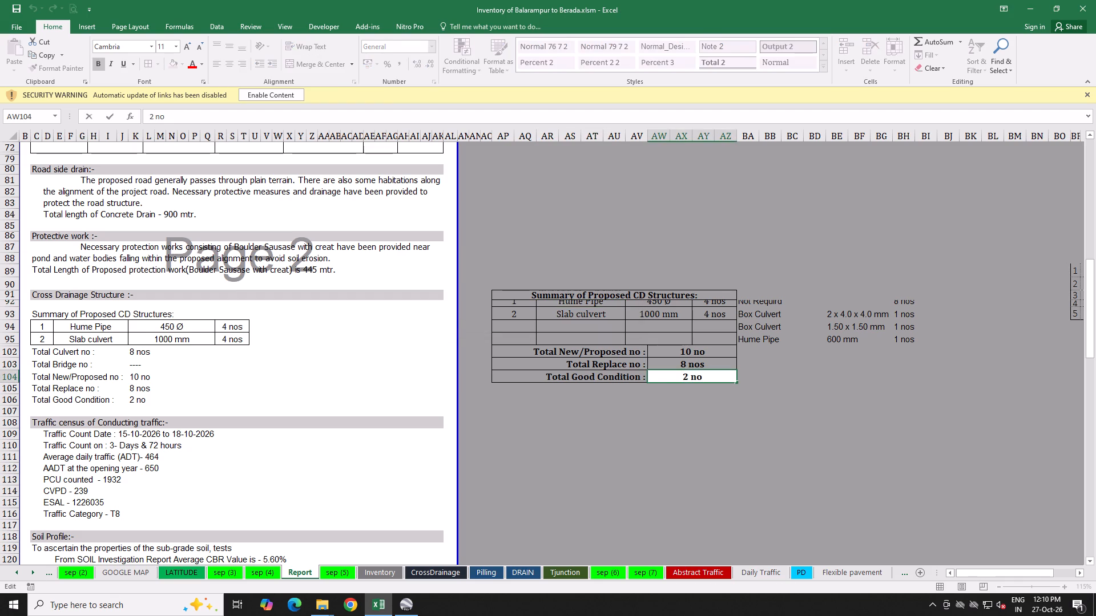
key("s")
left_click(702, 403)
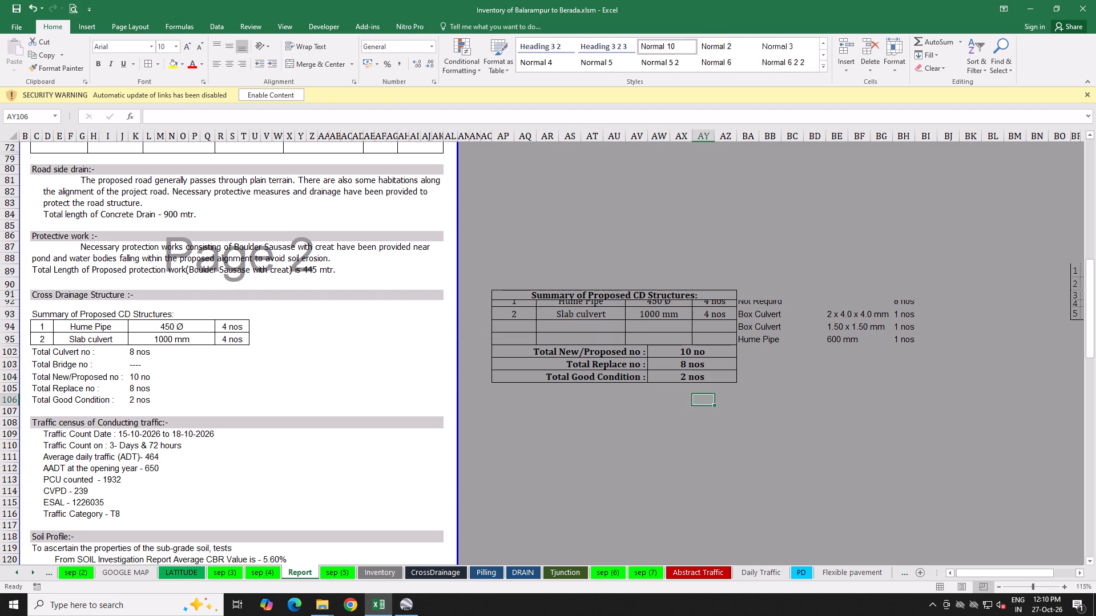
Set the Total New/Proposed no entry in the CD structures side table to 8 nos.
scroll(648, 416, "down", 2)
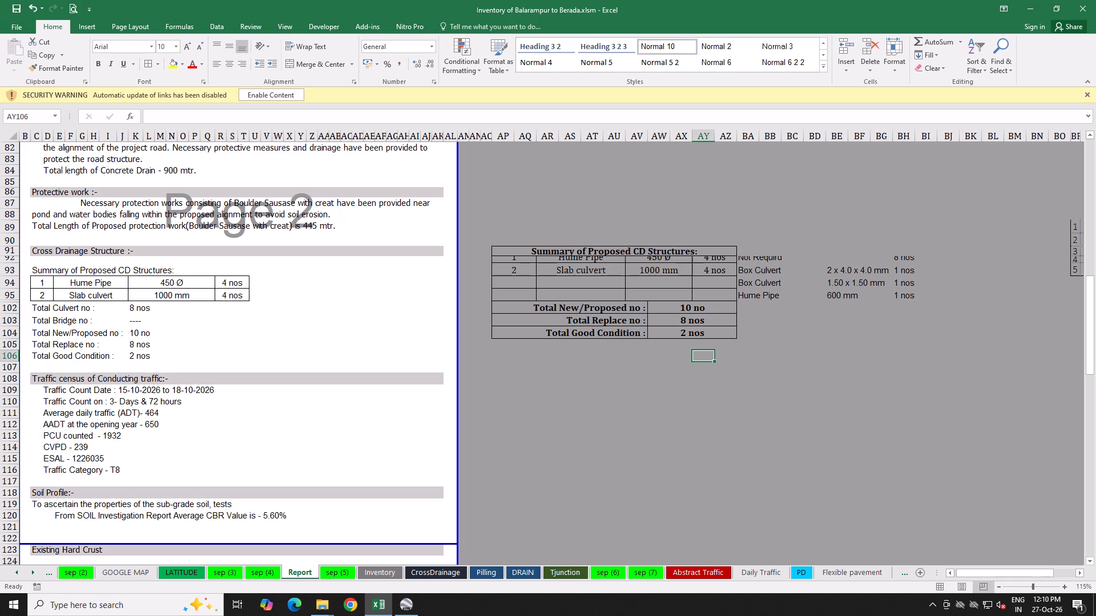
scroll(701, 309, "down", 1)
left_click(698, 307)
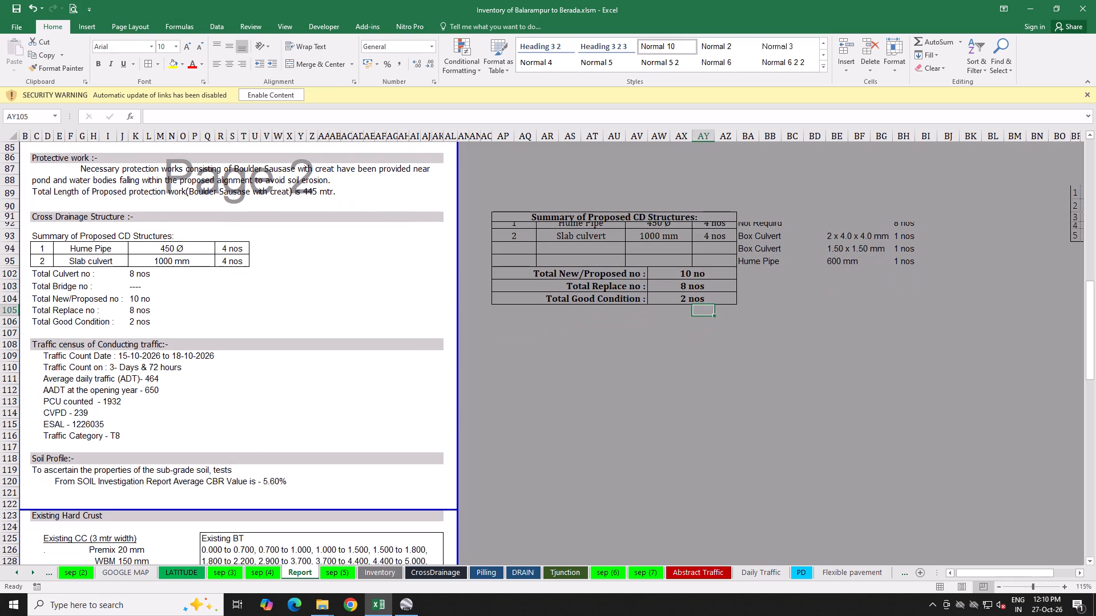
double_click(688, 276)
left_click_drag(690, 271, 659, 270)
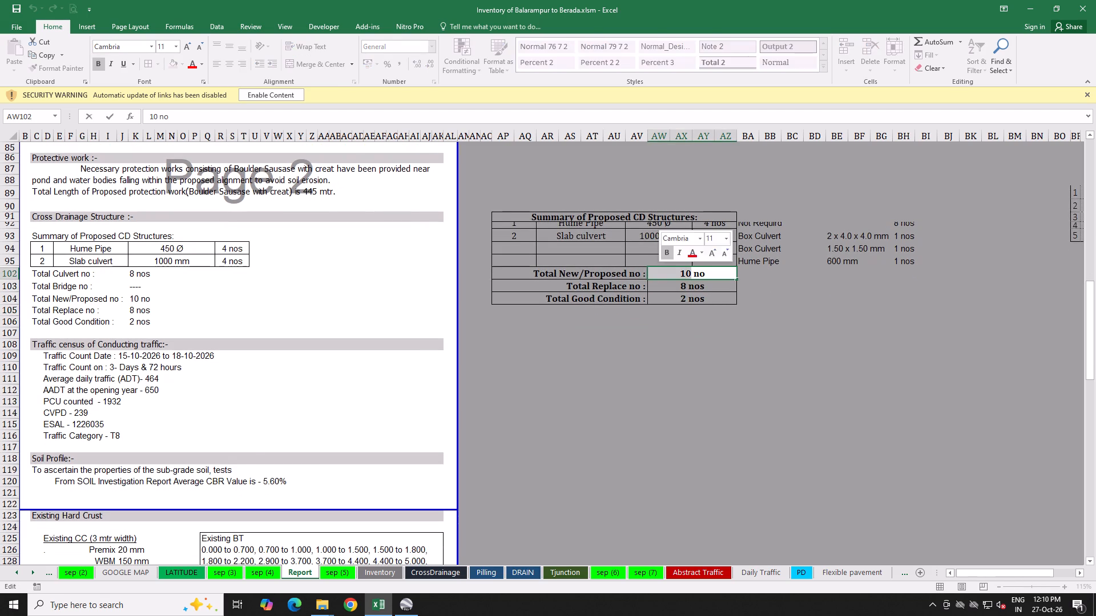
key("8")
left_click(709, 276)
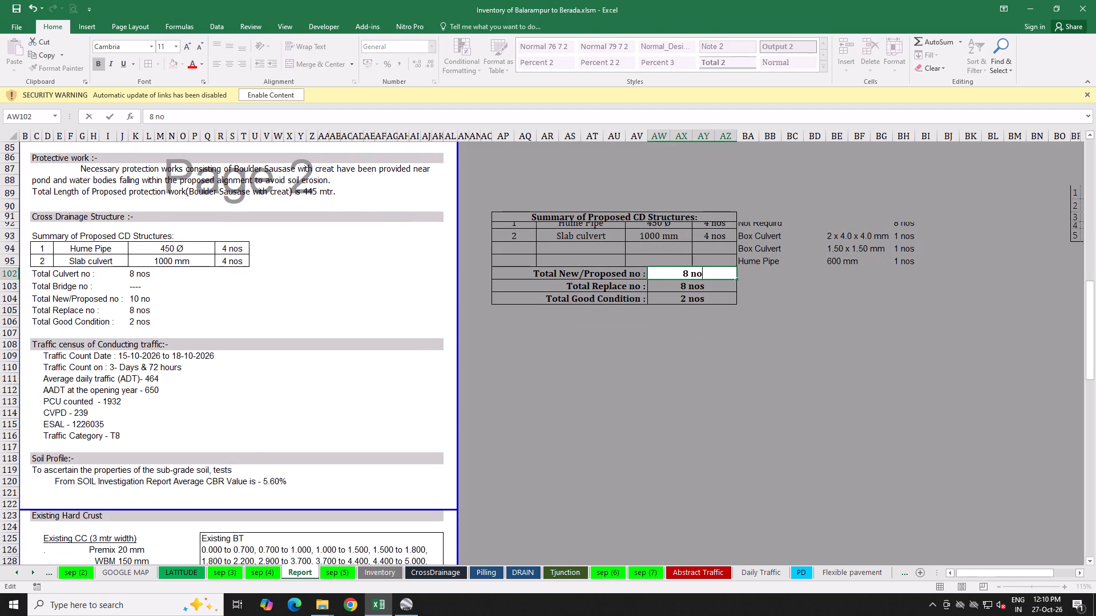
key("s")
left_click(824, 330)
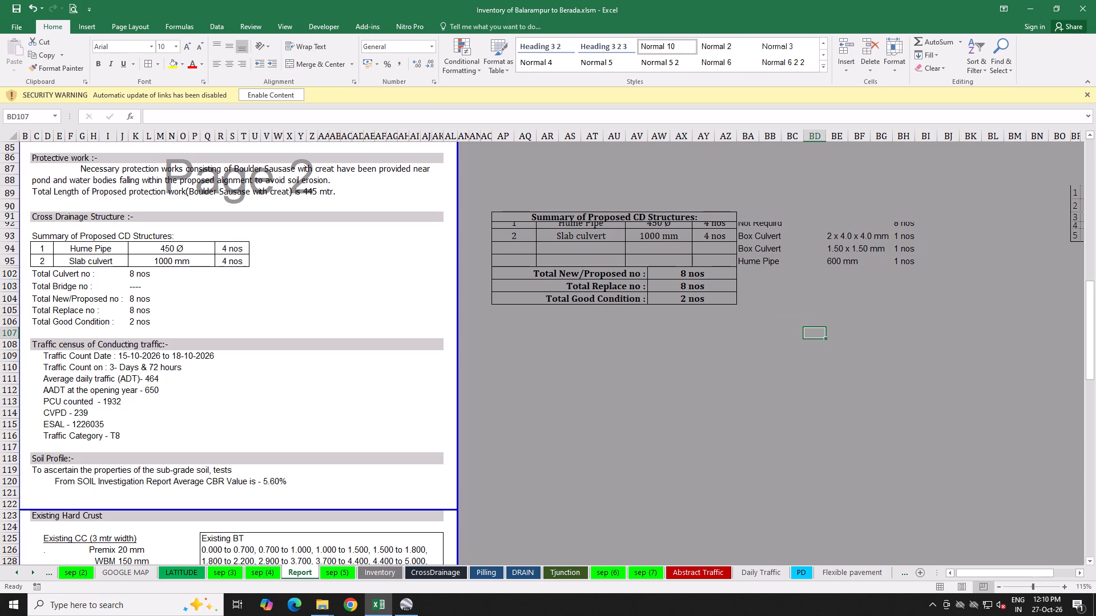
Unhide the Report rows between 95 and 102 to expose the side table's culvert and bridge totals.
left_click_drag(9, 260, 7, 270)
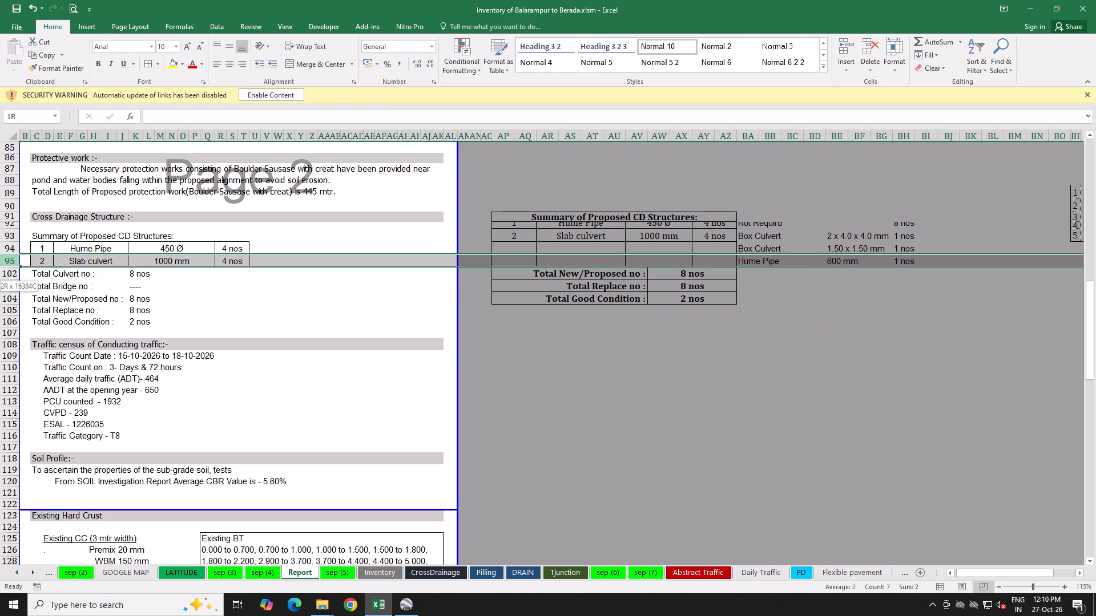
left_click_drag(7, 270, 6, 272)
right_click(6, 272)
left_click(46, 435)
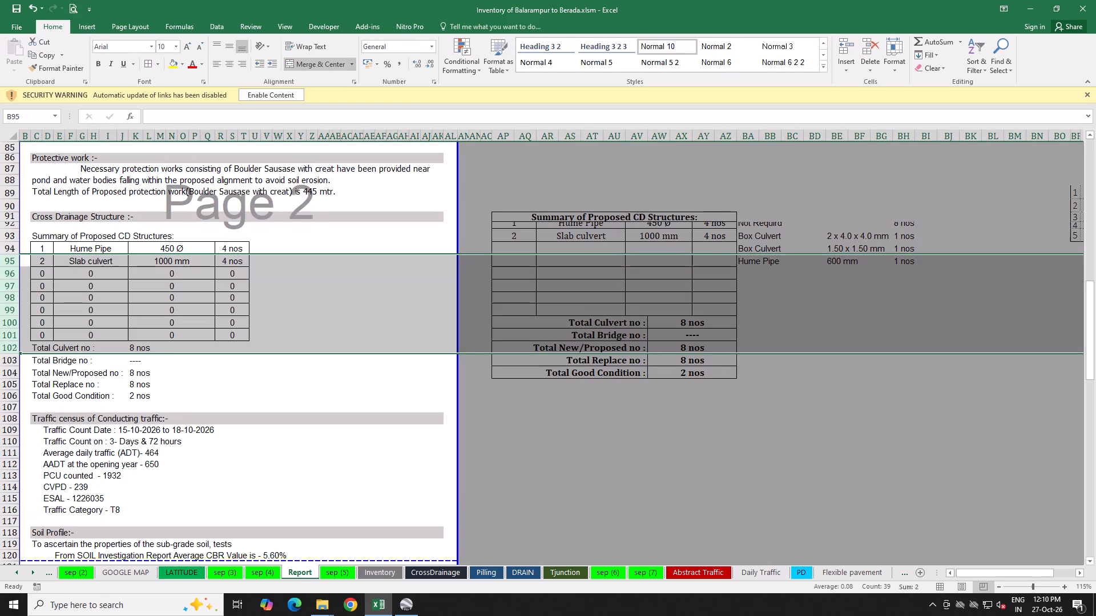
Set the Total Culvert no in the CD structures side table to 10 nos.
left_click(94, 348)
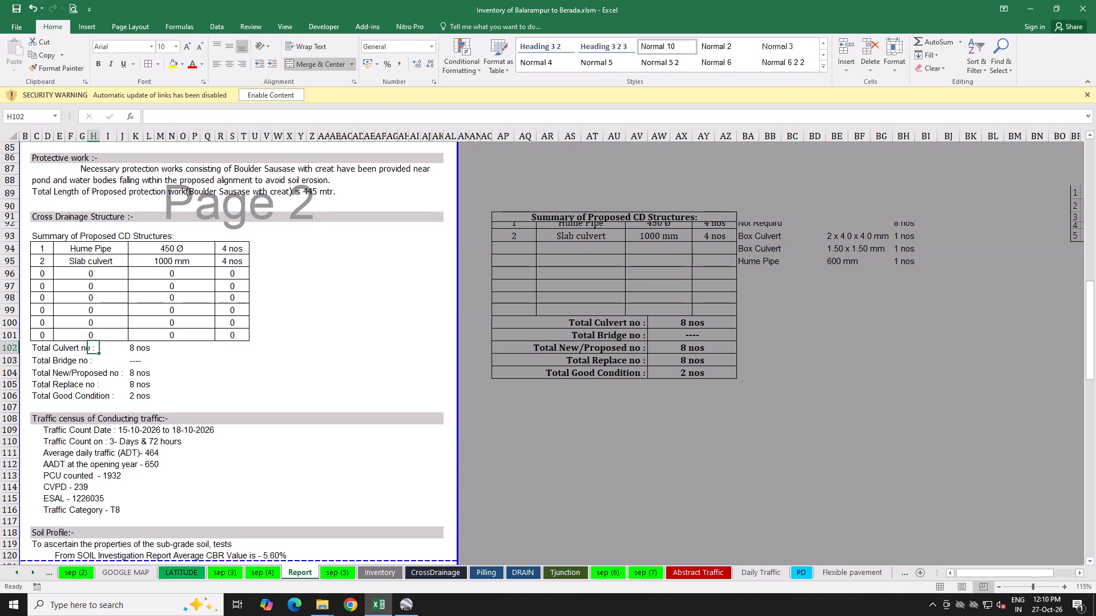
left_click(39, 375)
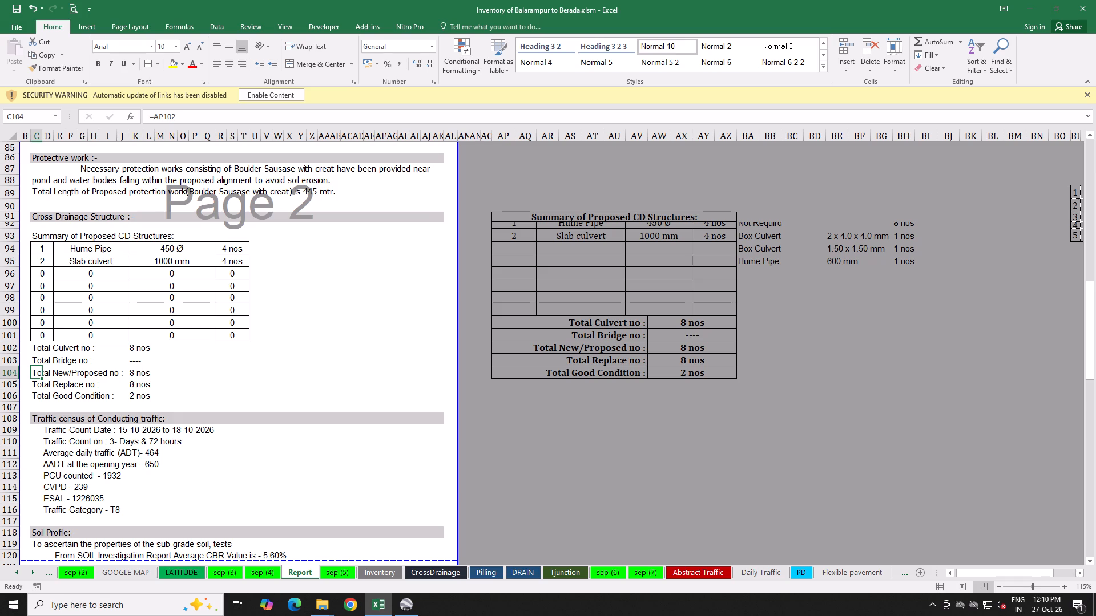
left_click(34, 350)
left_click(135, 345)
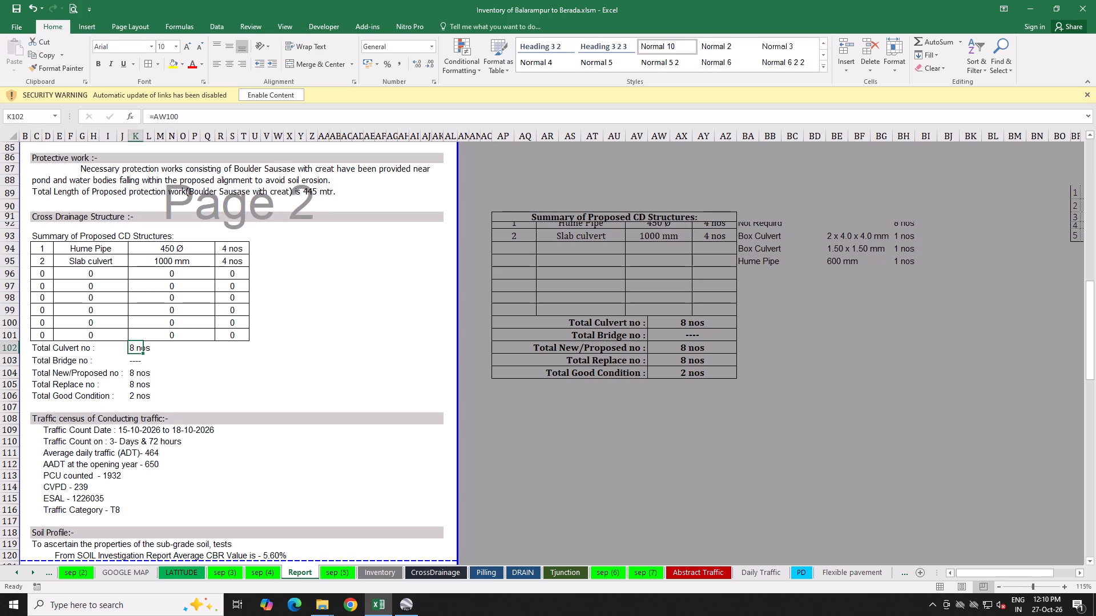
left_click(676, 322)
left_click_drag(676, 321, 684, 321)
type("10")
key("Return")
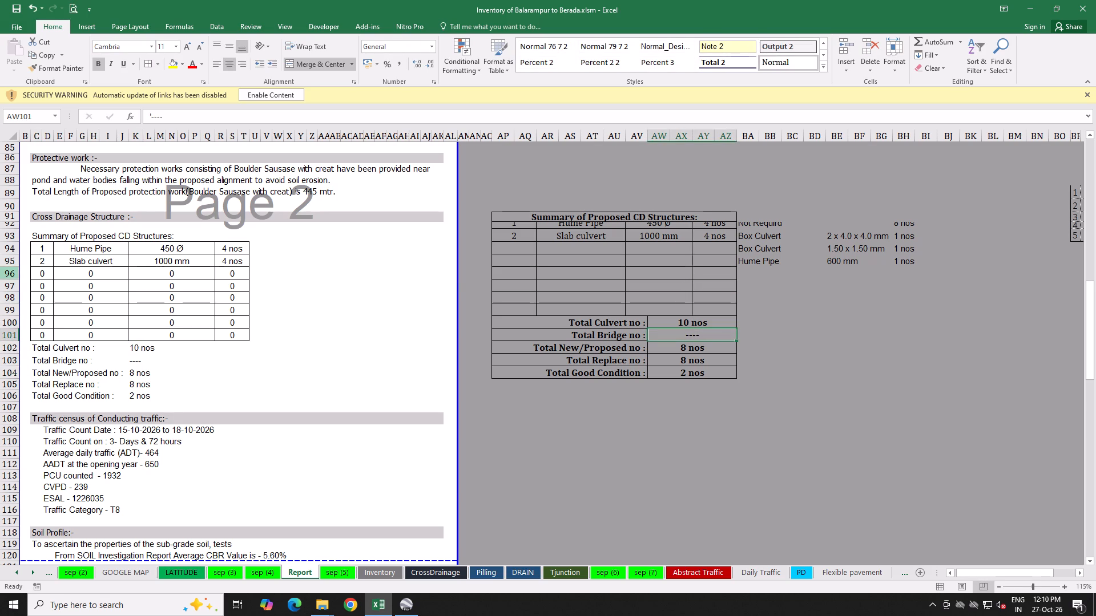
Hide the zero-filled rows 96 to 101 of the Report sheet again.
left_click_drag(13, 273, 30, 330)
right_click(10, 299)
left_click(70, 445)
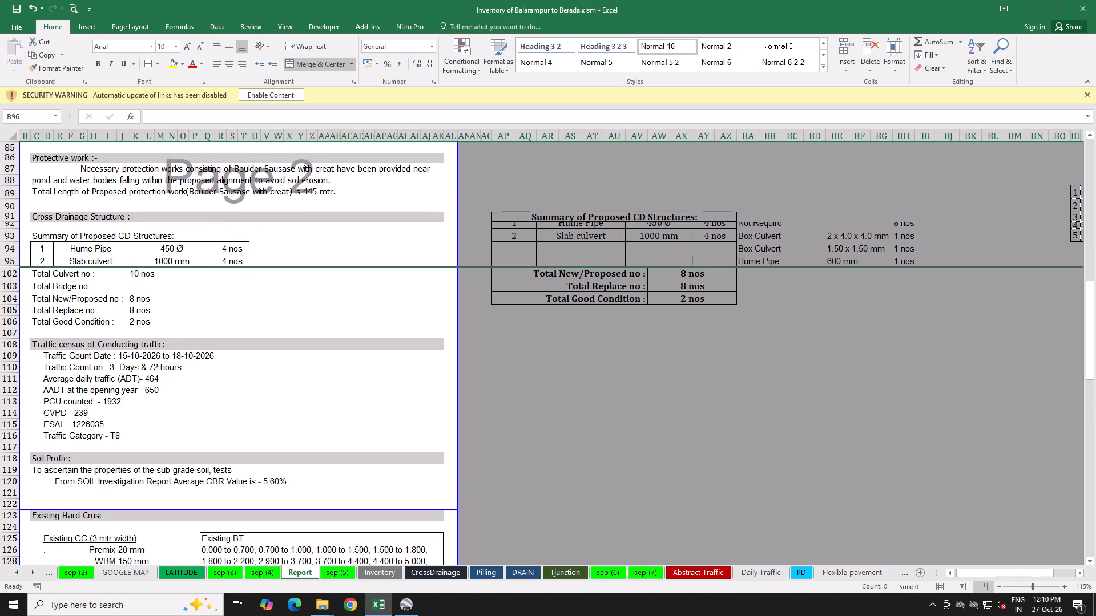
left_click(74, 447)
Review the Report sheet's hard crust, traffic, village and surface detail sections, up to the project heading on the first page.
scroll(155, 399, "down", 8)
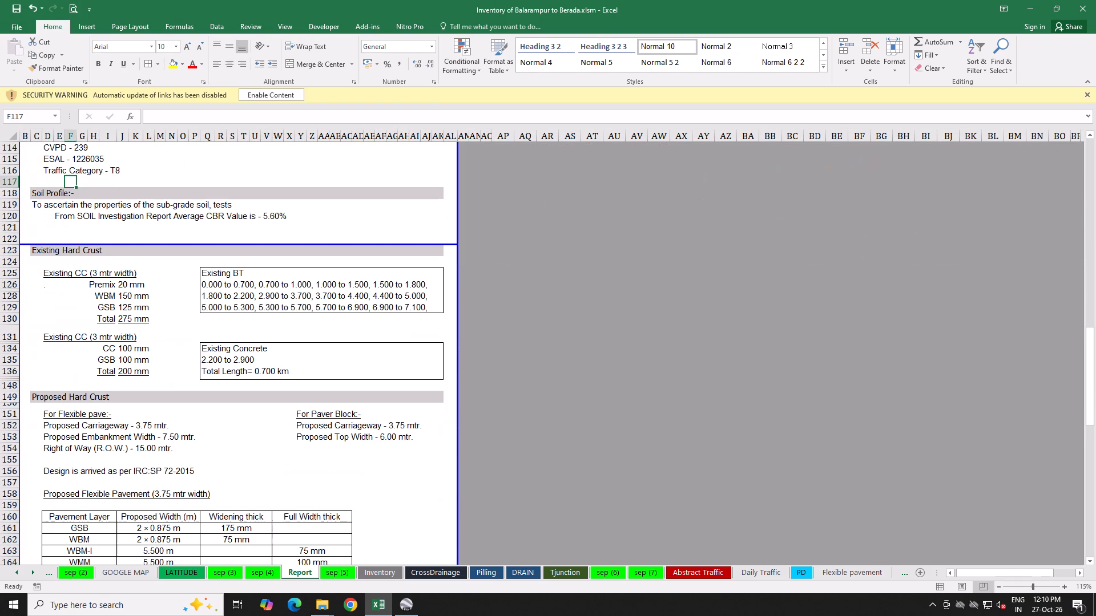
scroll(155, 406, "down", 6)
scroll(156, 406, "up", 2)
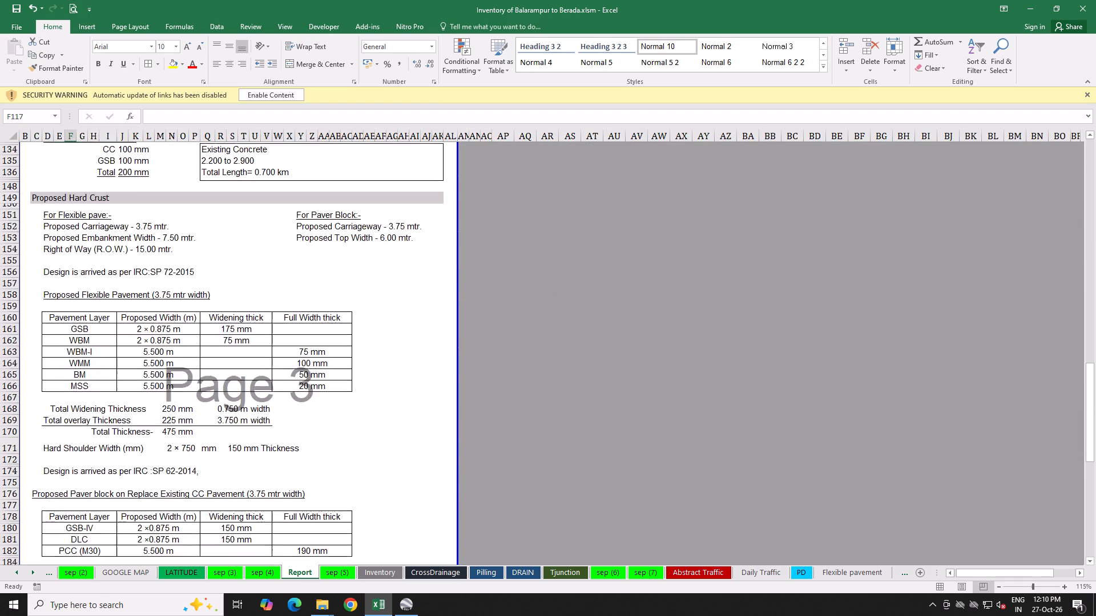
scroll(156, 406, "up", 8)
left_click(11, 3)
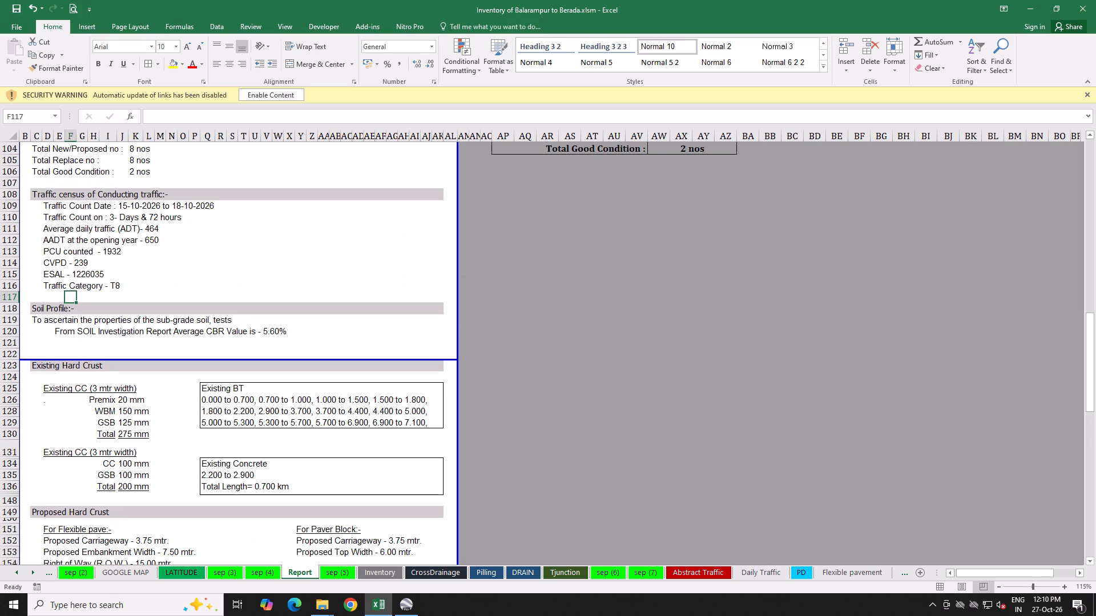
scroll(436, 307, "up", 14)
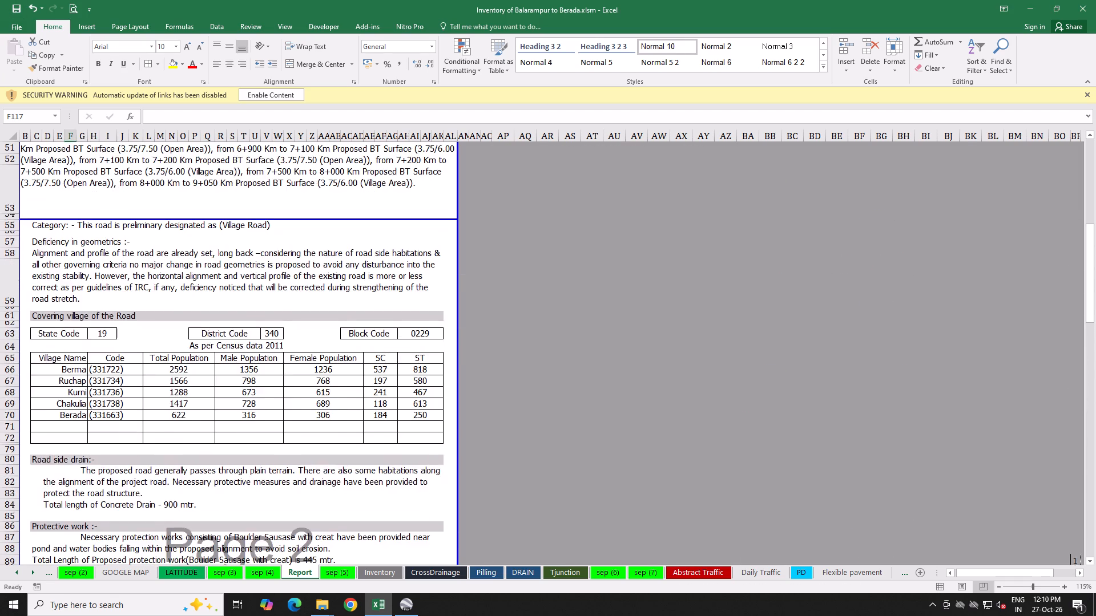
scroll(436, 307, "up", 2)
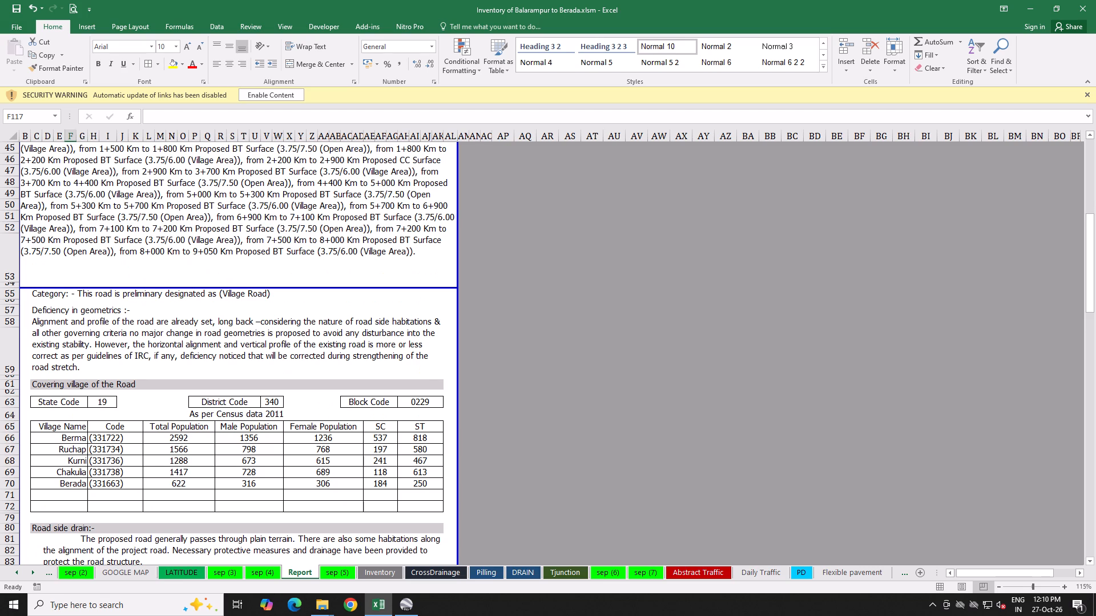
scroll(436, 306, "up", 6)
scroll(437, 306, "down", 2)
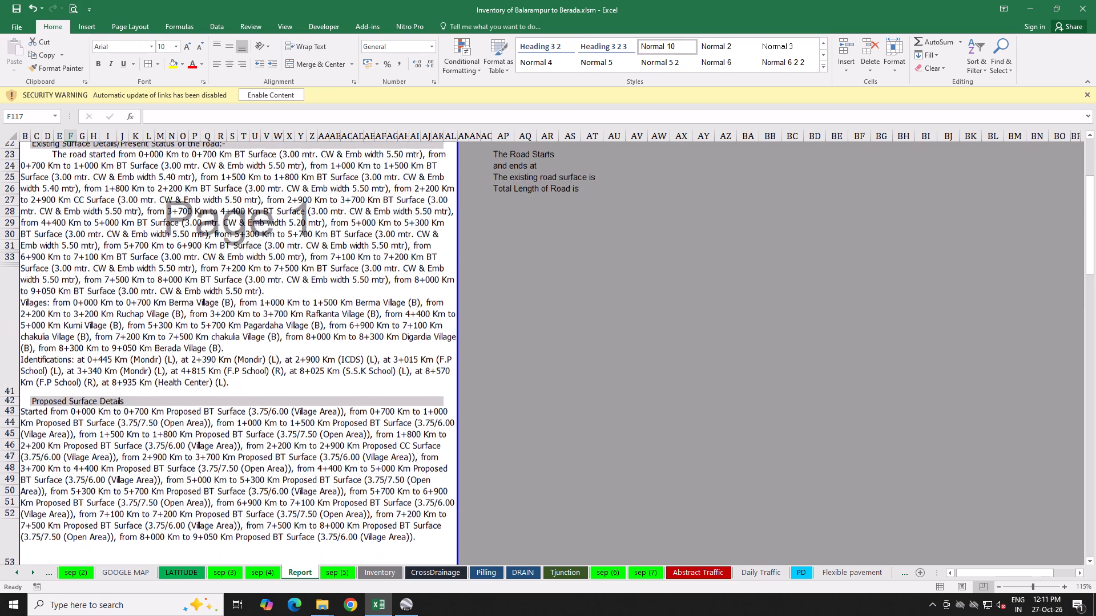
scroll(437, 306, "down", 1)
scroll(437, 306, "up", 16)
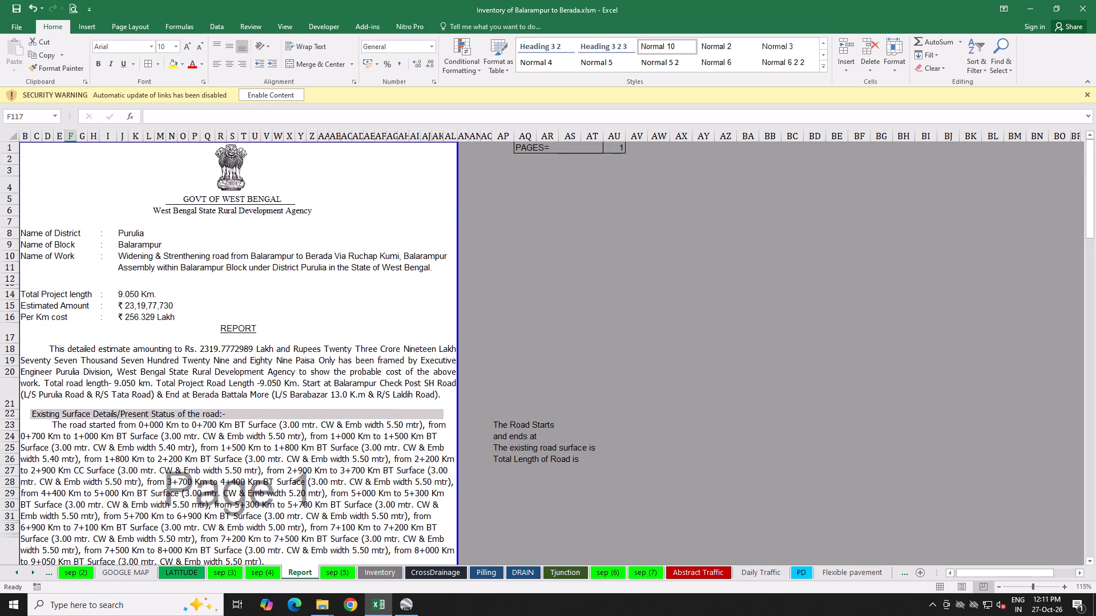
Review the Report sheet from the first page through to the source of materials, estimate and signature block on the last page.
scroll(437, 305, "down", 19)
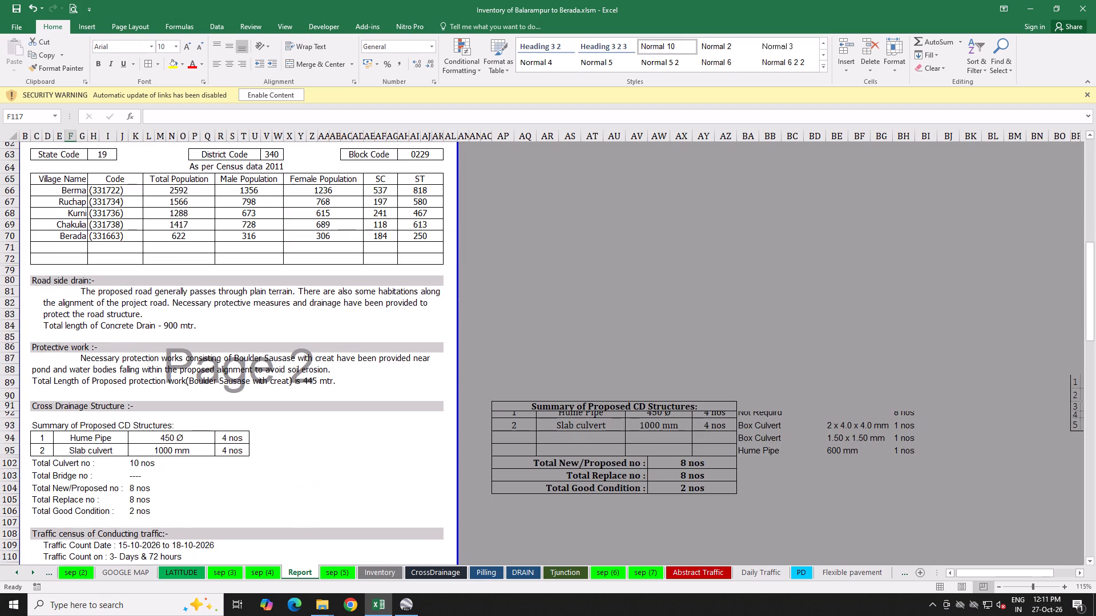
scroll(436, 314, "down", 8)
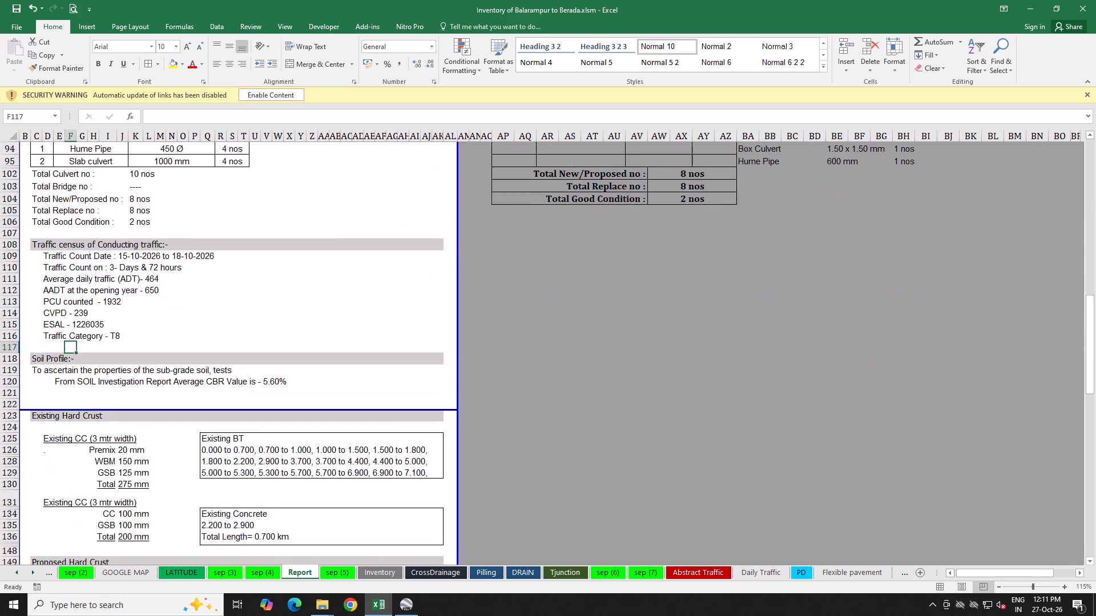
scroll(436, 314, "down", 20)
scroll(436, 314, "down", 7)
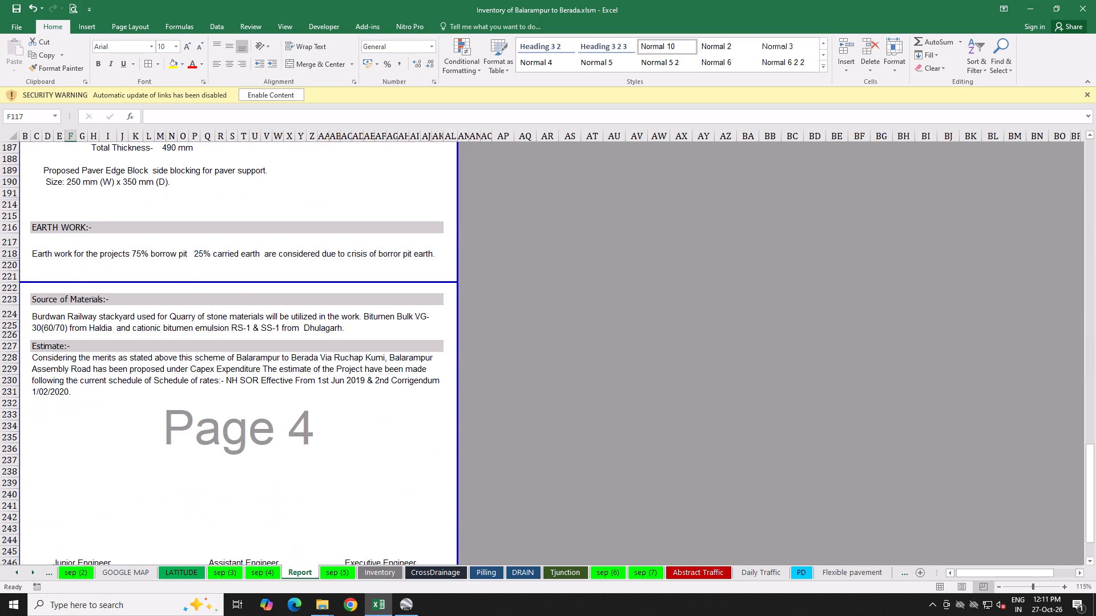
scroll(434, 312, "down", 4)
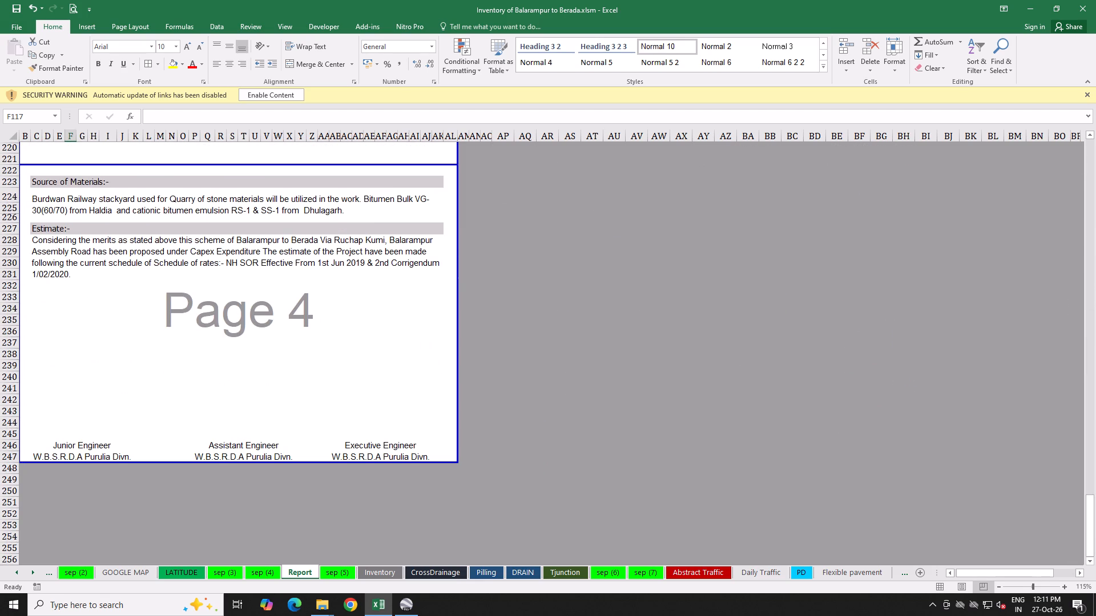
Save the workbook.
left_click(14, 5)
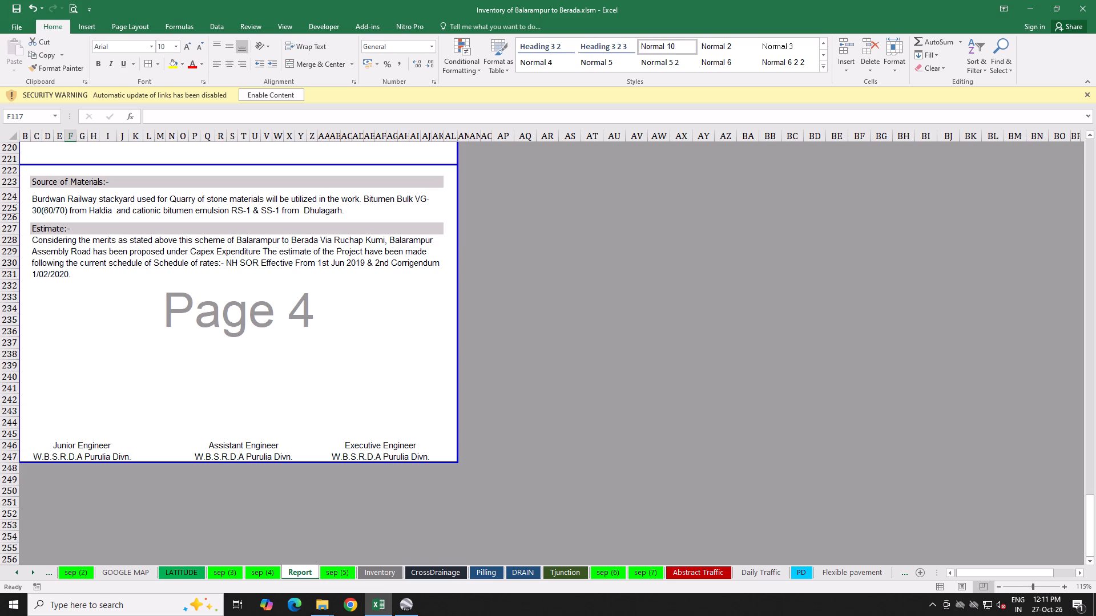
Examine the Data Input sheet's road, village, drain, protection, traffic, pavement and scheme entries behind the Report.
left_click(13, 572)
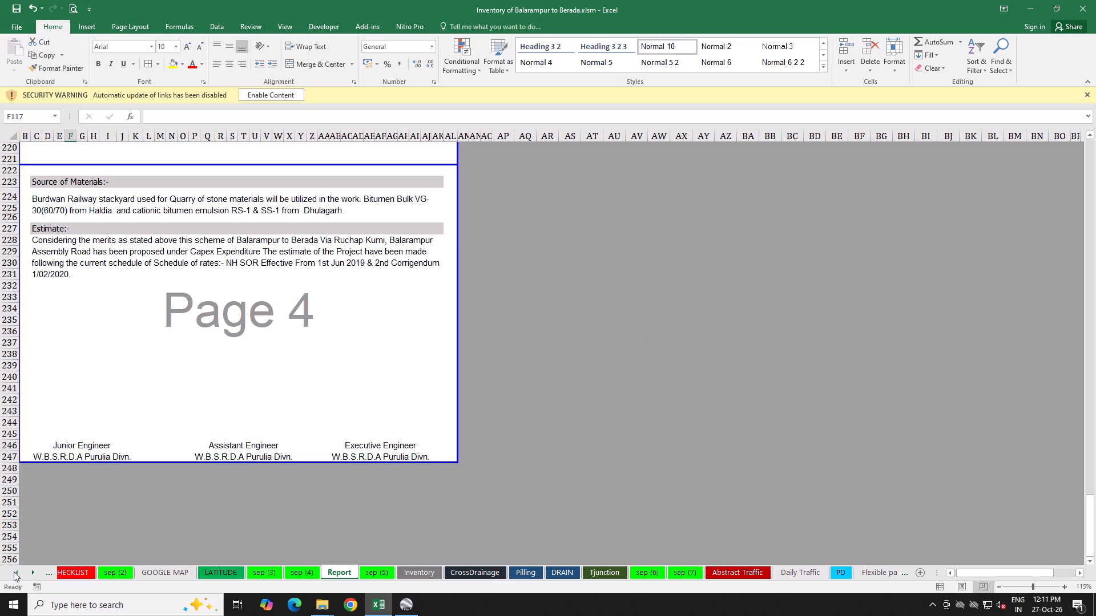
left_click(160, 573)
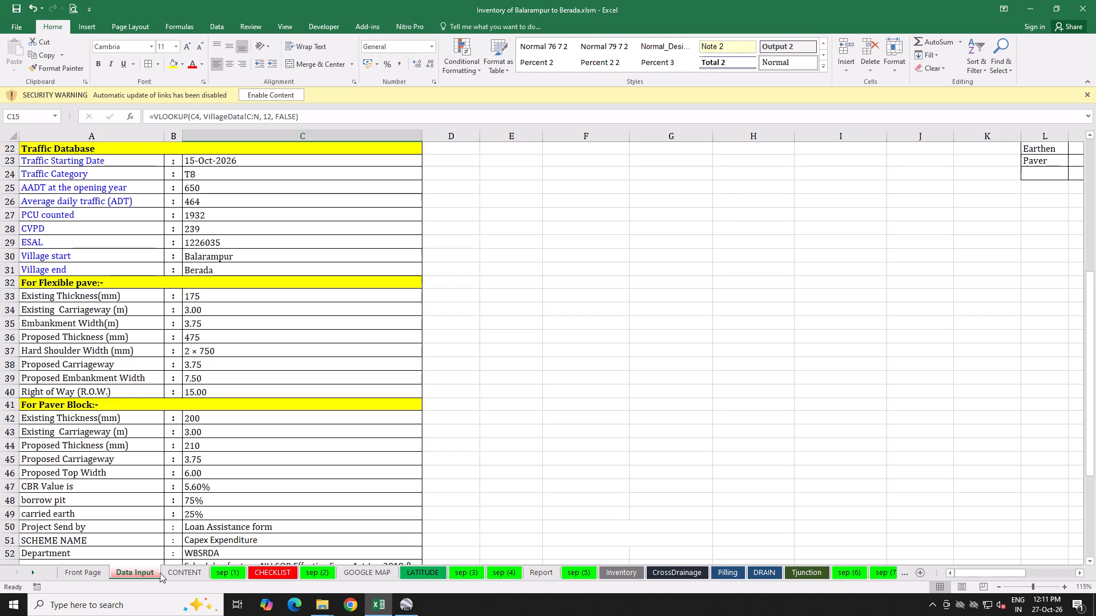
scroll(217, 467, "down", 4)
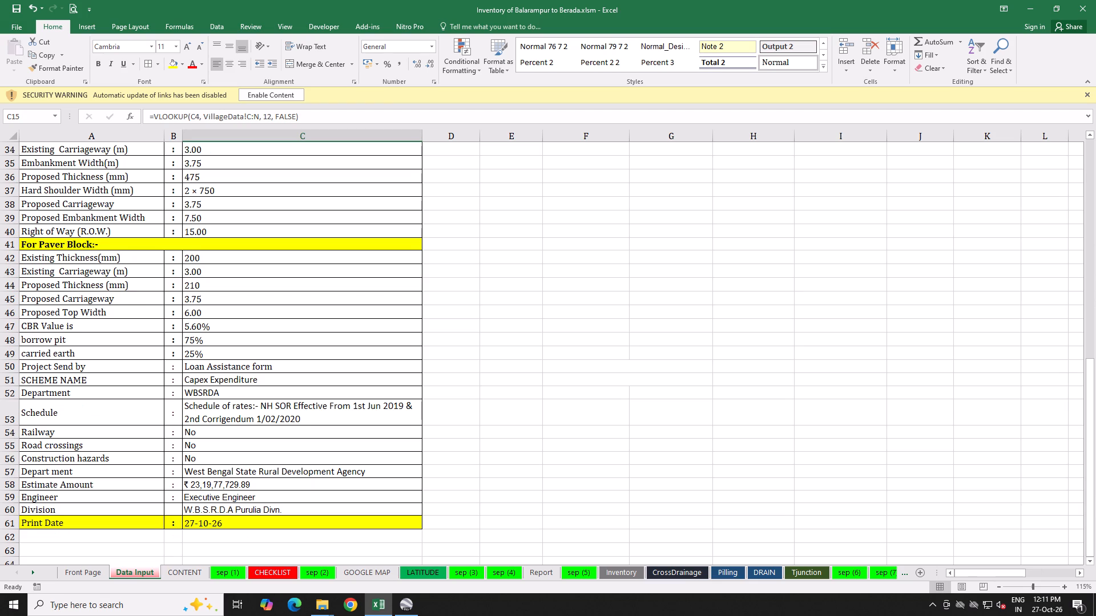
scroll(218, 465, "up", 2)
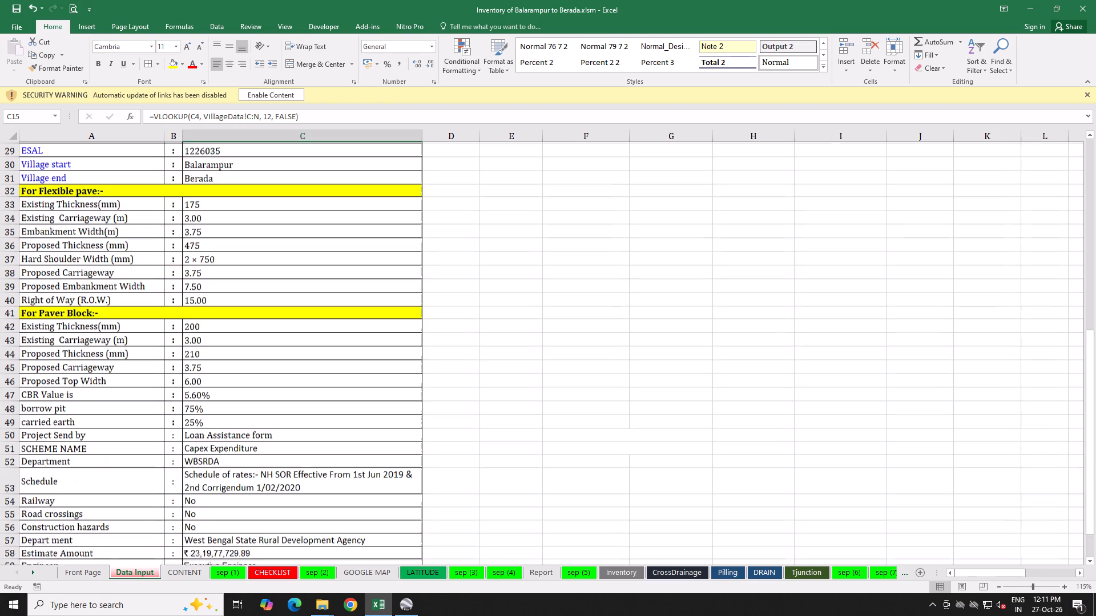
scroll(218, 465, "up", 5)
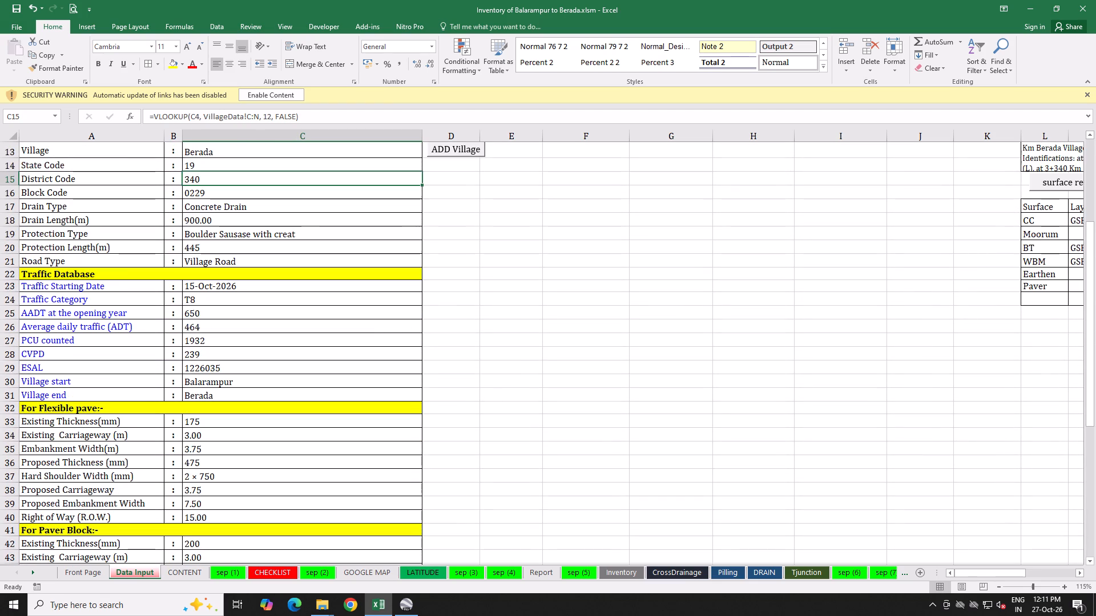
scroll(218, 465, "up", 2)
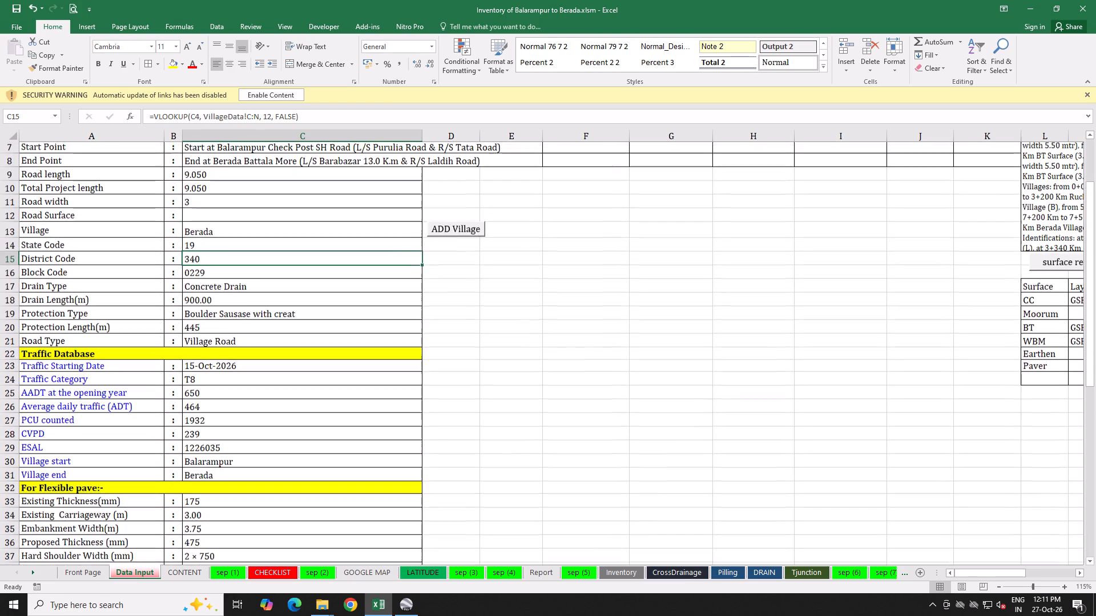
scroll(218, 465, "up", 4)
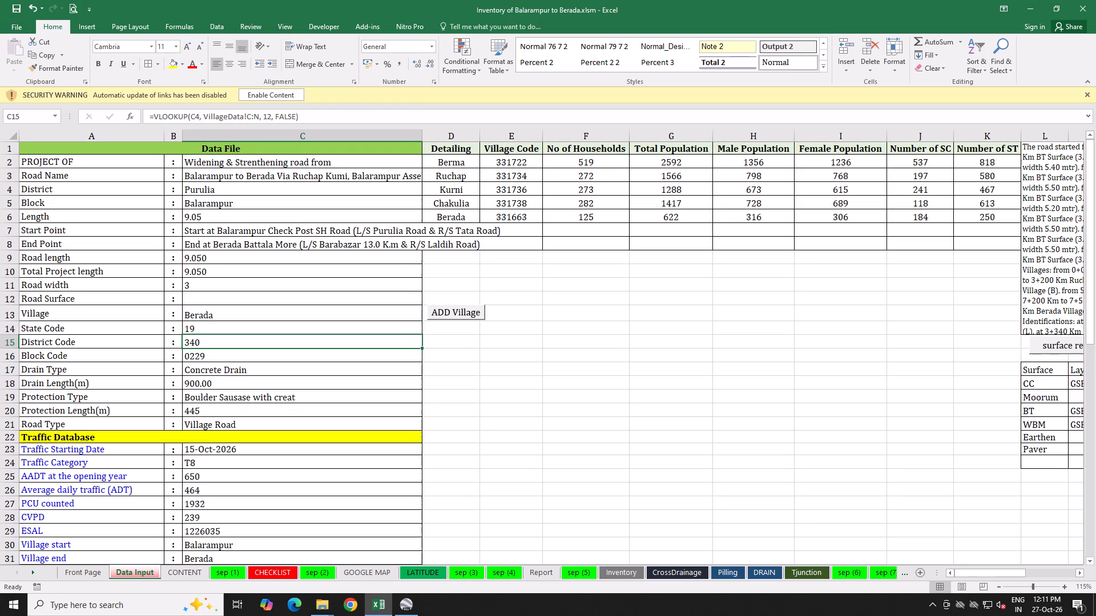
scroll(218, 465, "up", 2)
scroll(218, 465, "down", 1)
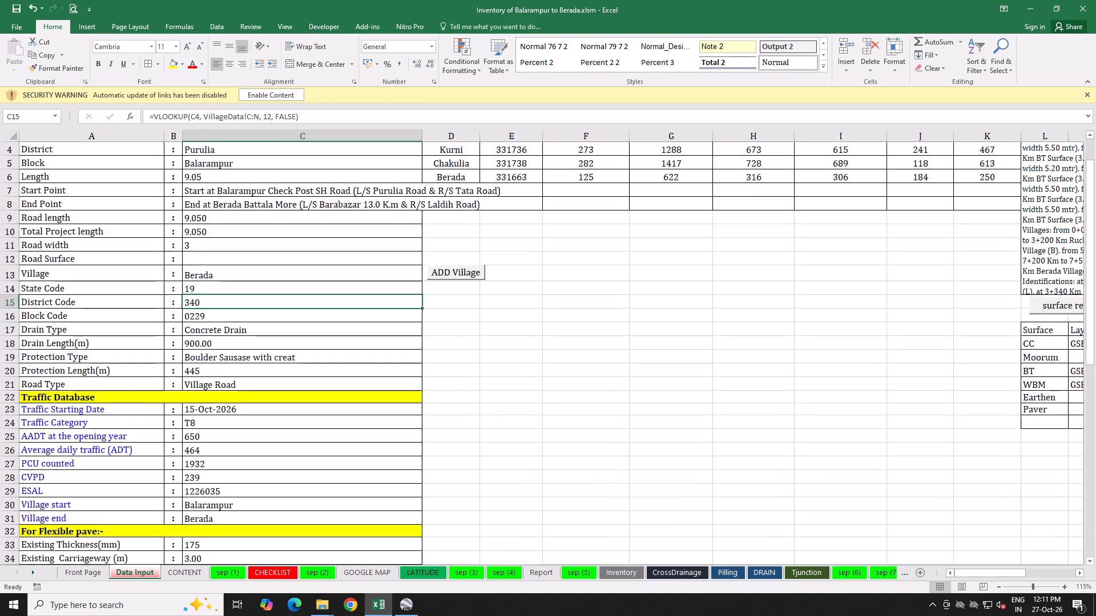
Return to the Report sheet and check the covering village table's blank rows and the existing and proposed surface details.
left_click(546, 572)
scroll(275, 417, "up", 14)
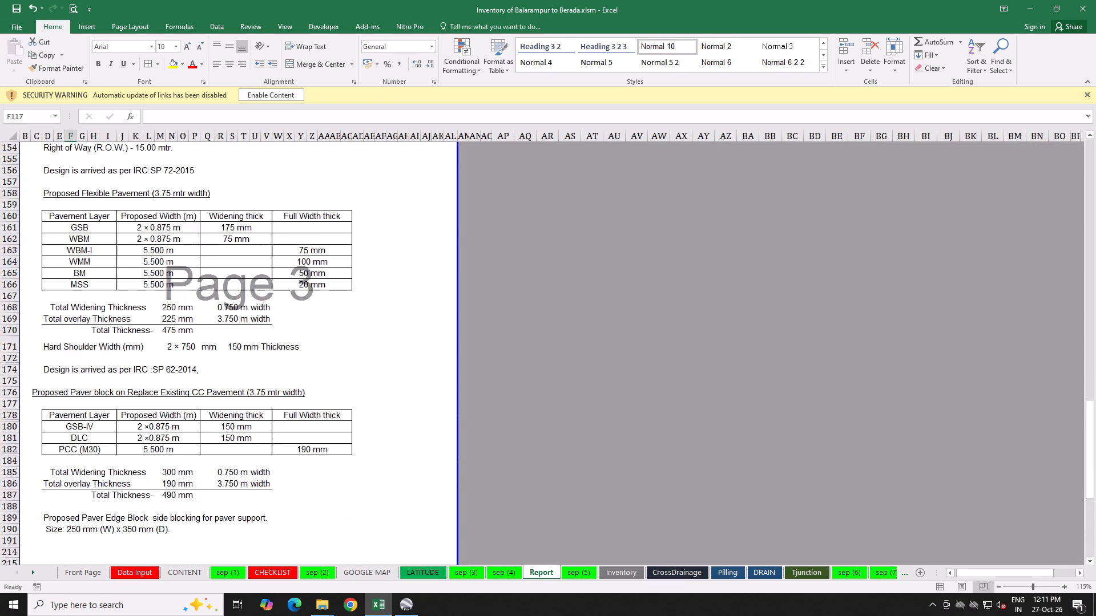
scroll(275, 416, "up", 20)
scroll(275, 416, "up", 9)
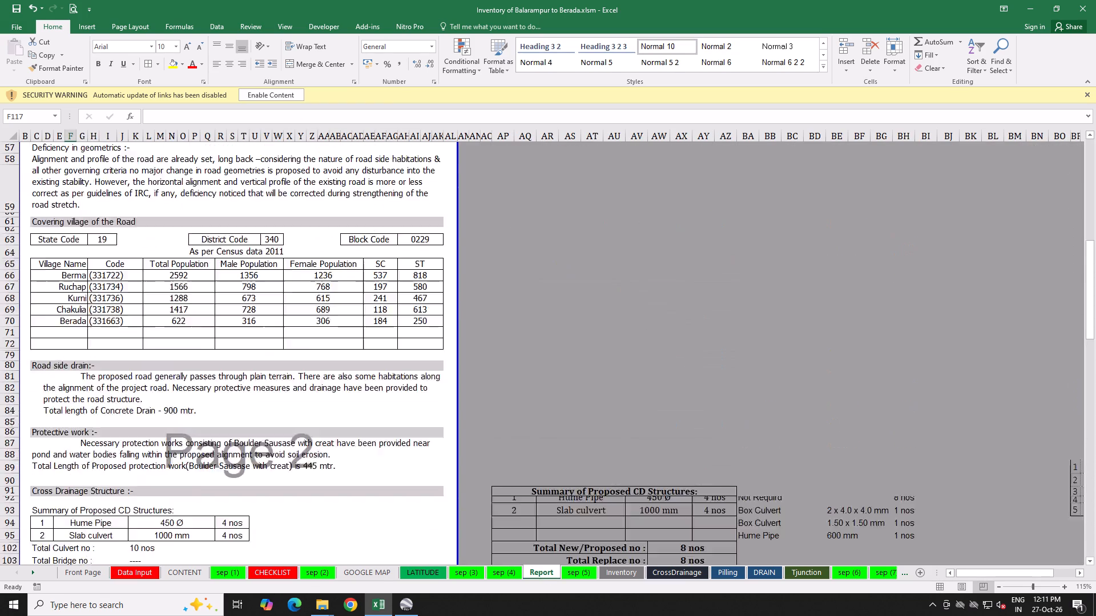
left_click(9, 424)
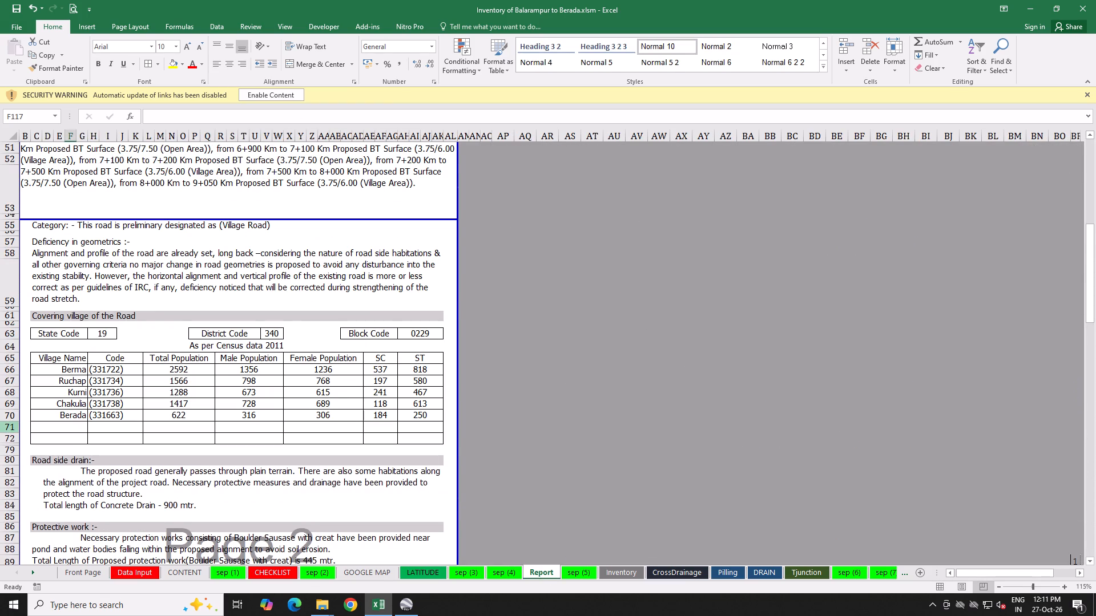
left_click_drag(10, 427, 10, 436)
left_click(110, 464)
scroll(113, 455, "up", 2)
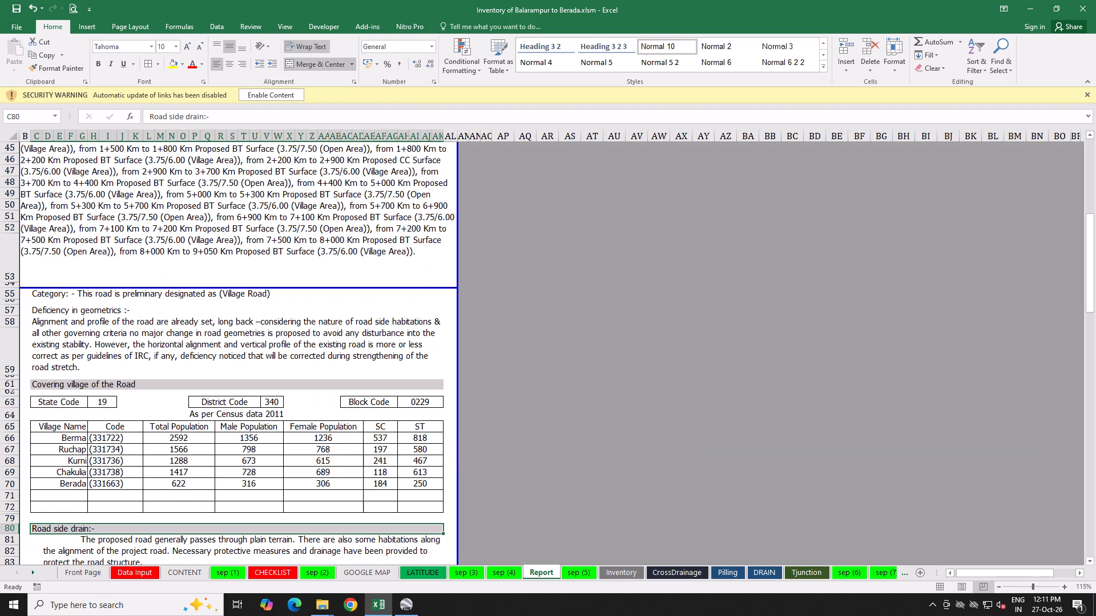
scroll(116, 449, "up", 2)
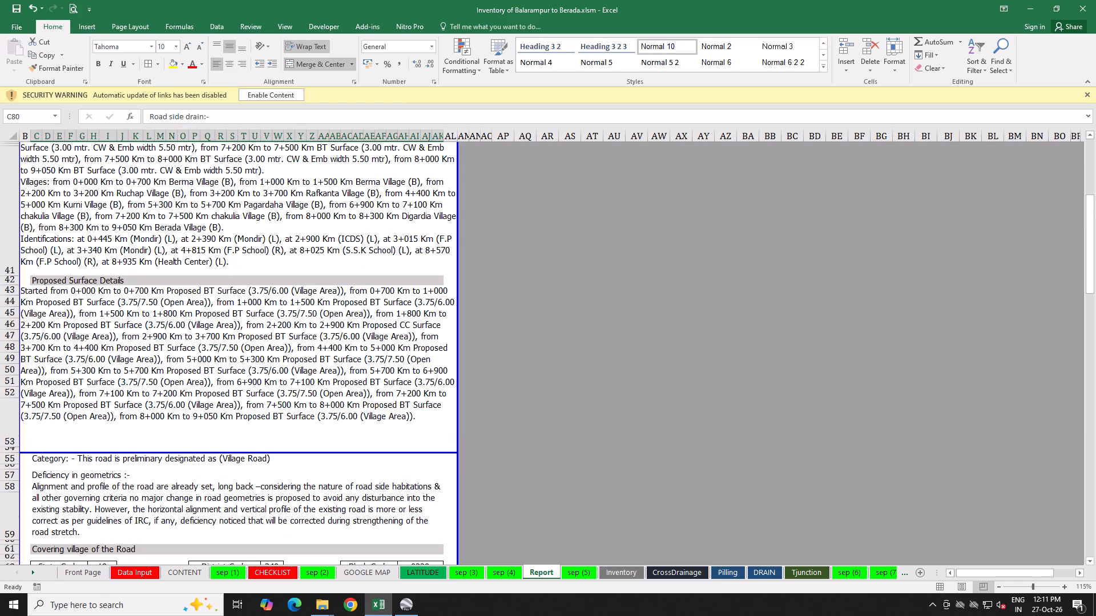
scroll(116, 448, "up", 2)
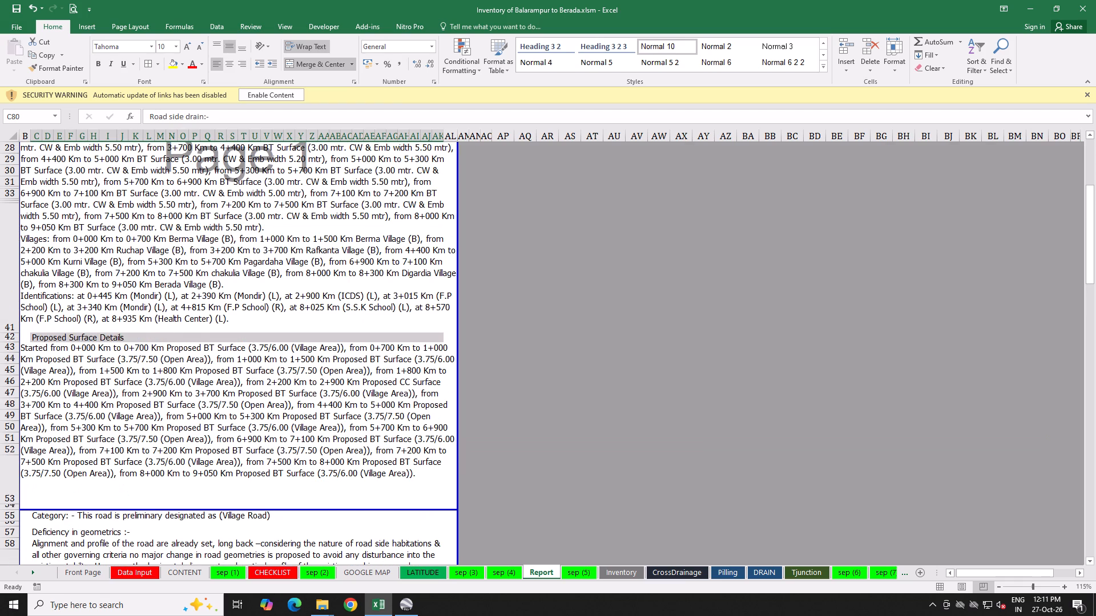
Review the Report's village, drain, protective work, cross drainage, traffic, soil and hard crust sections down to the proposed pavement layer tables.
scroll(116, 448, "down", 6)
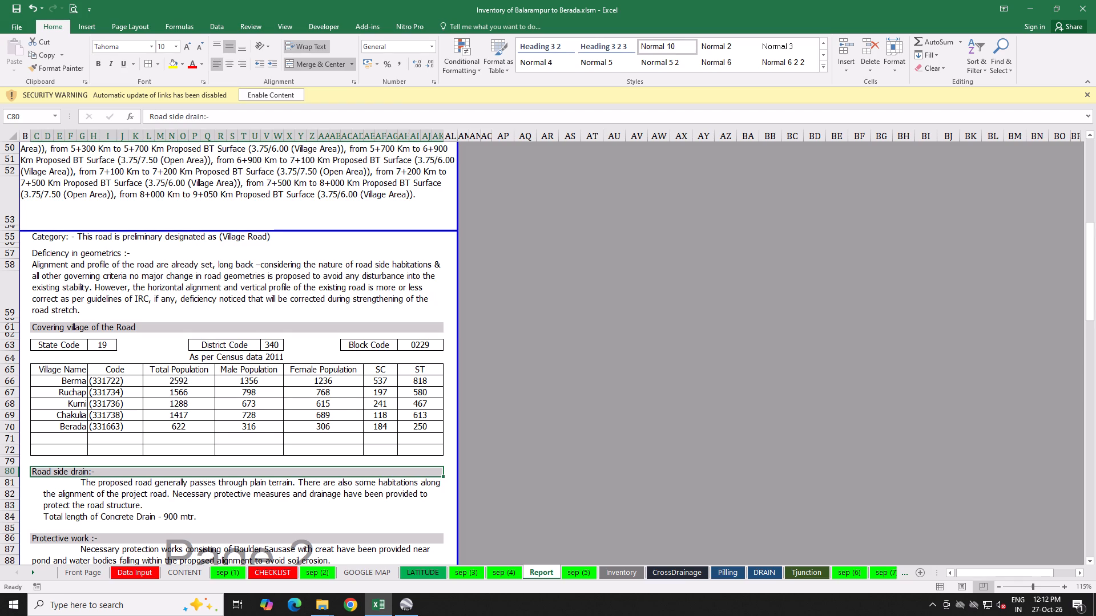
scroll(116, 448, "down", 1)
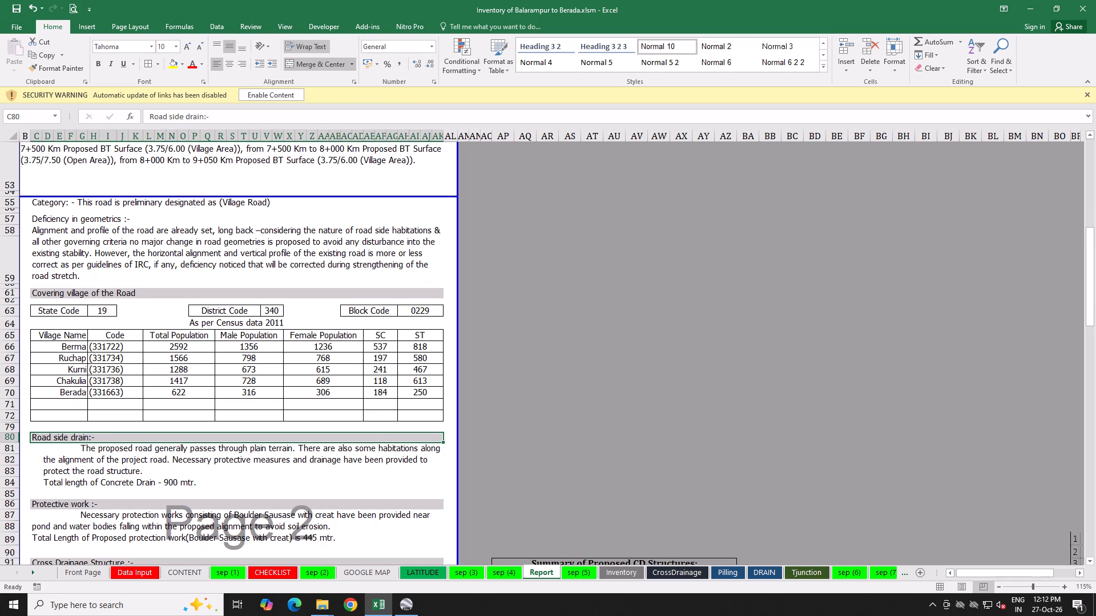
scroll(116, 448, "up", 1)
scroll(116, 448, "down", 2)
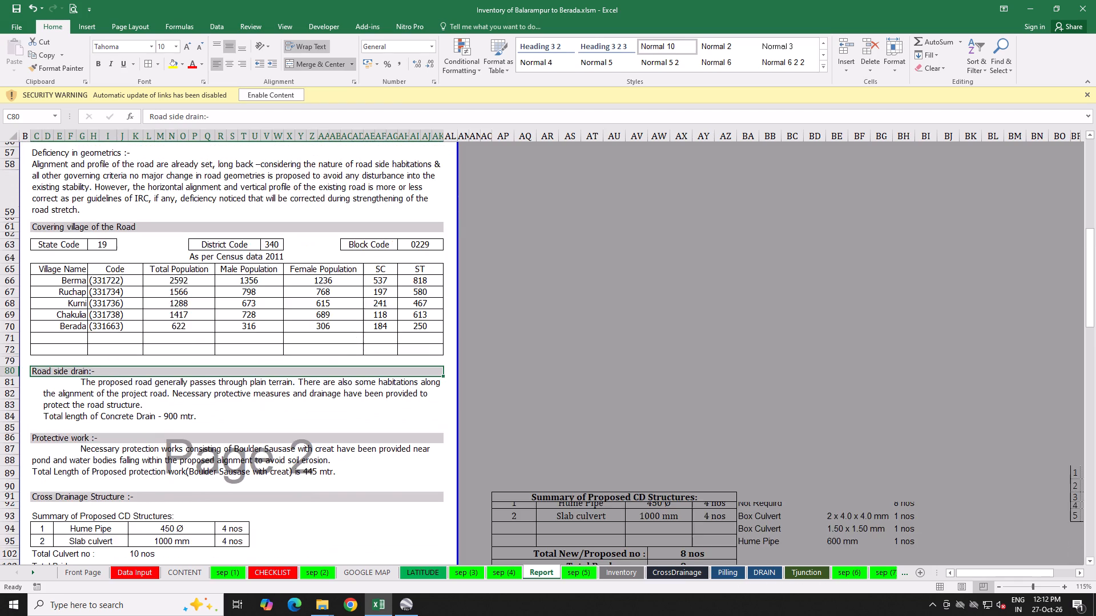
scroll(116, 448, "down", 8)
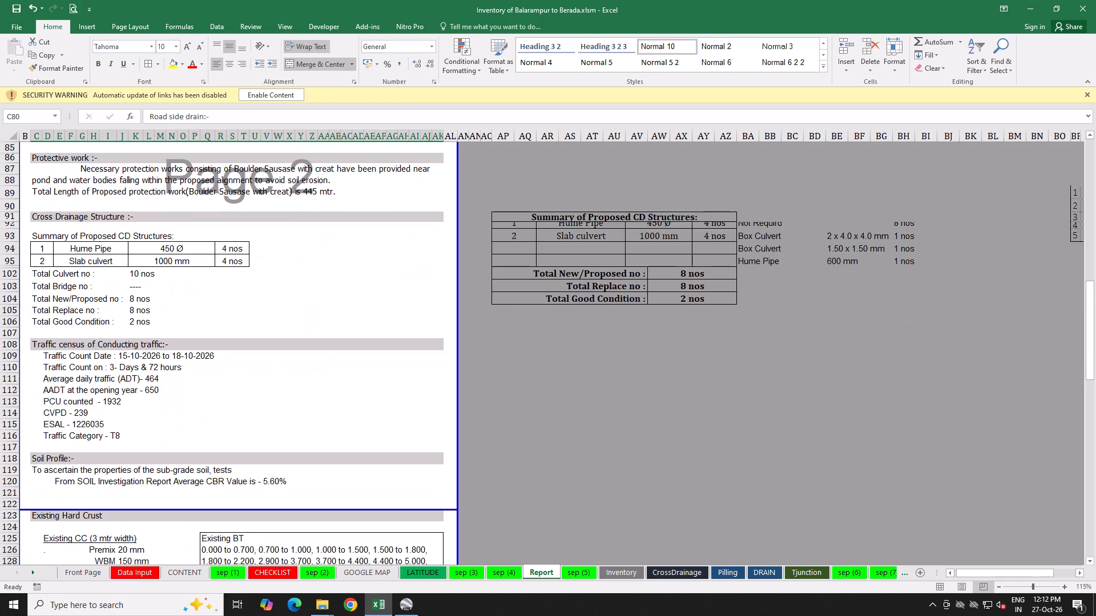
scroll(116, 448, "down", 10)
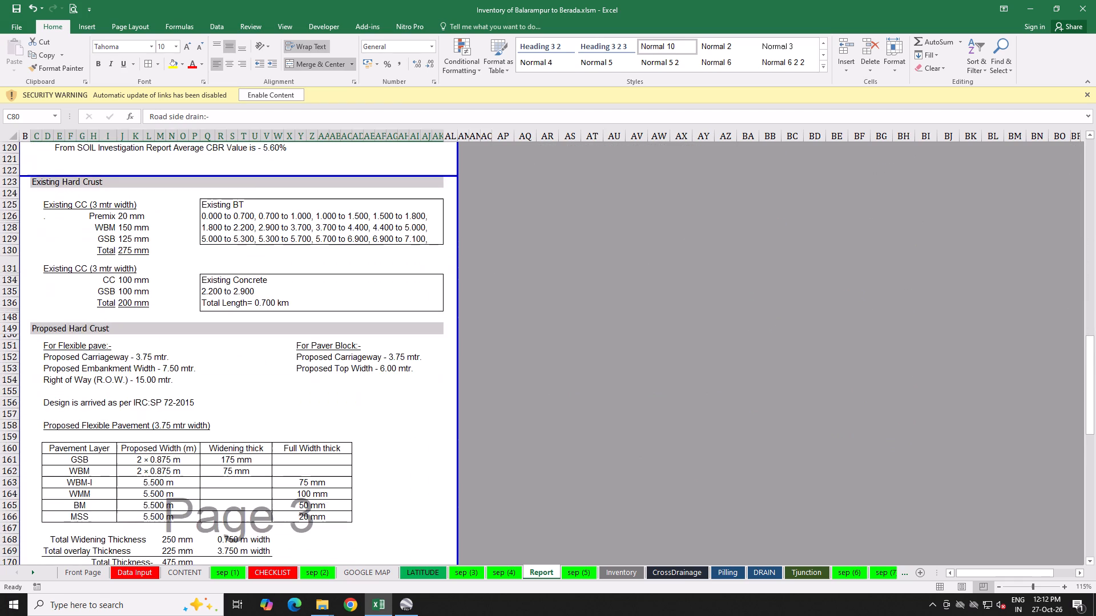
scroll(116, 448, "down", 4)
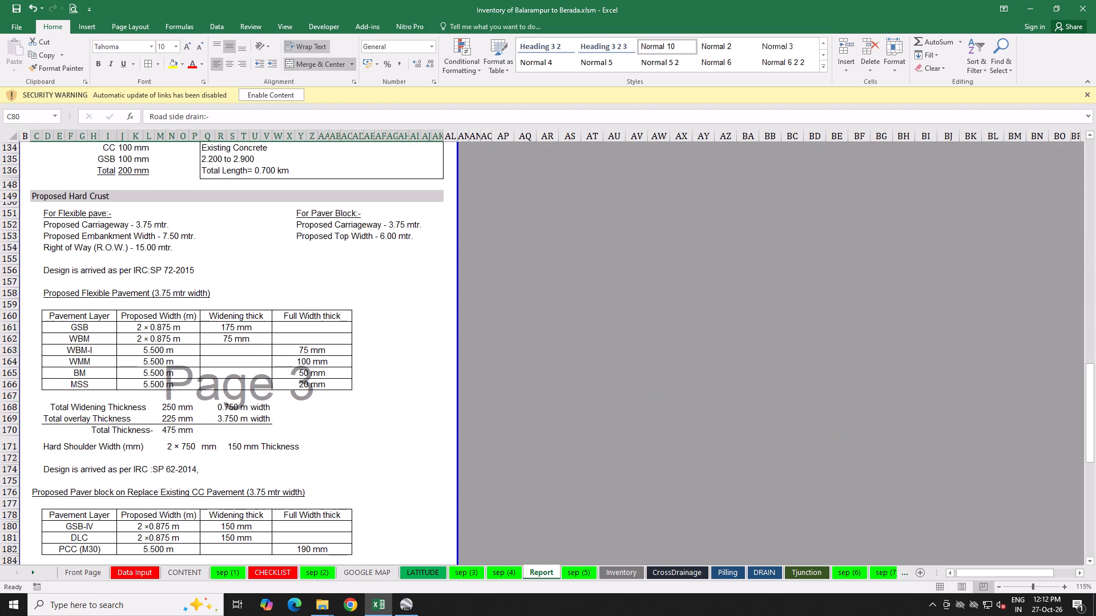
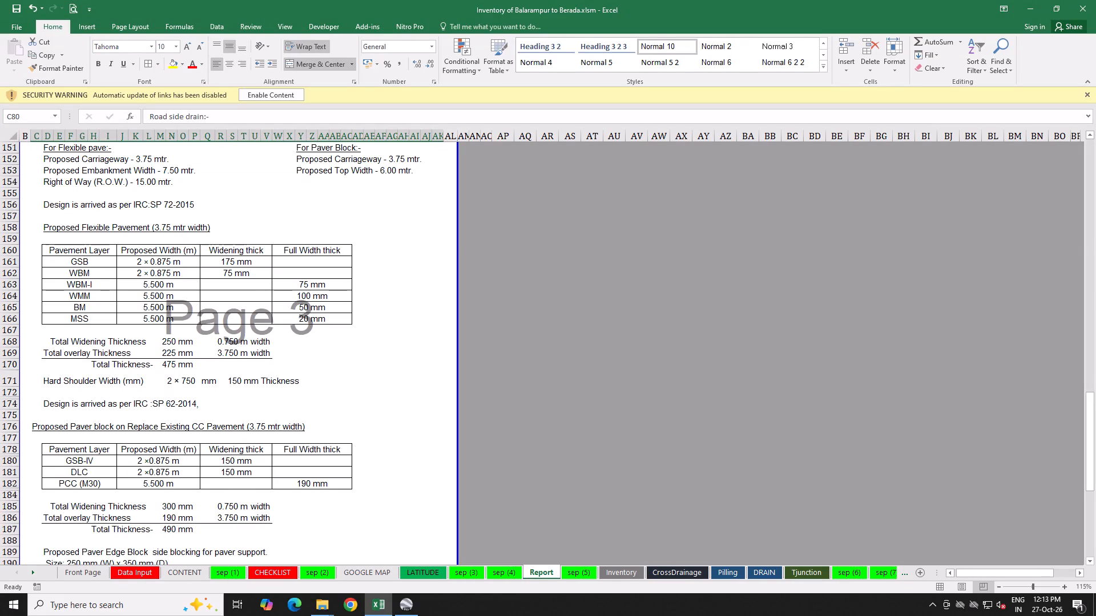
Review the Report's paver block, edge block, earth work, material source and estimate sections, then recheck the proposed pavement layer tables.
scroll(326, 451, "down", 6)
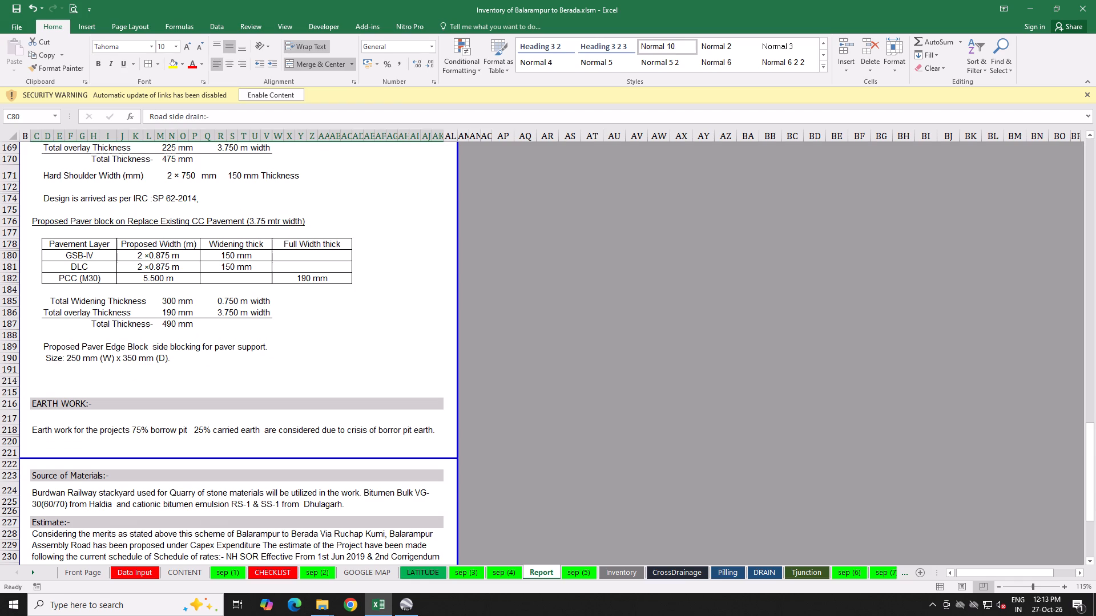
scroll(323, 435, "up", 5)
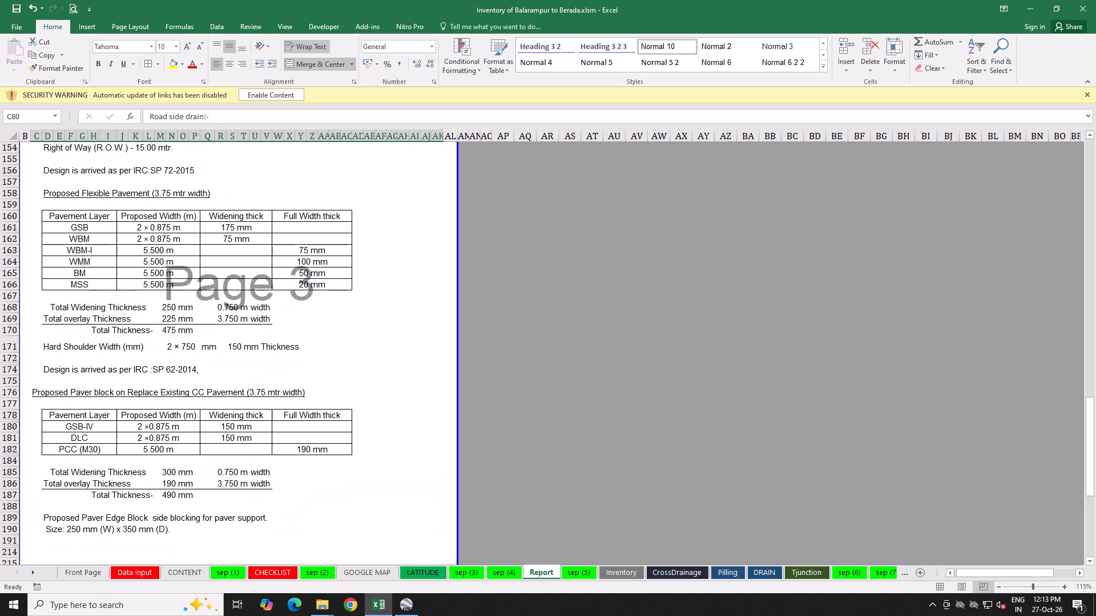
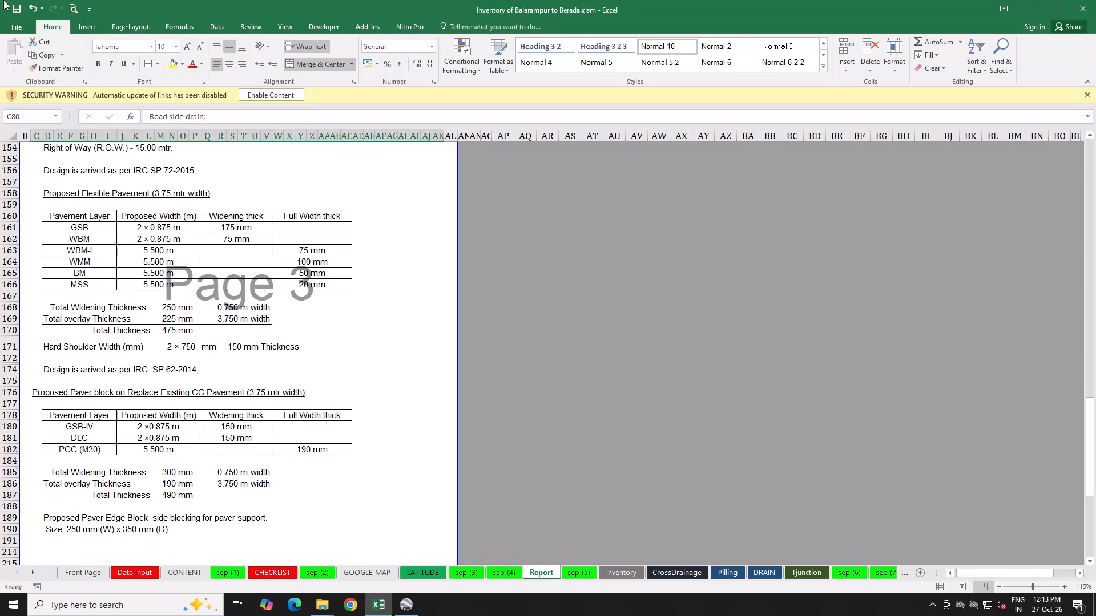
Save the Balarampur to Berada inventory workbook and close it.
left_click(17, 6)
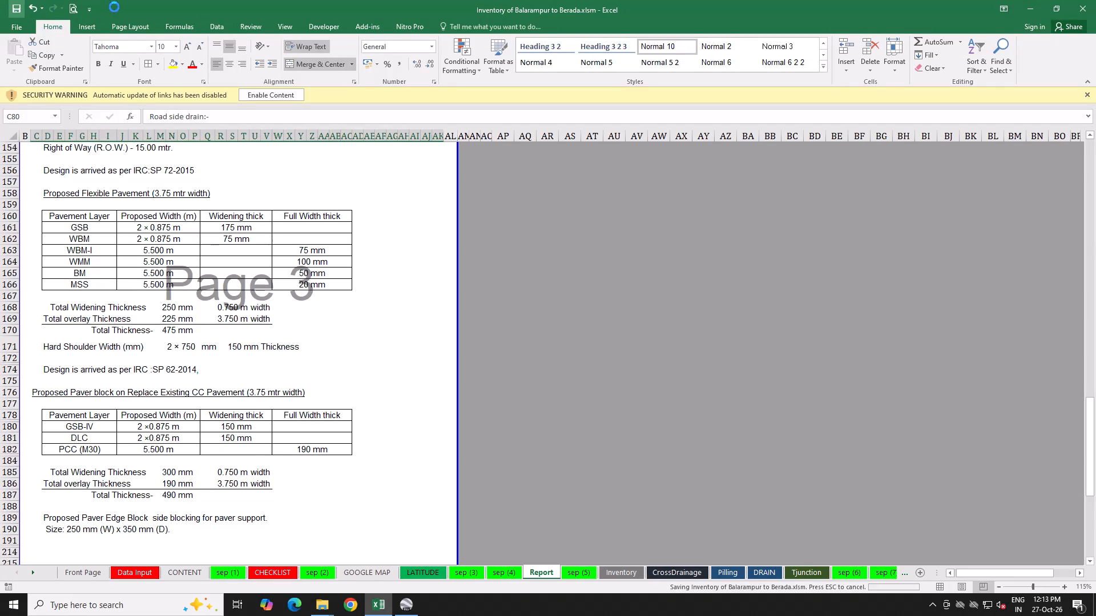
left_click(1088, 1)
left_click(1085, 5)
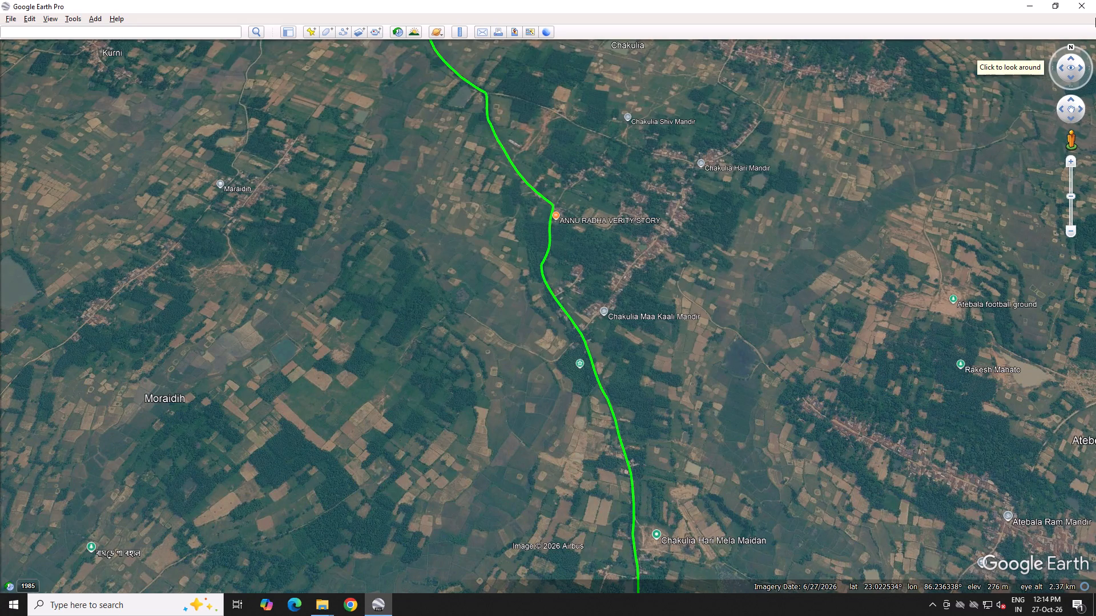
Examine the full green Balarampur to Berada road alignment and its surroundings in Google Earth, then minimise the map window.
scroll(772, 154, "down", 3)
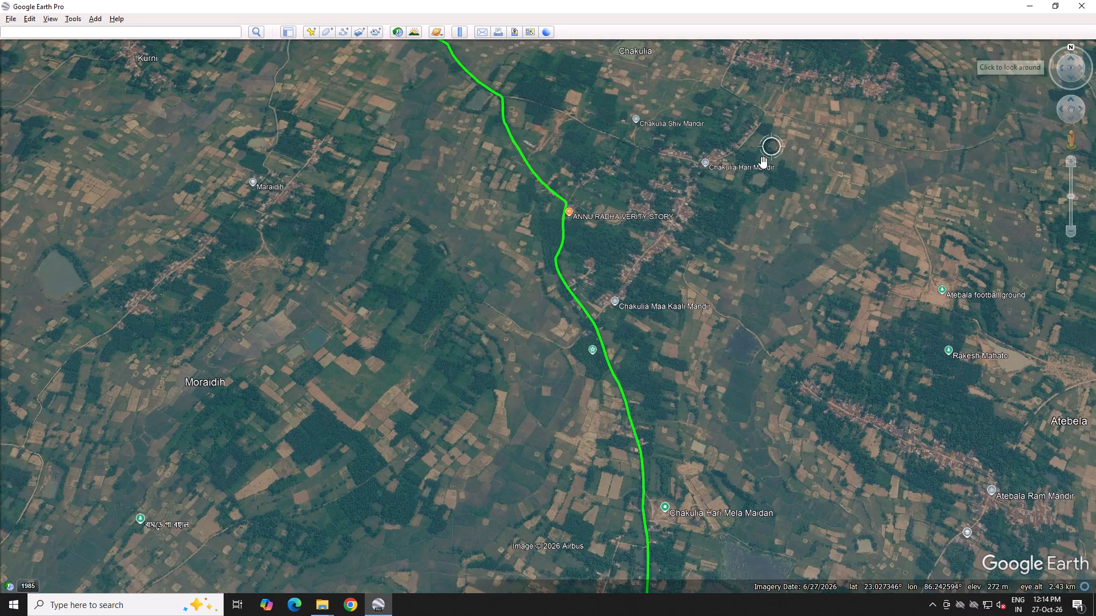
scroll(759, 166, "down", 1)
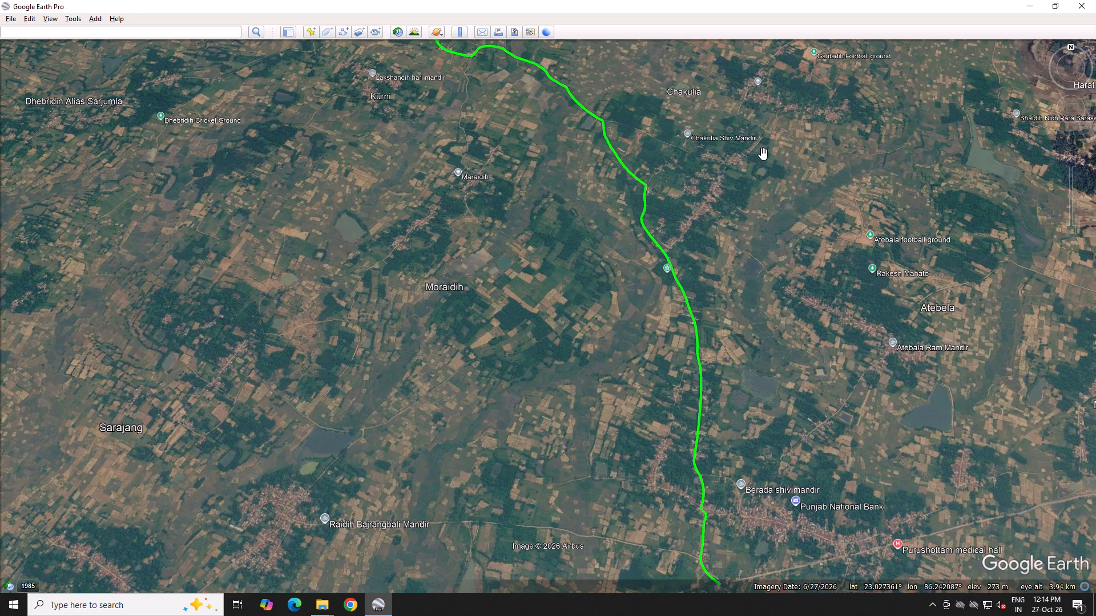
scroll(775, 151, "down", 5)
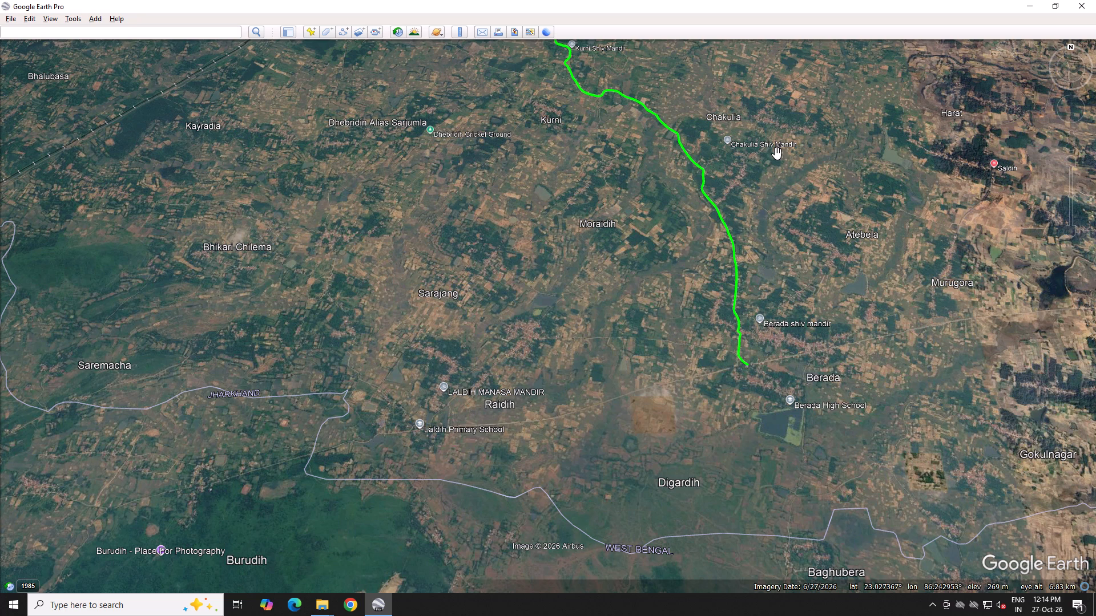
scroll(797, 188, "down", 6)
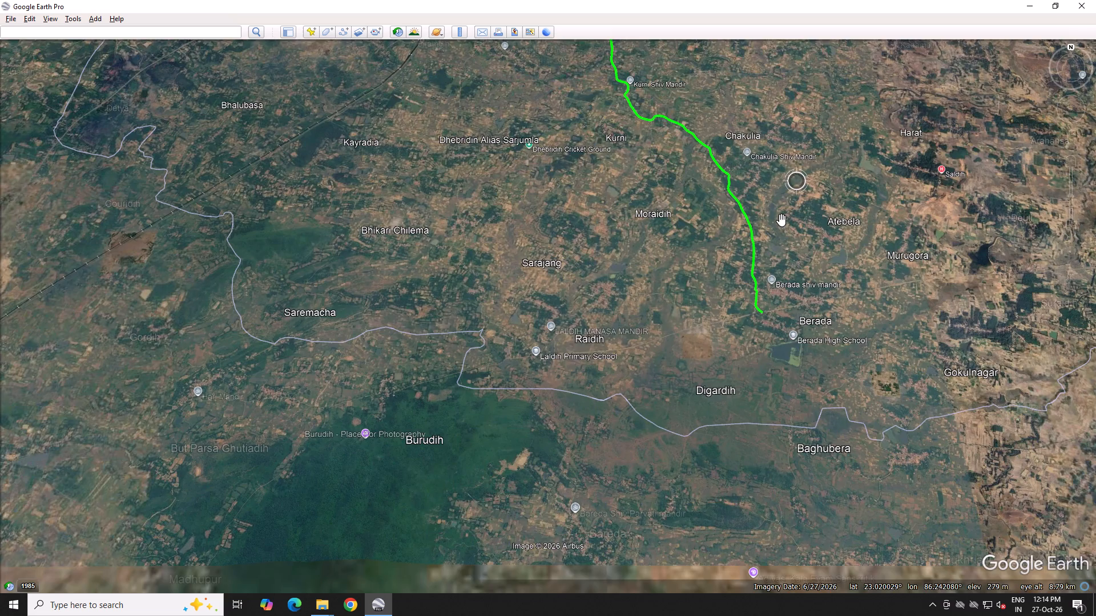
scroll(781, 220, "down", 8)
left_click_drag(883, 99, 838, 275)
scroll(832, 241, "down", 6)
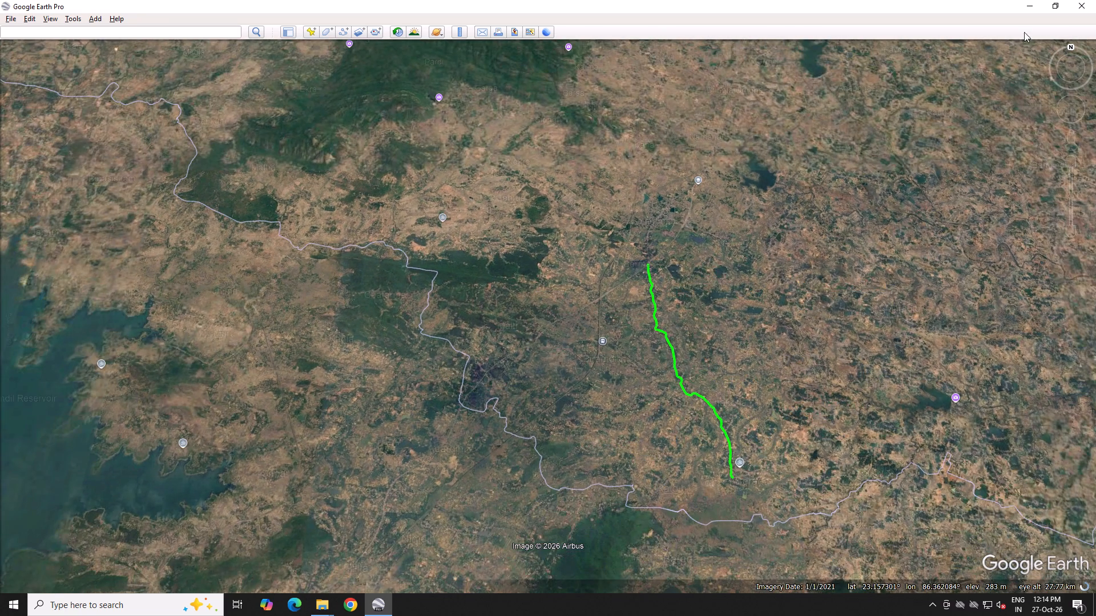
left_click(1025, 4)
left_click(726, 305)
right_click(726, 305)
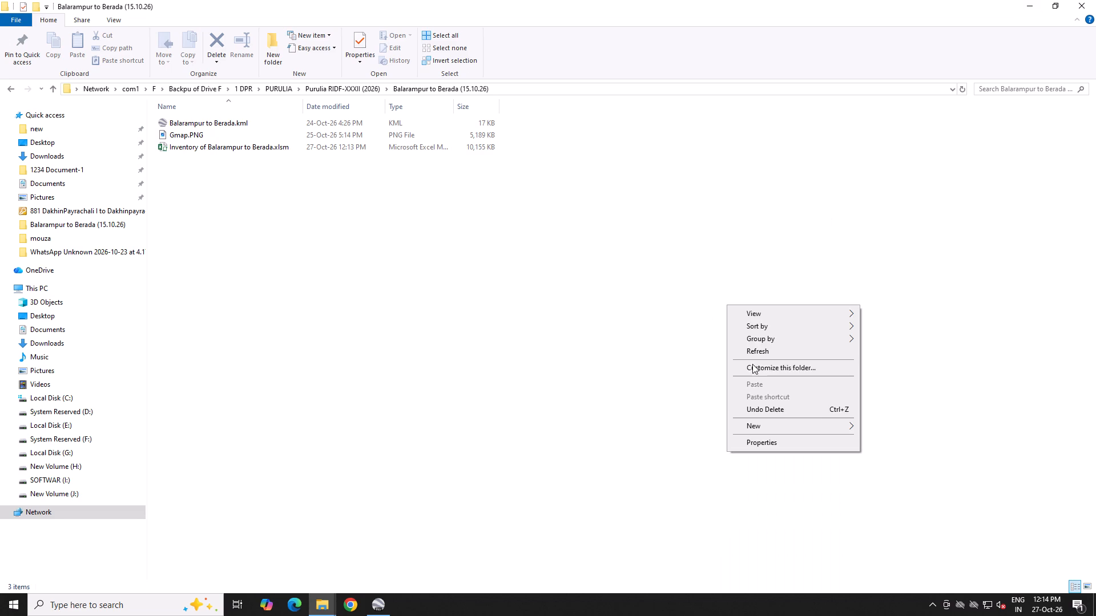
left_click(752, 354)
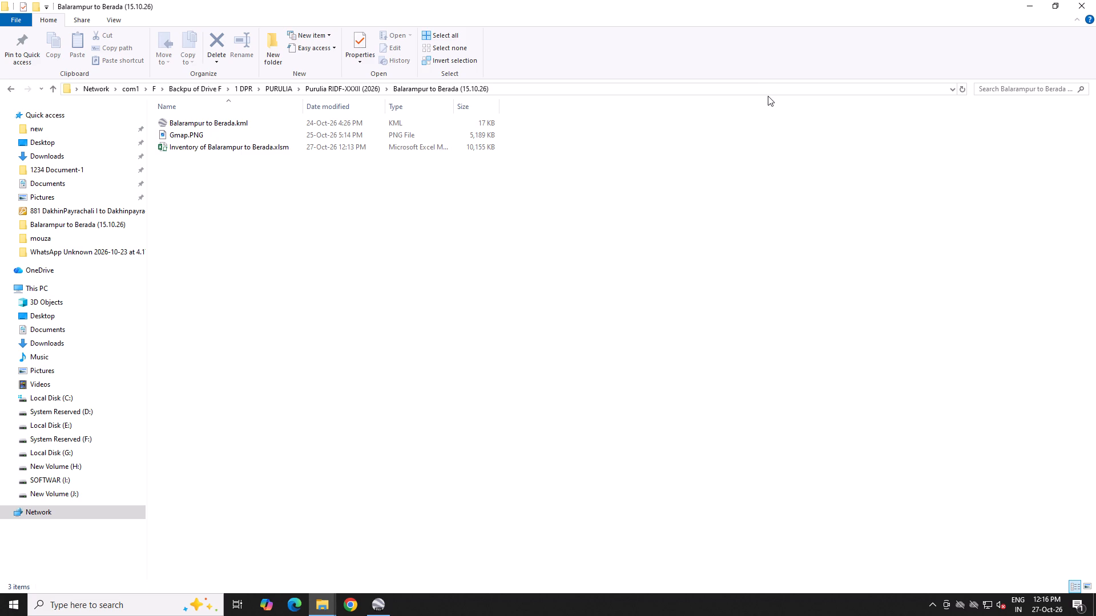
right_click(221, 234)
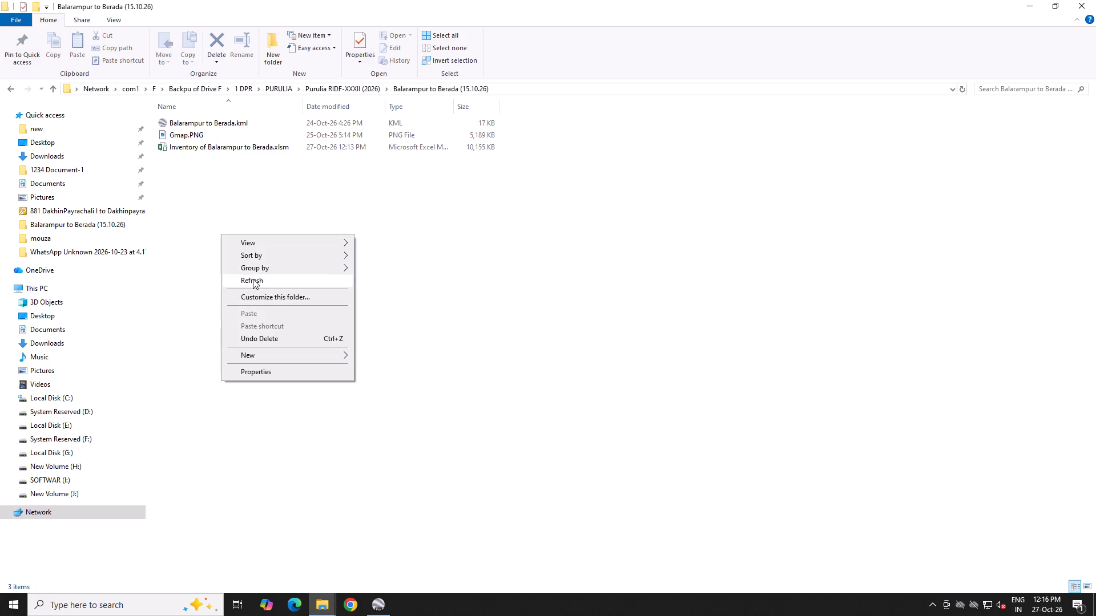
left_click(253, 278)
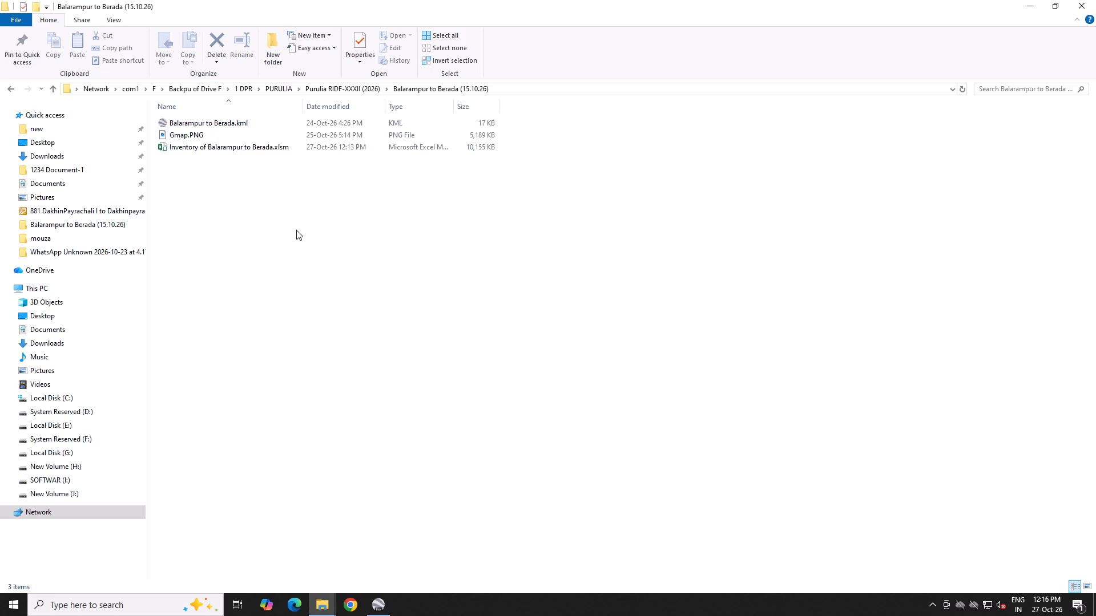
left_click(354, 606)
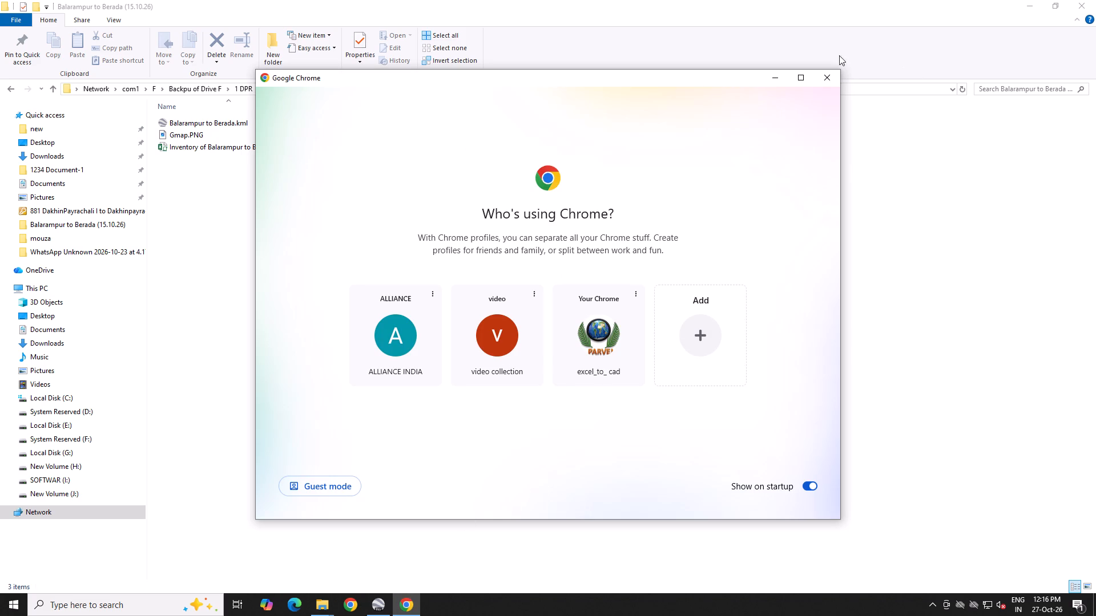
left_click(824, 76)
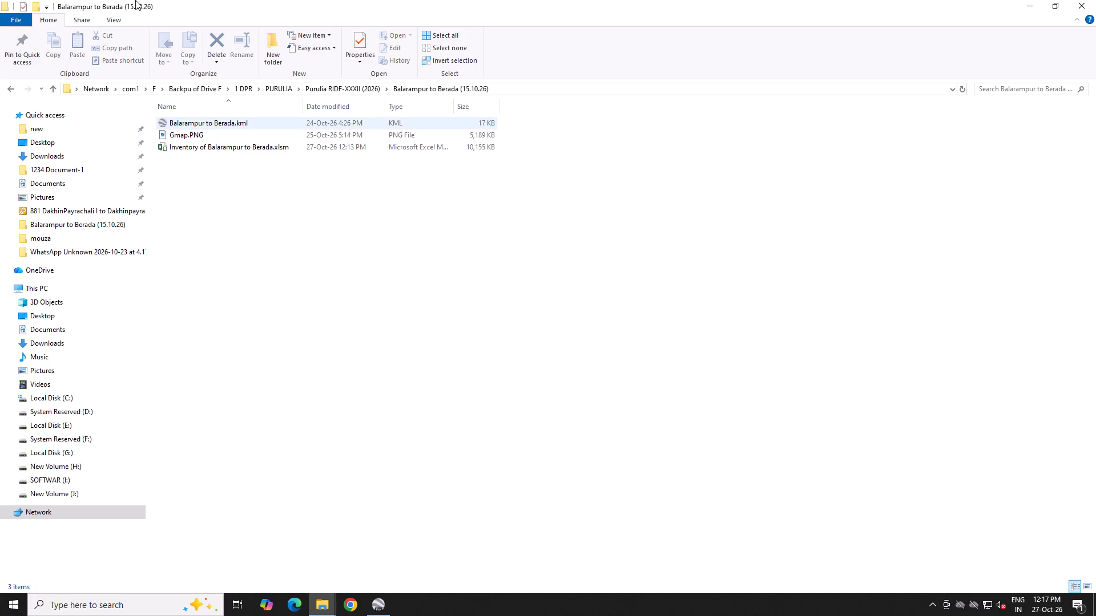
Go up to the Purulia RIDF-XXXII (2026) folder and refresh its file list.
left_click(355, 91)
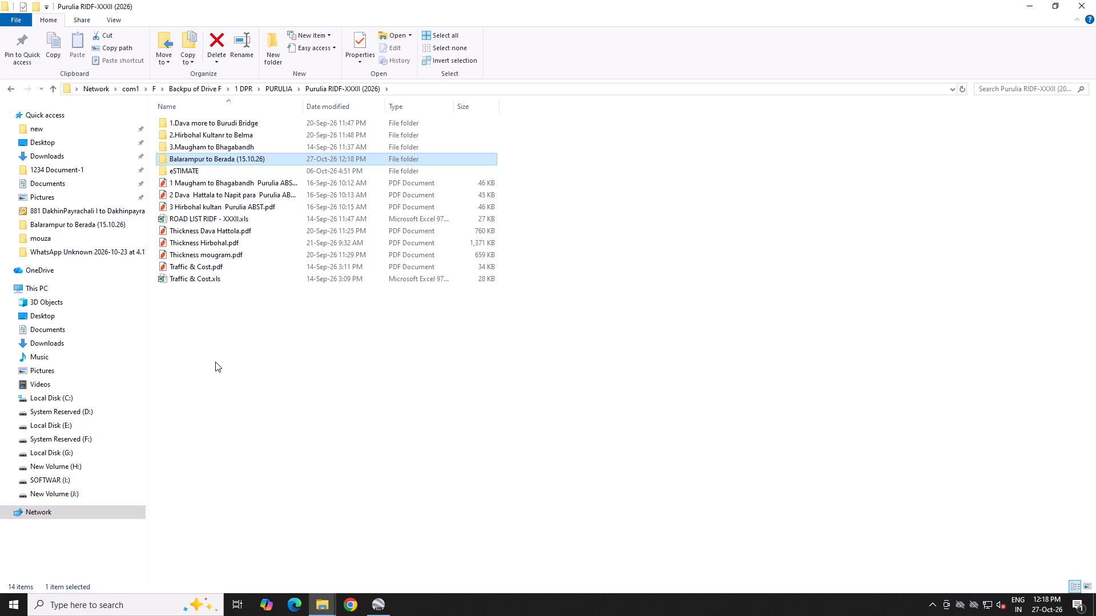
right_click(215, 362)
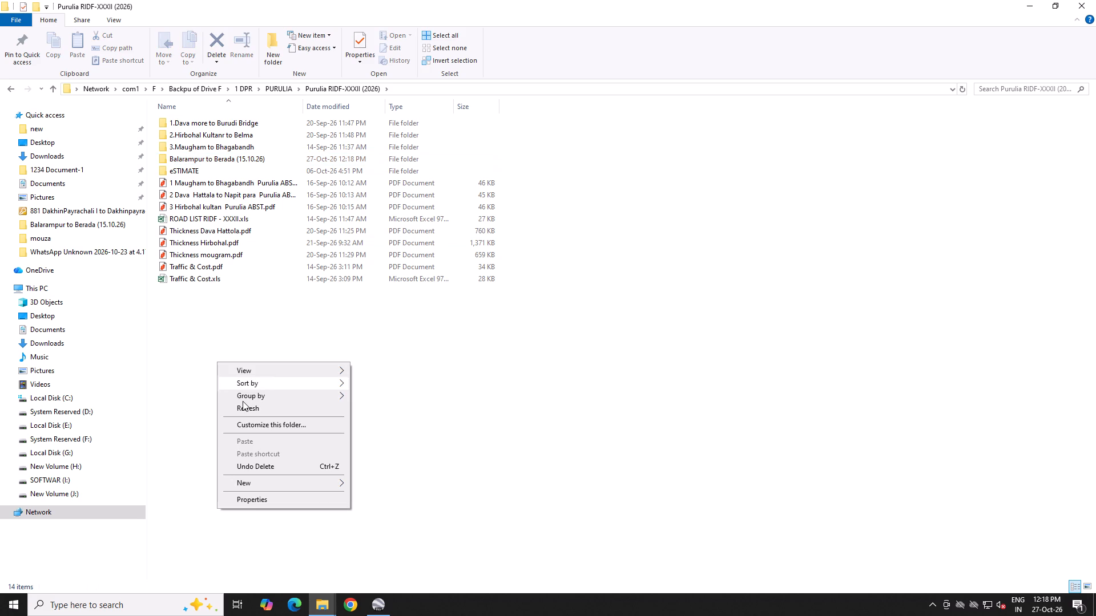
right_click(247, 408)
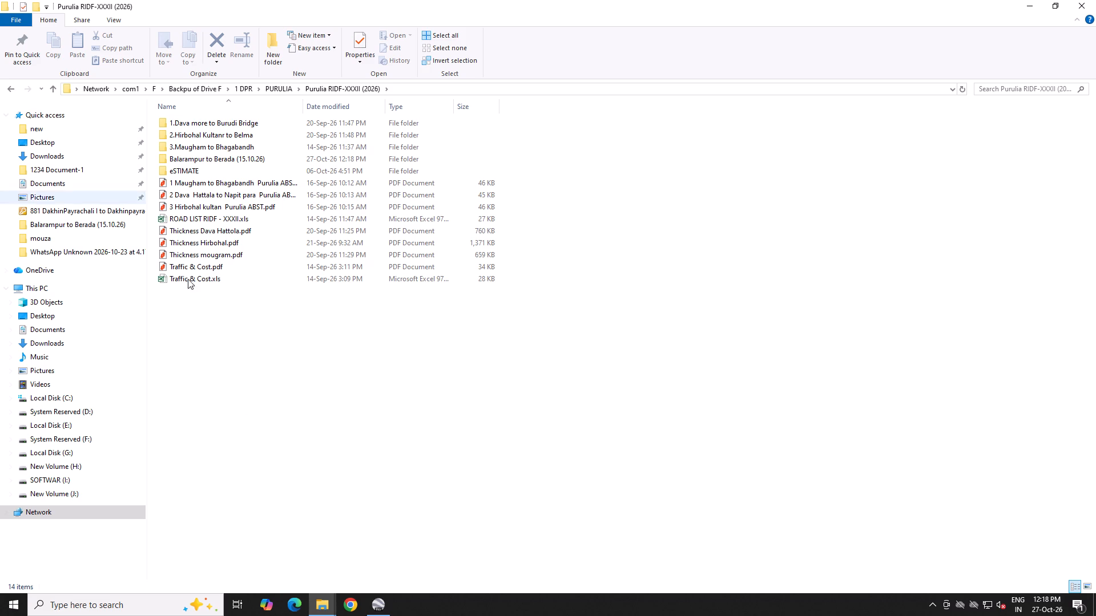
Close Google Earth and answer its exit prompt.
left_click(370, 609)
left_click(1095, 0)
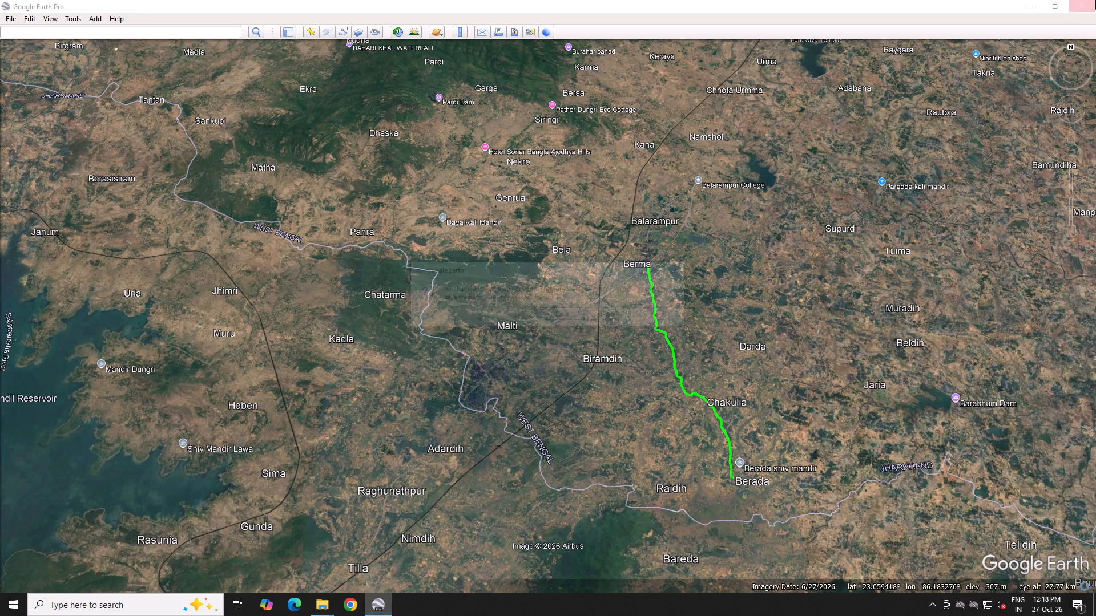
left_click(619, 315)
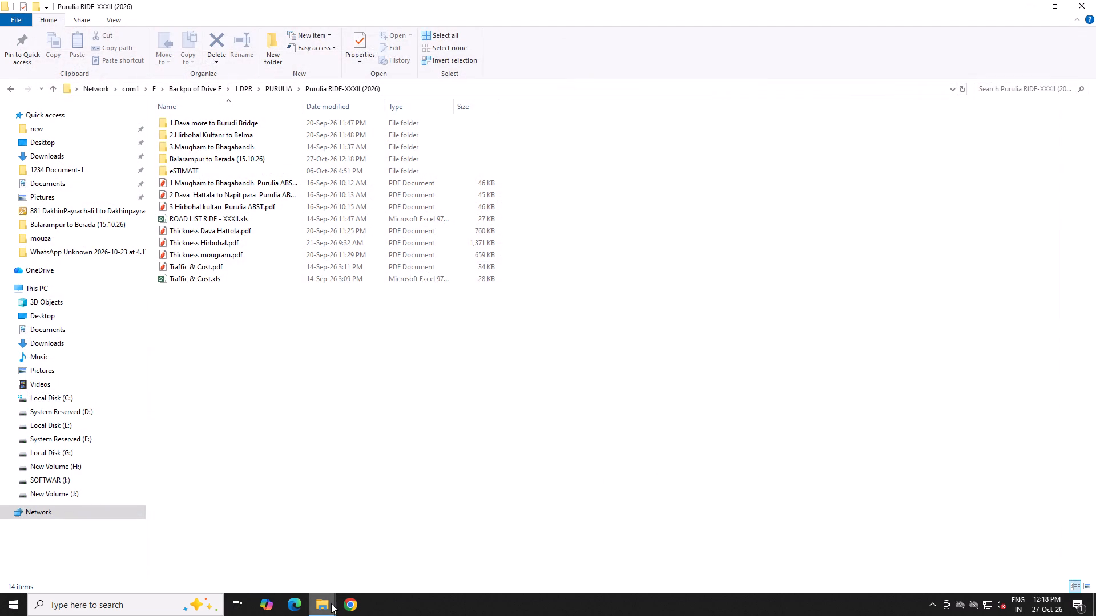
Switch to the Downloads folder, open Tendernotice_1 (pwd).pdf in Nitro Pro and maximise its window.
left_click(331, 603)
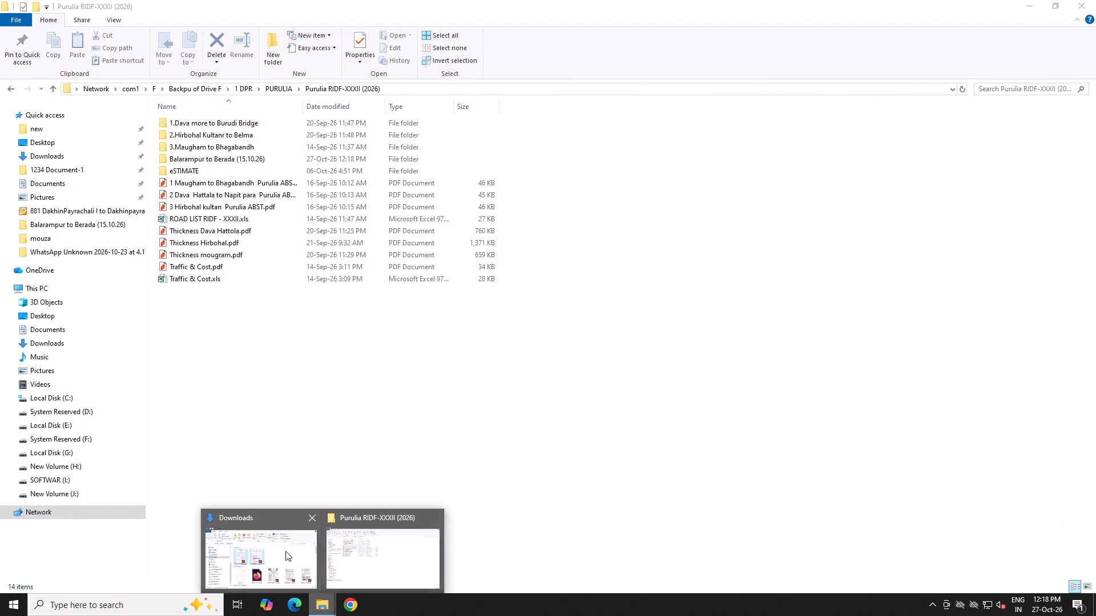
left_click(283, 550)
left_click(513, 299)
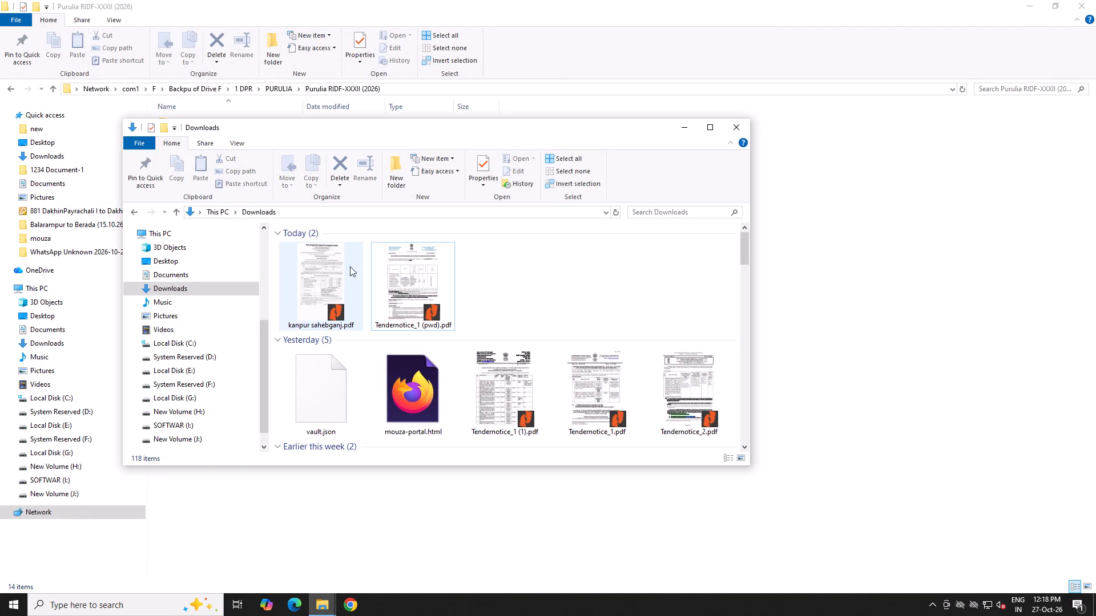
double_click(418, 269)
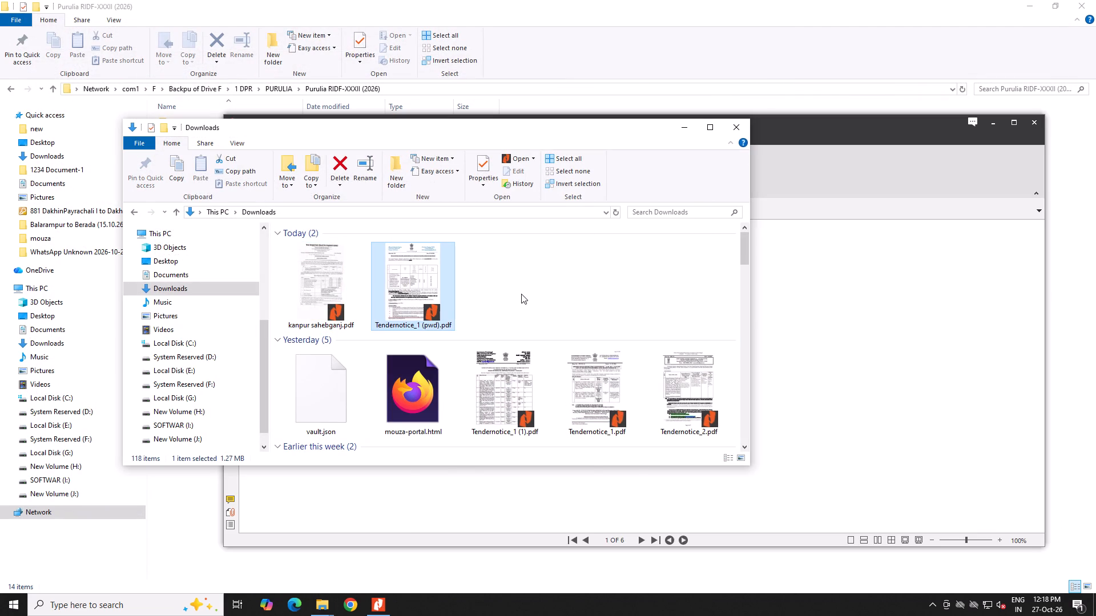
left_click(906, 391)
left_click(1013, 125)
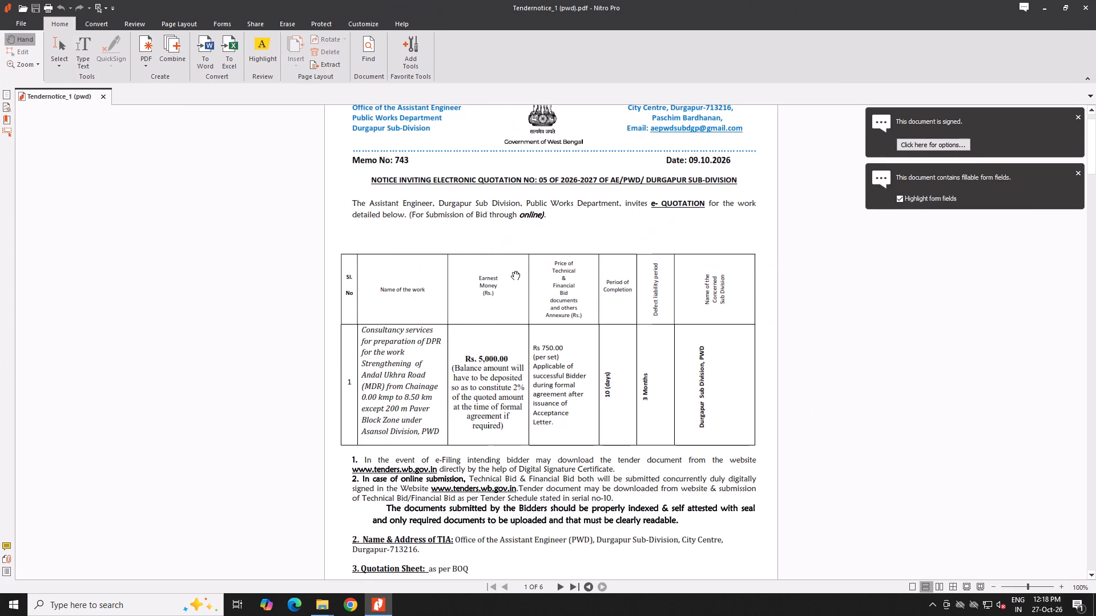
Read the tender notice's name of work, earnest money, completion period, bidding conditions and scope of work.
scroll(511, 271, "down", 5)
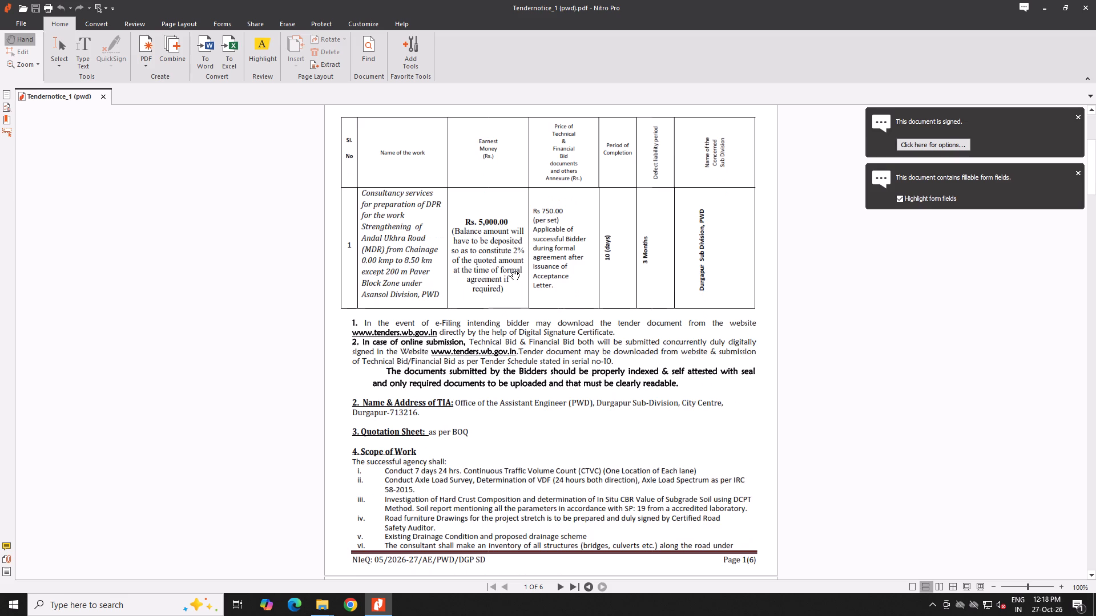
scroll(511, 271, "down", 3)
scroll(509, 271, "up", 7)
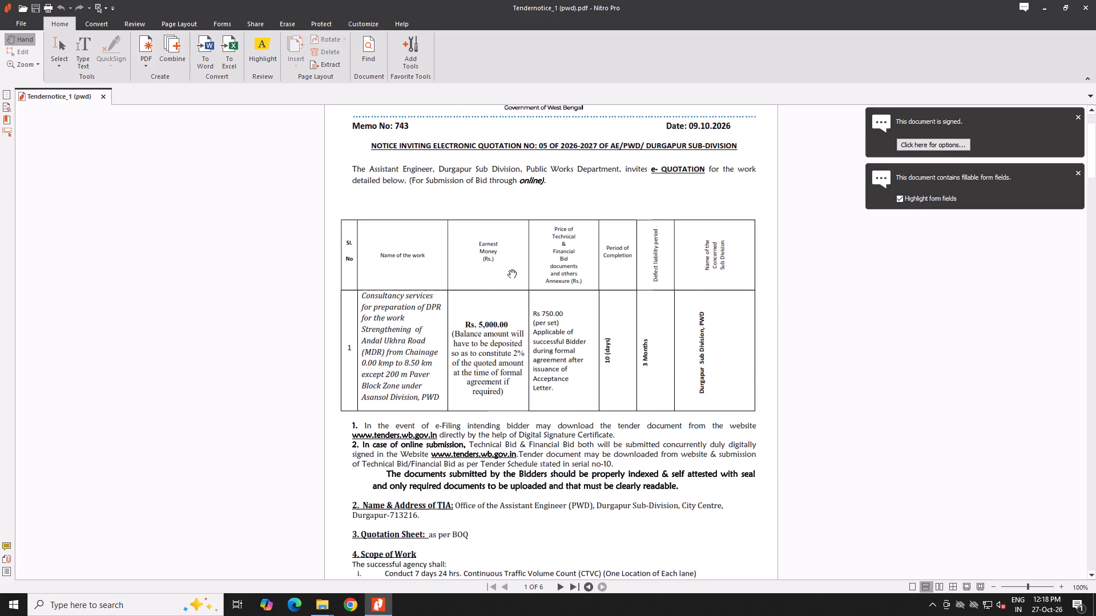
scroll(508, 269, "up", 3)
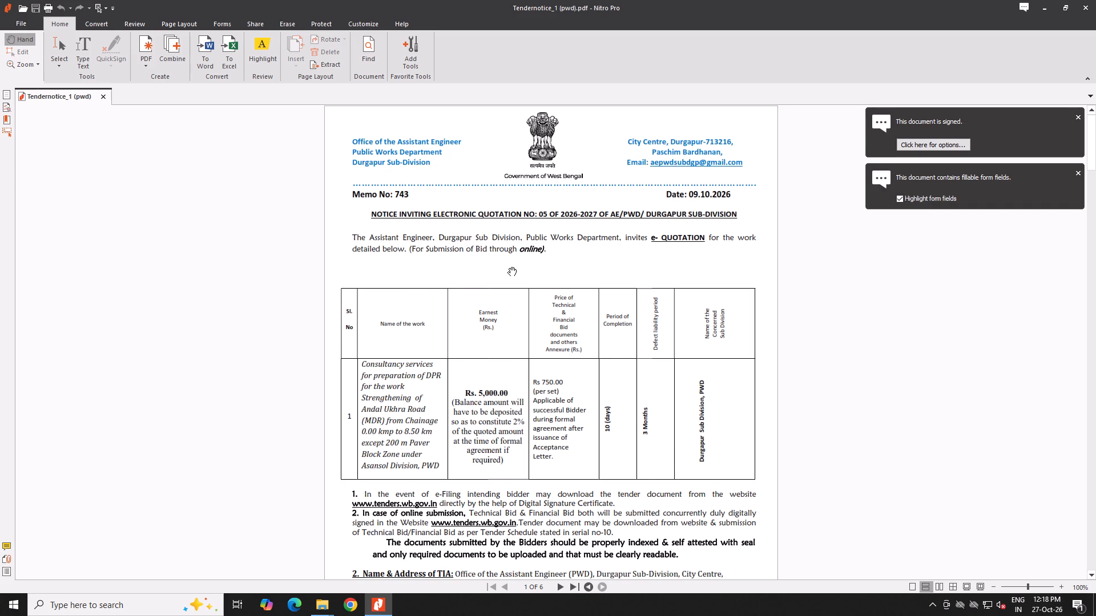
scroll(508, 268, "down", 8)
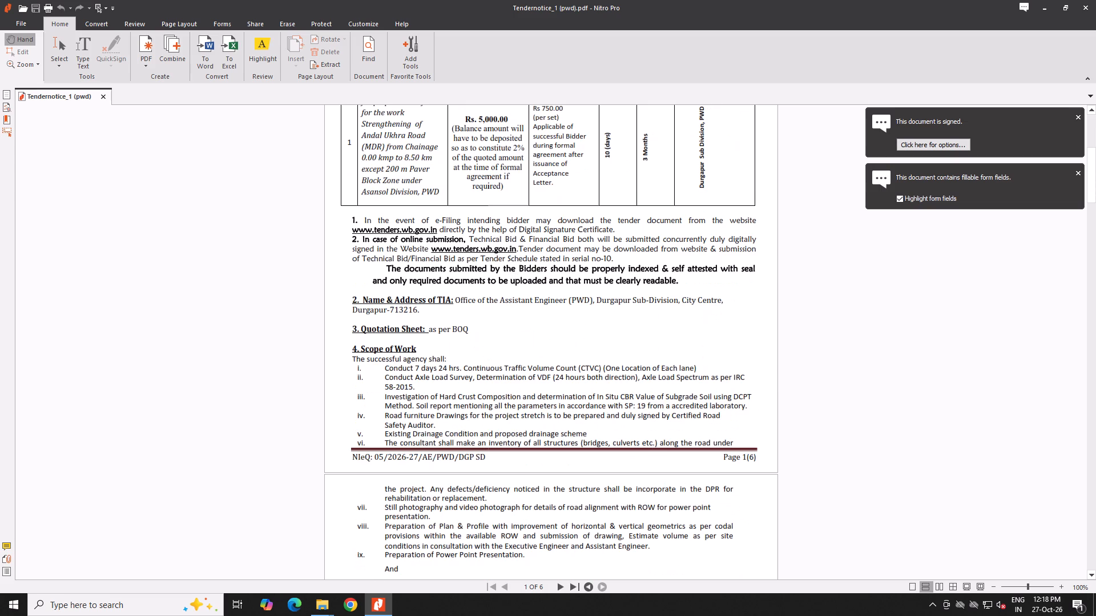
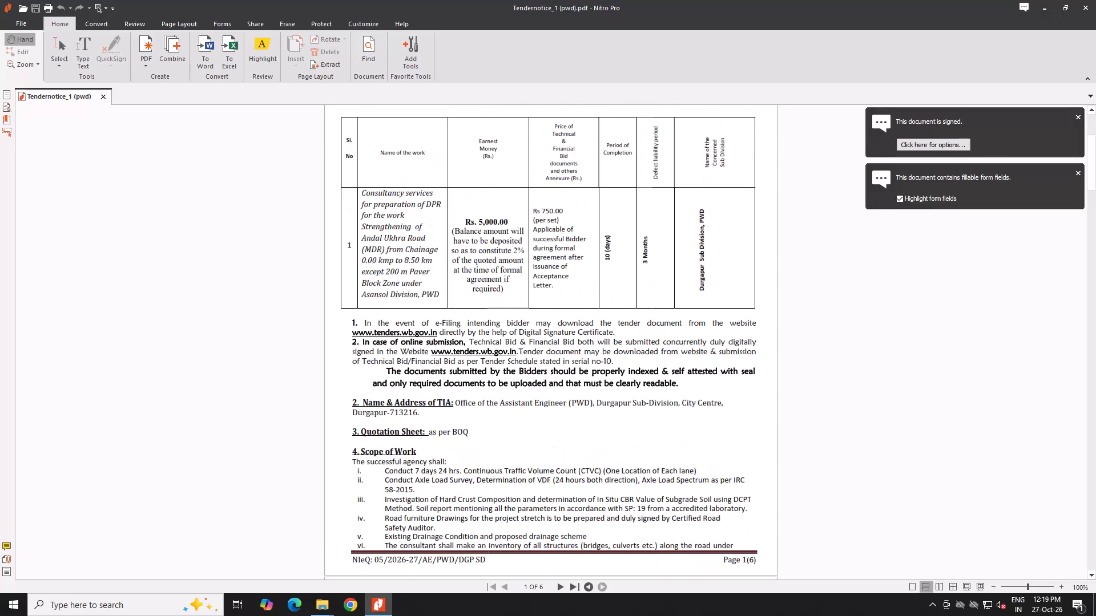
Read the tender notice's remaining scope of work, the DPR report contents list and the eligibility criteria on page 2.
scroll(509, 269, "down", 7)
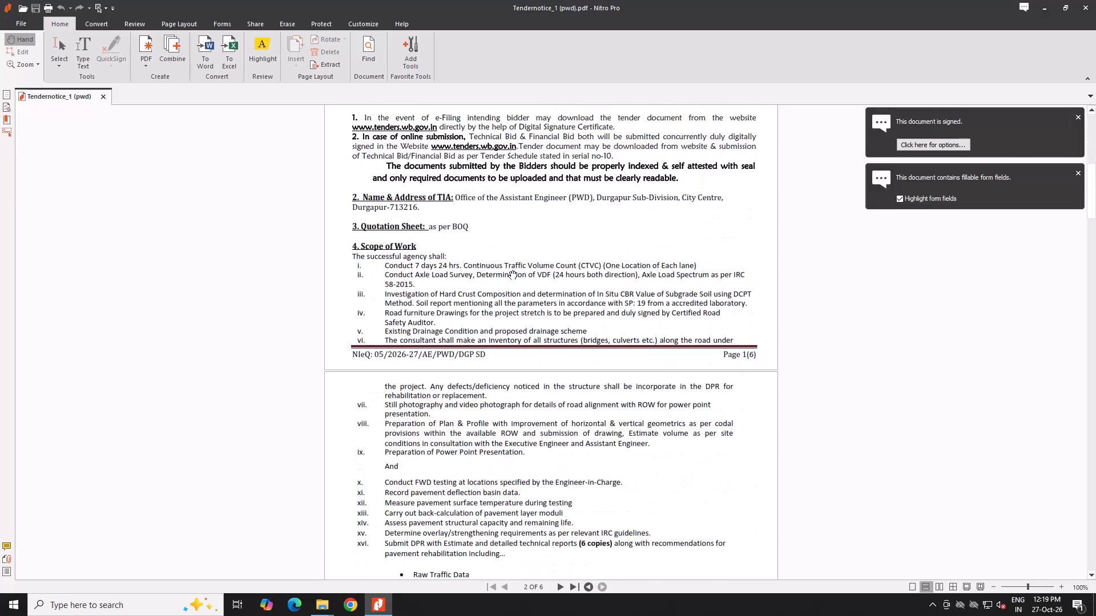
scroll(509, 270, "down", 6)
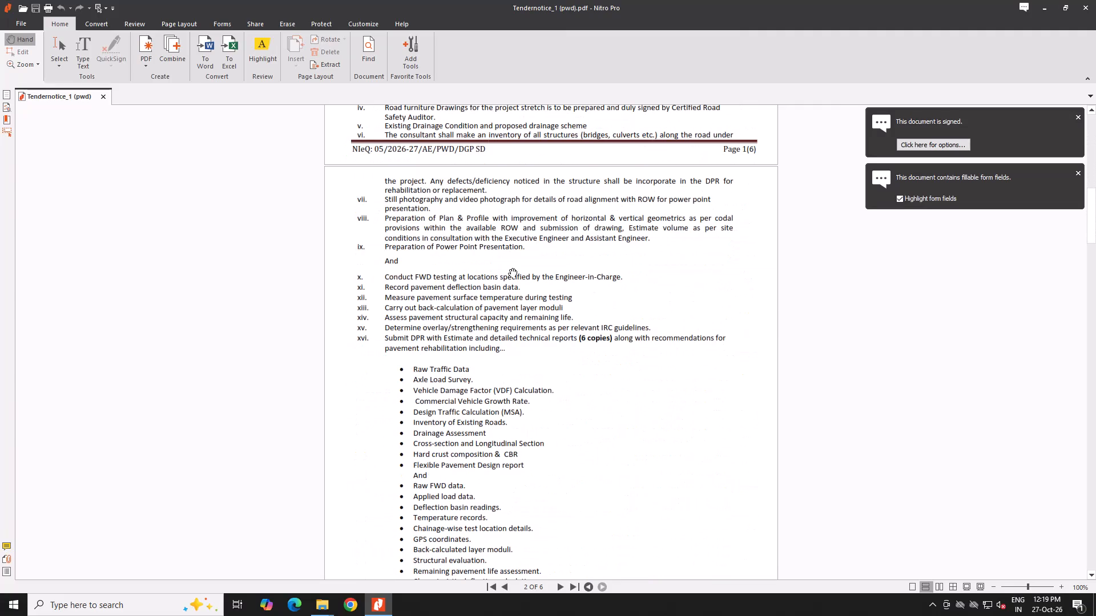
scroll(509, 268, "down", 1)
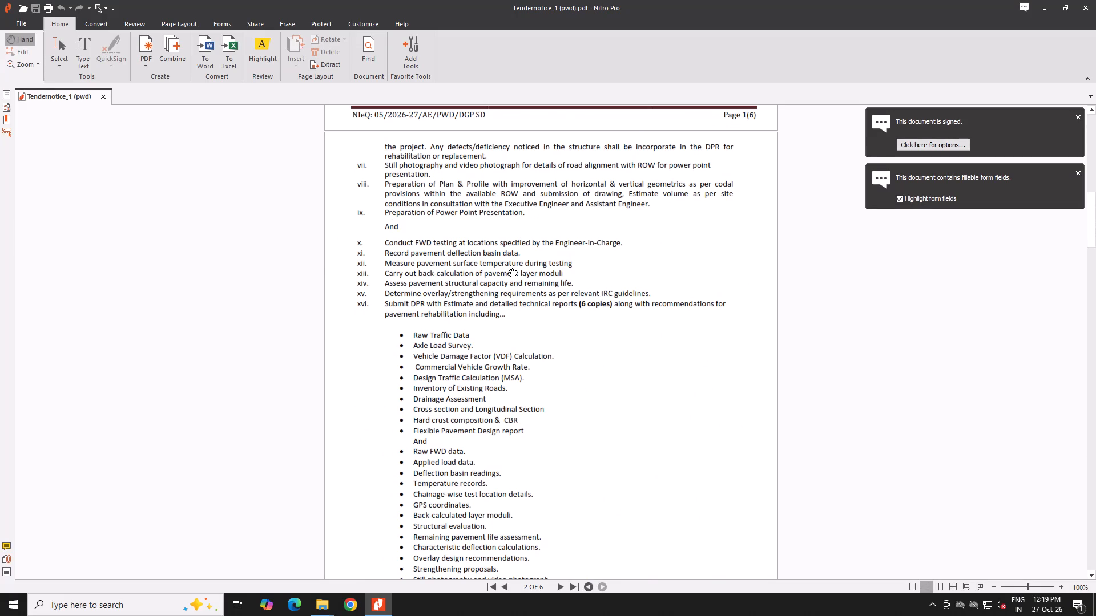
scroll(509, 268, "down", 1)
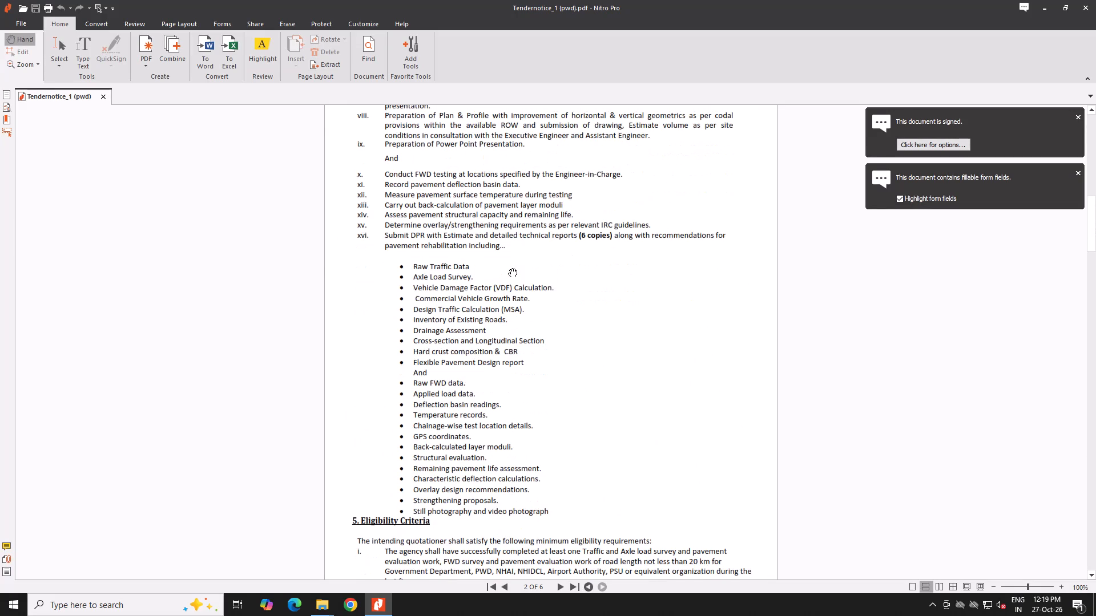
scroll(509, 268, "down", 1)
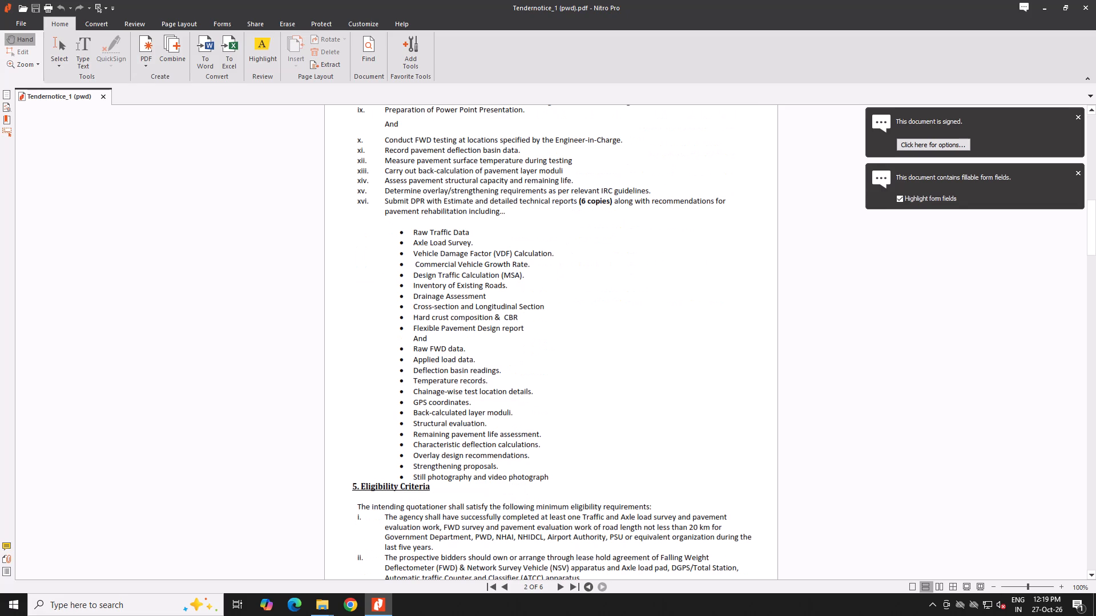
scroll(509, 269, "down", 2)
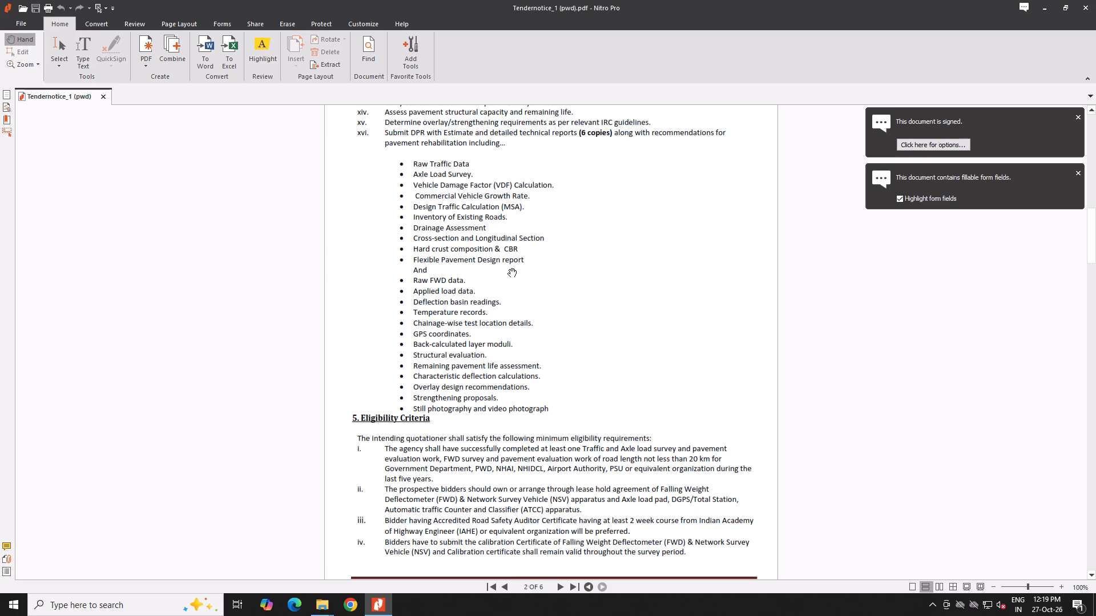
scroll(508, 268, "down", 1)
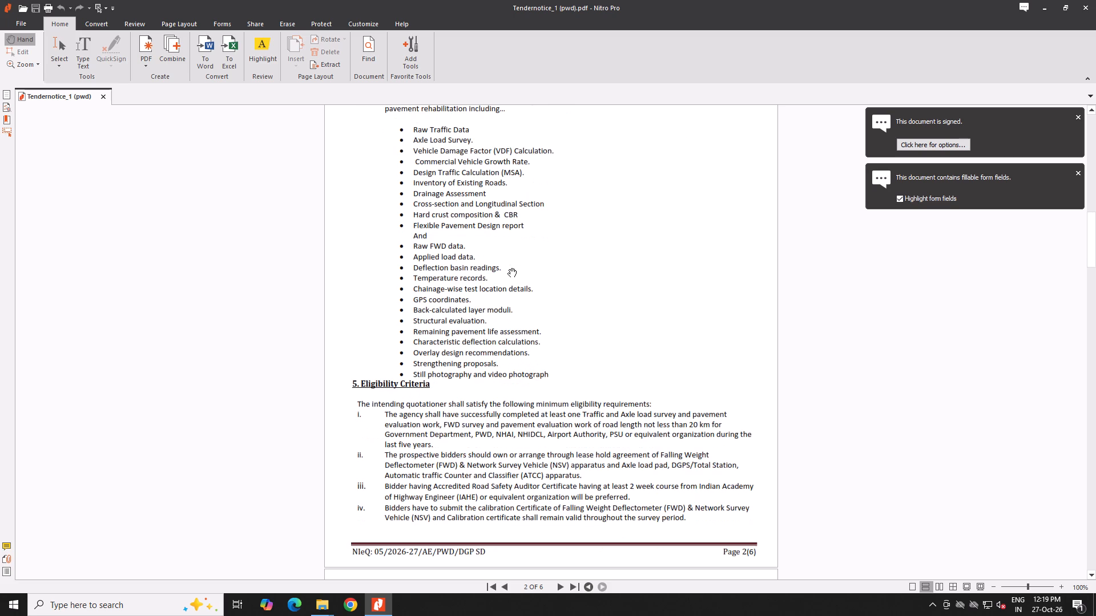
scroll(508, 268, "down", 1)
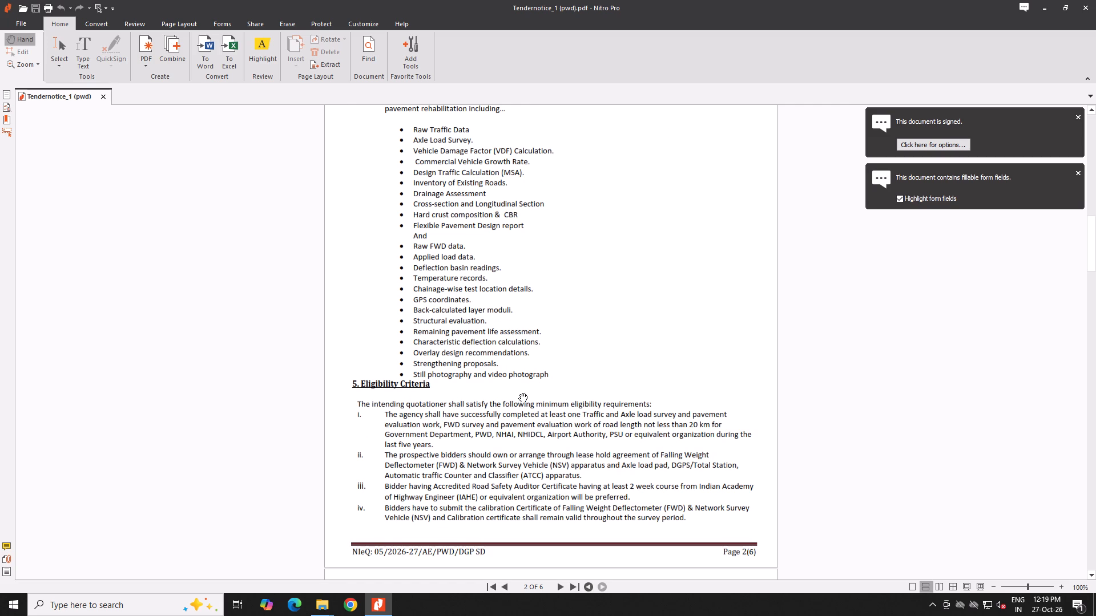
left_click(445, 389)
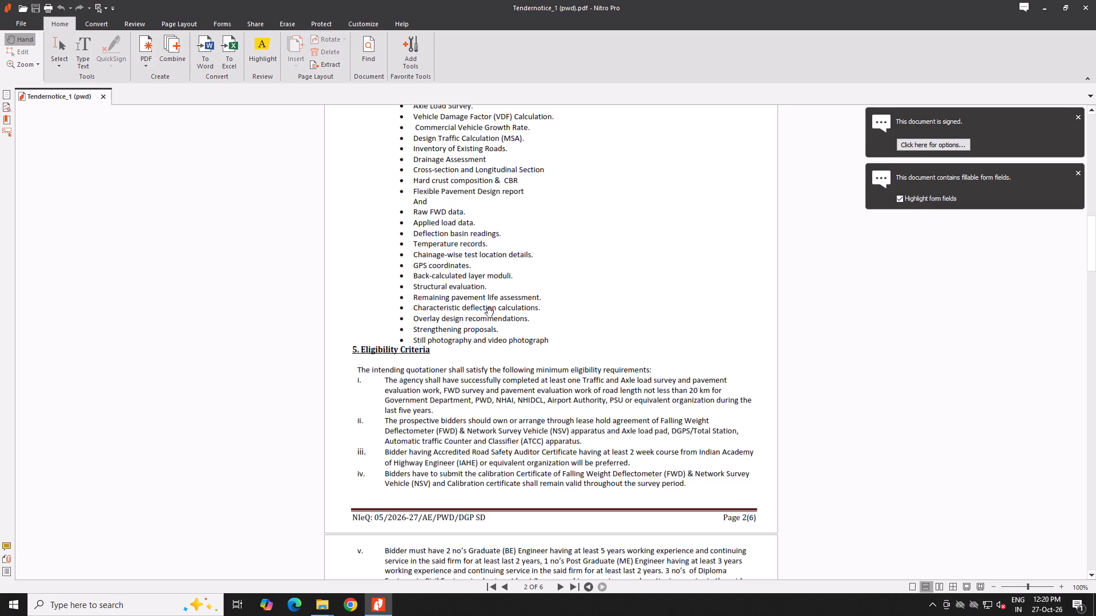
Switch to Google Chrome and search Google for "fwd survey".
left_click(353, 603)
left_click(416, 345)
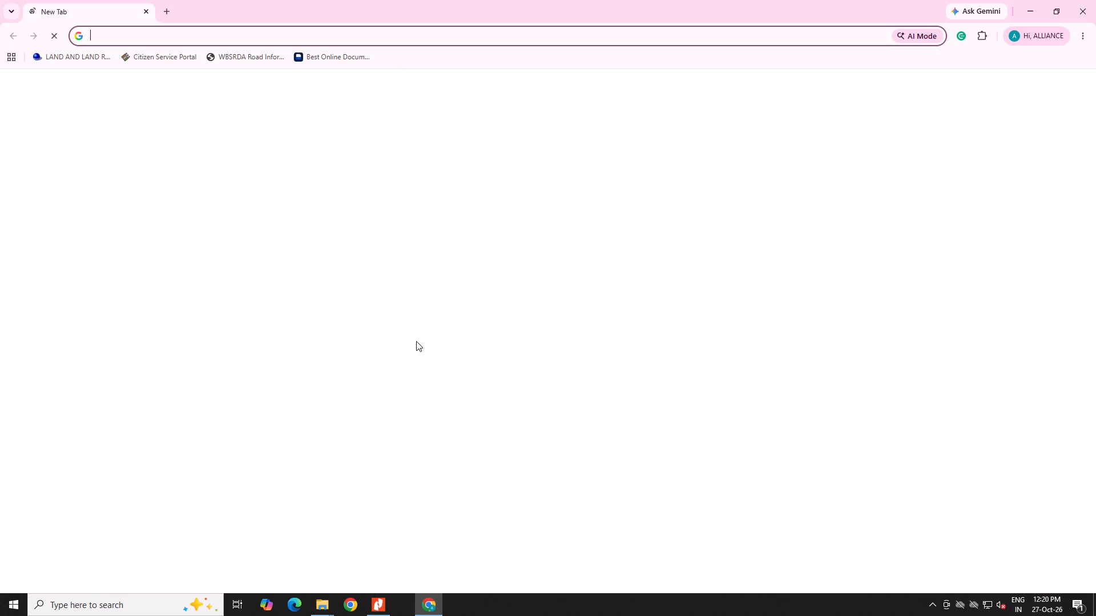
left_click(416, 245)
type("FWD")
key("space")
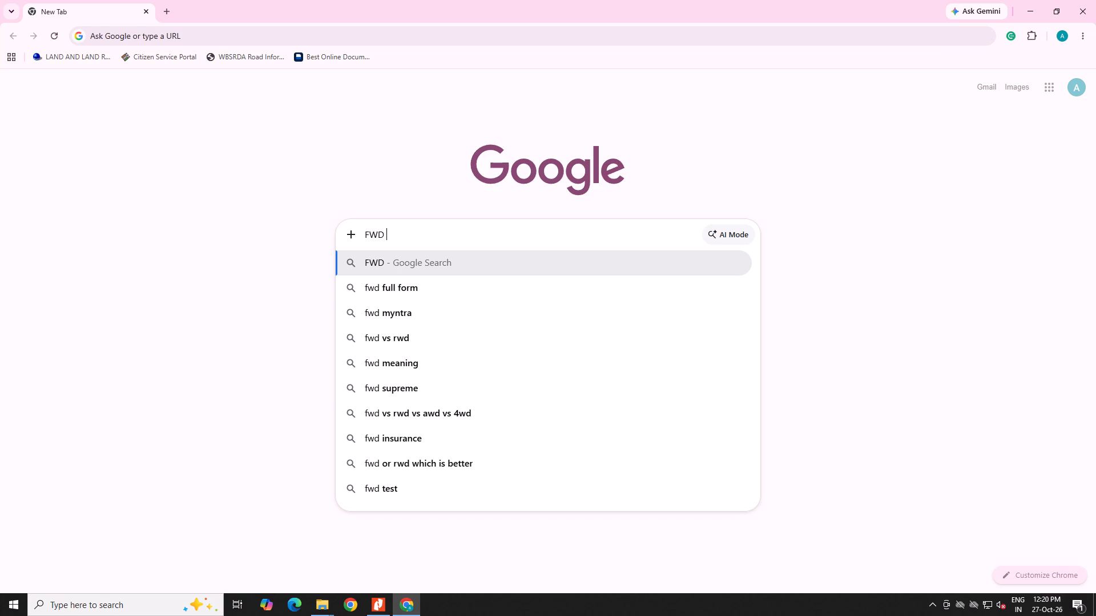
type("su")
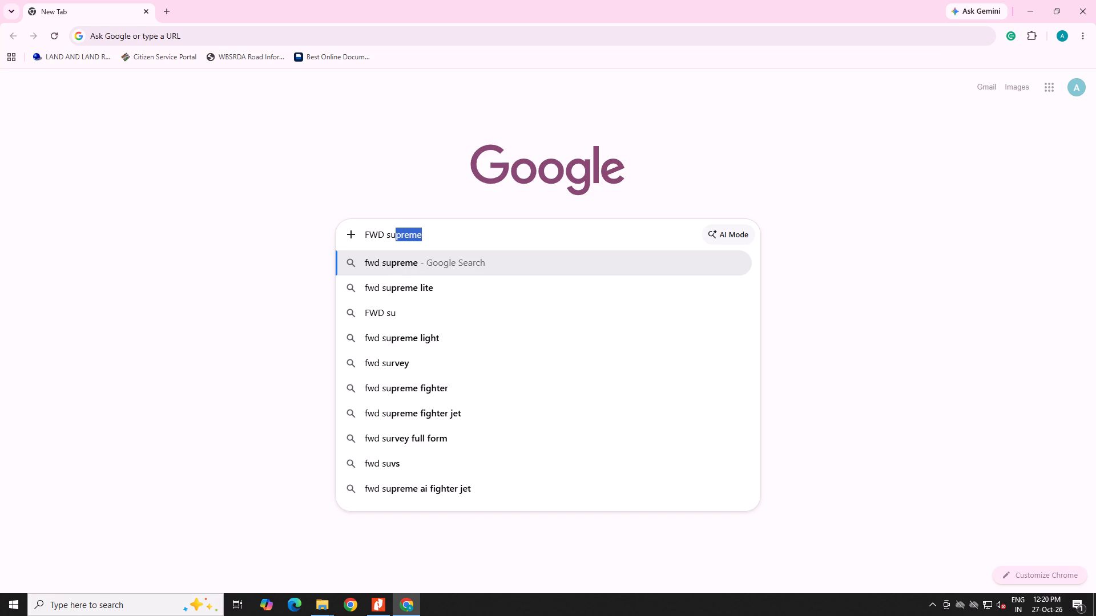
left_click(444, 370)
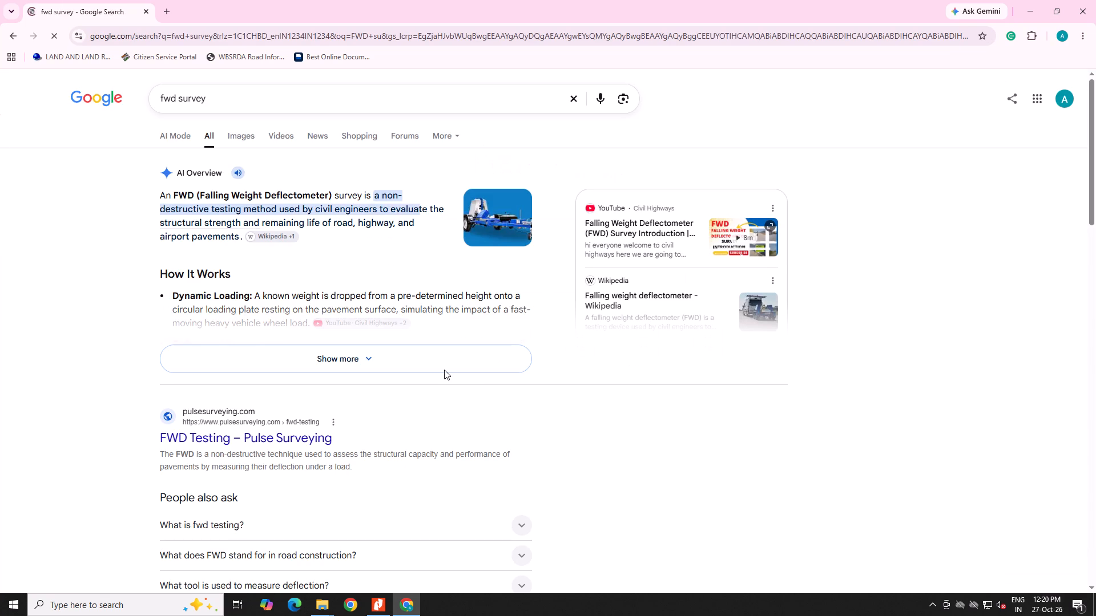
Expand the AI Overview on FWD surveys and read how it works, its key uses, and typical cost and guidelines in India.
left_click(404, 360)
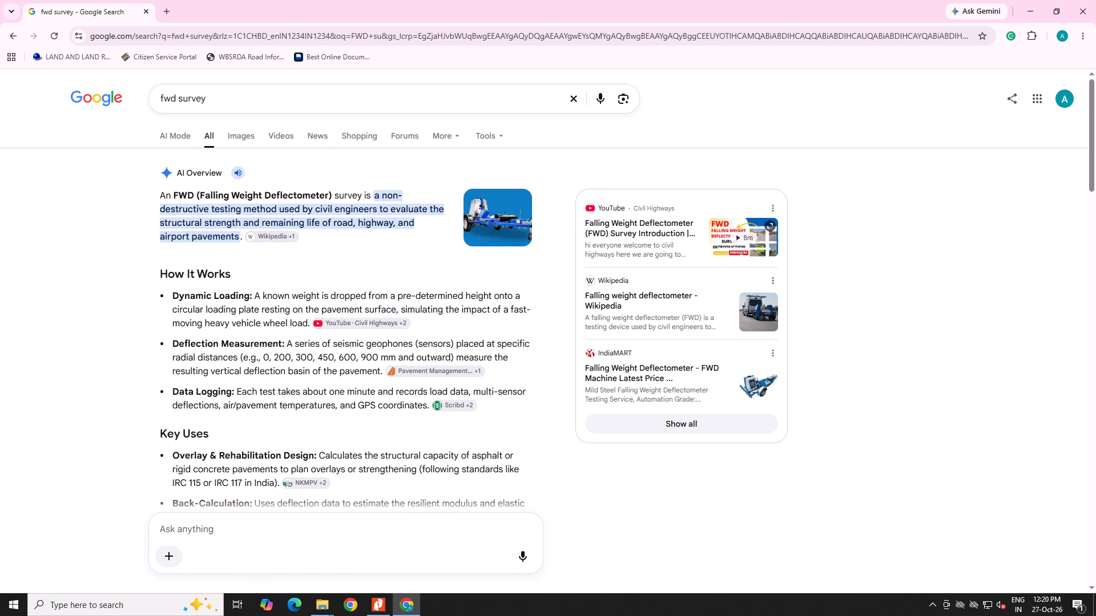
left_click_drag(205, 196, 288, 196)
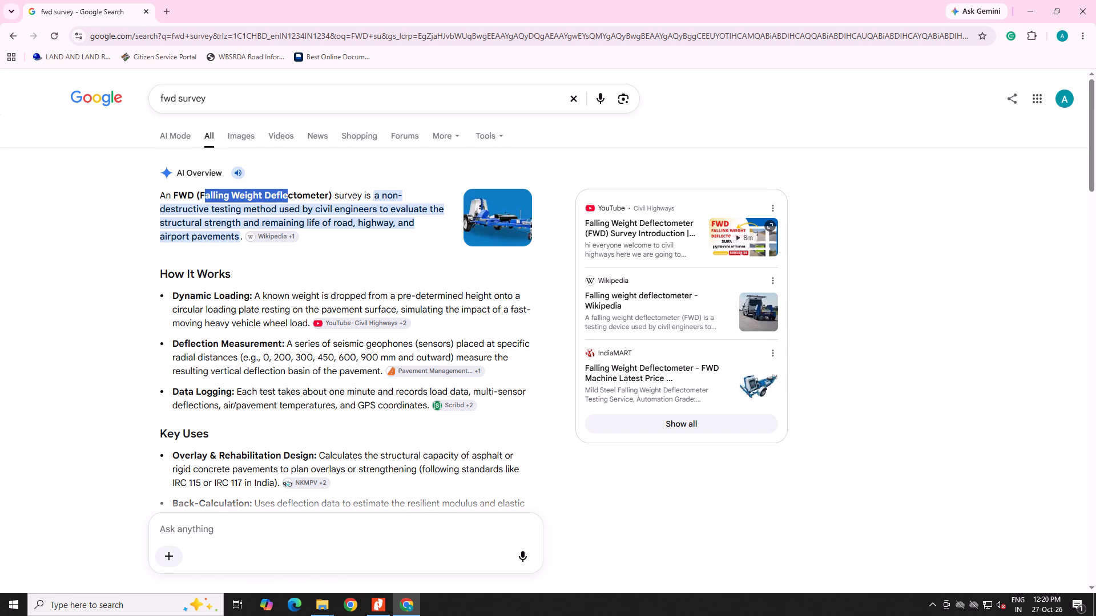
left_click_drag(288, 196, 315, 196)
scroll(327, 205, "down", 2)
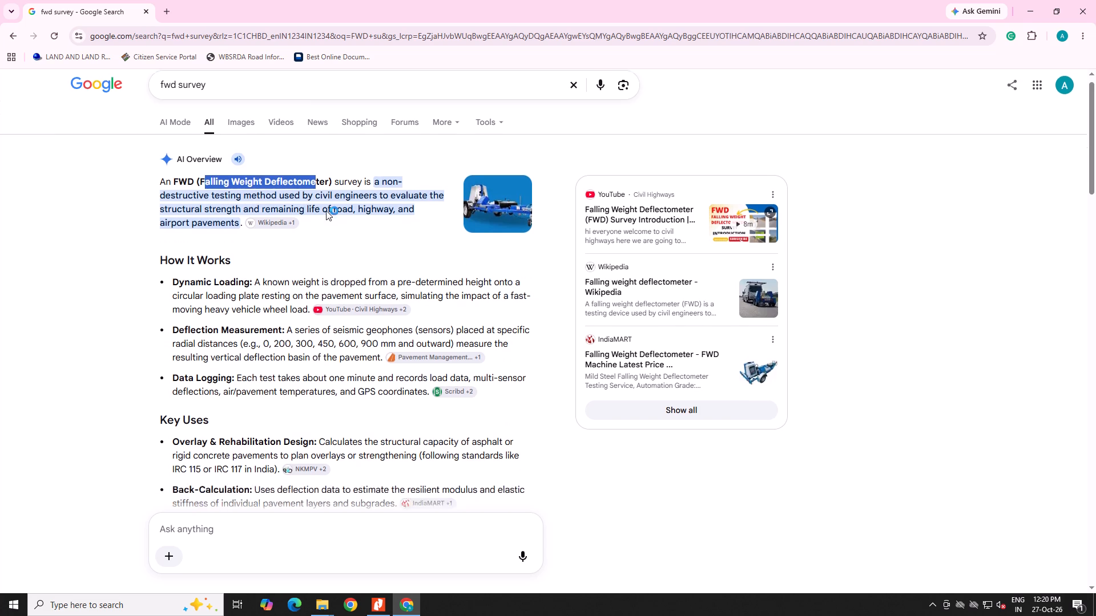
scroll(325, 212, "down", 7)
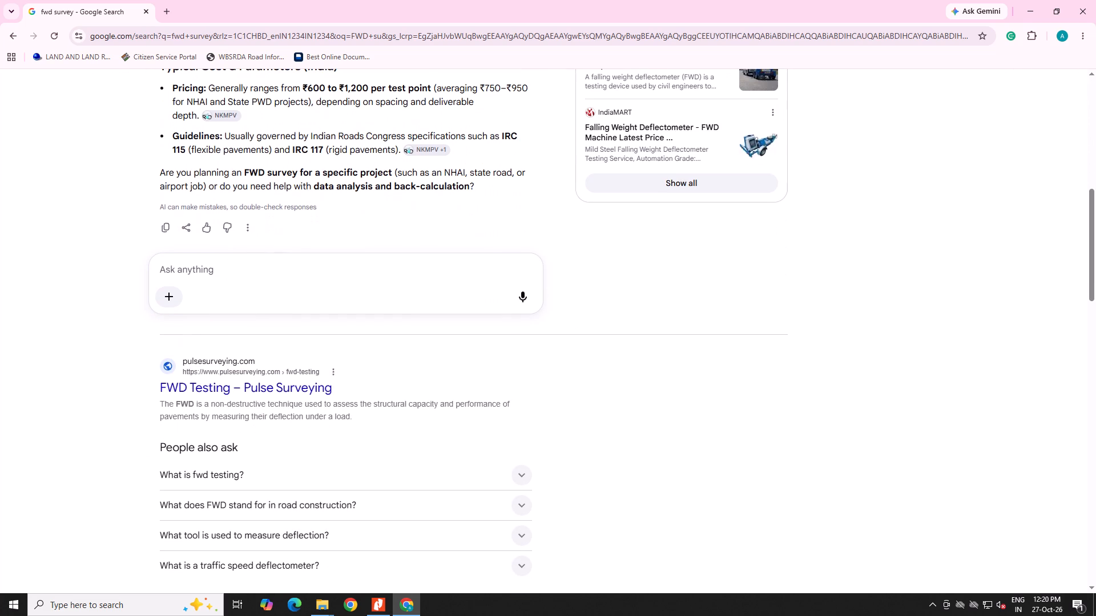
Open the Pulse Surveying FWD Testing result, look through its Falling Weight Deflectometer description, and return to the search results.
left_click(297, 383)
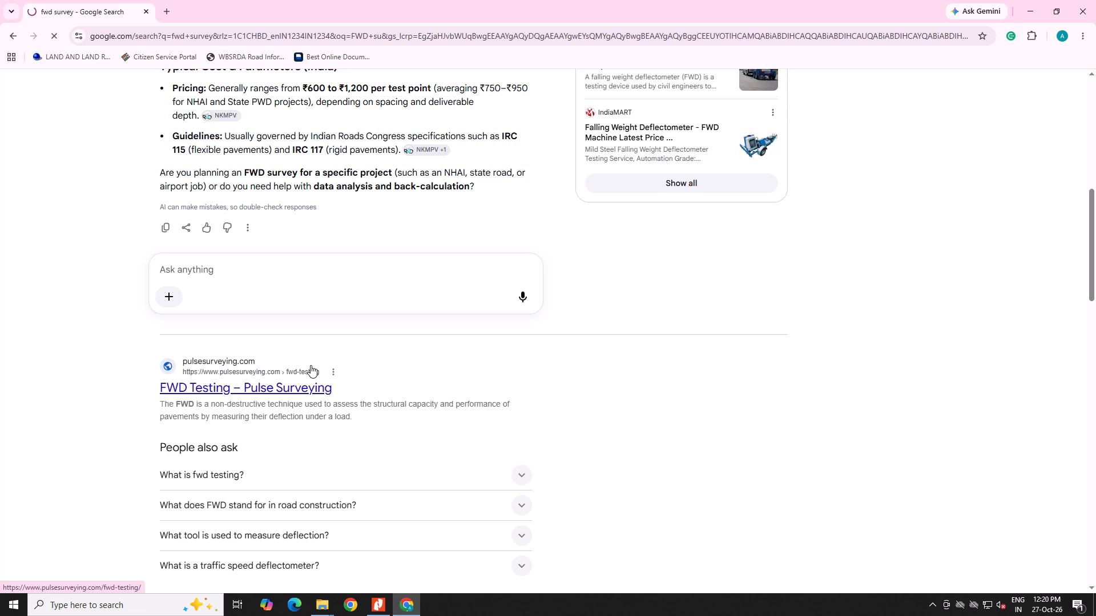
scroll(409, 306, "up", 3)
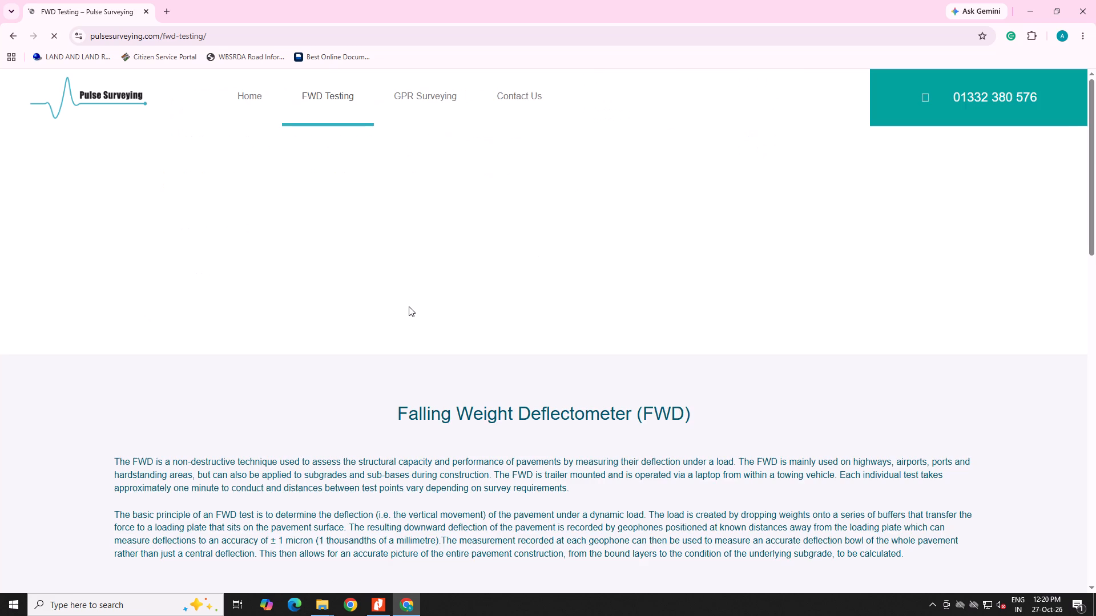
scroll(409, 306, "up", 1)
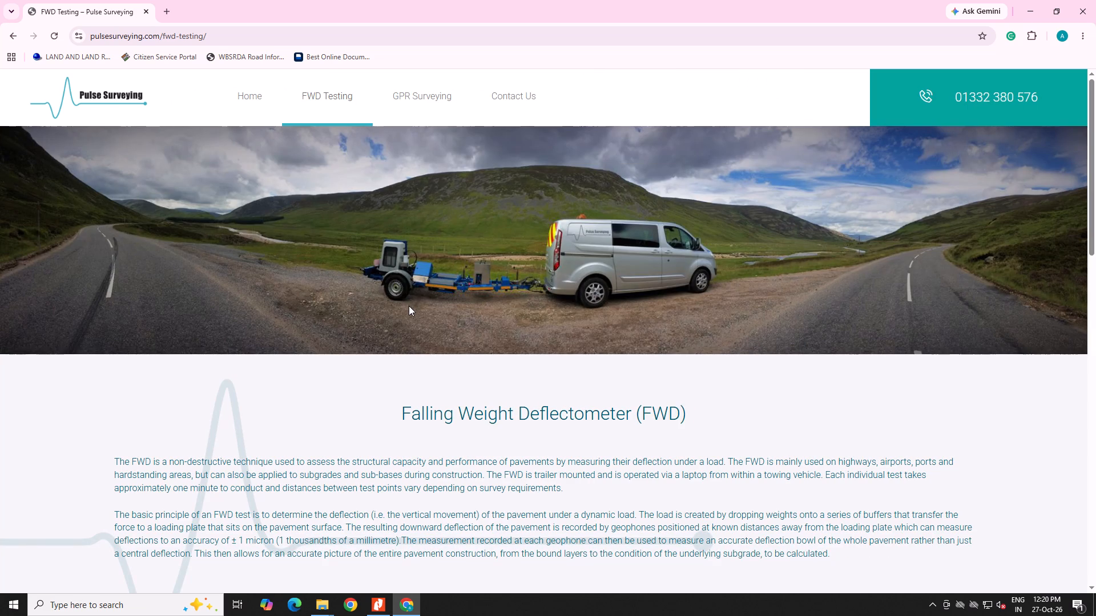
scroll(409, 306, "down", 3)
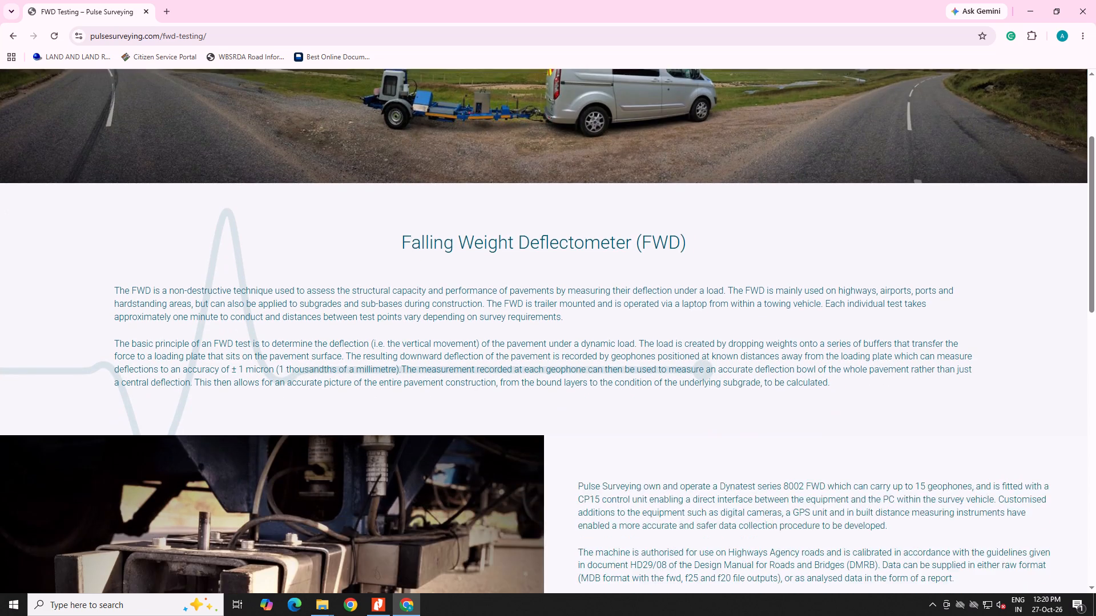
scroll(408, 306, "down", 8)
left_click(16, 34)
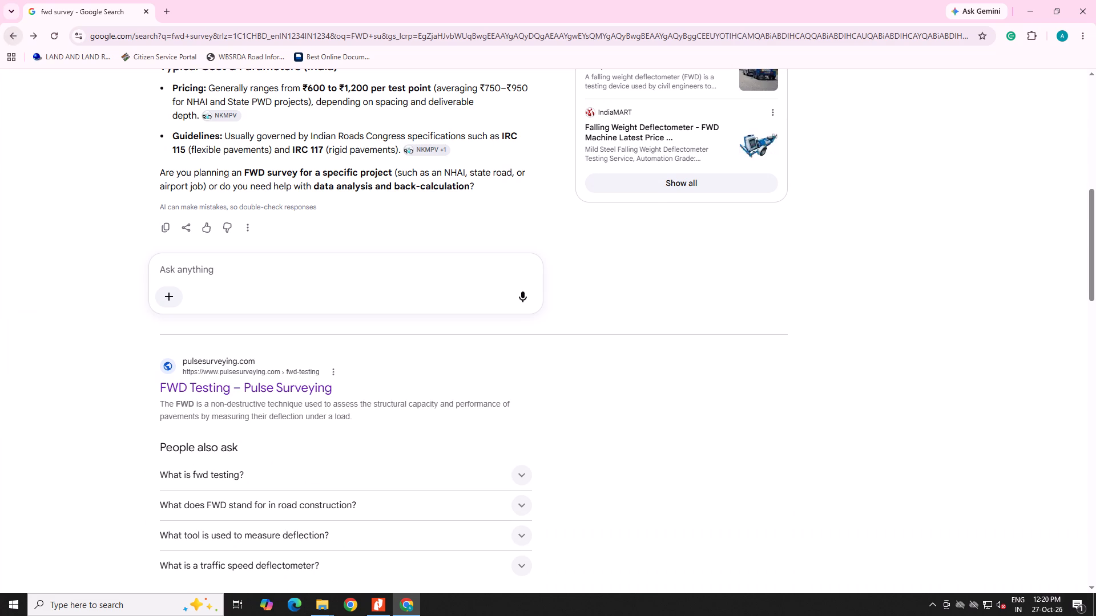
Show all the AI Overview's source links and open the IndiaMART Falling Weight Deflectometer listing.
left_click(668, 175)
scroll(668, 175, "up", 2)
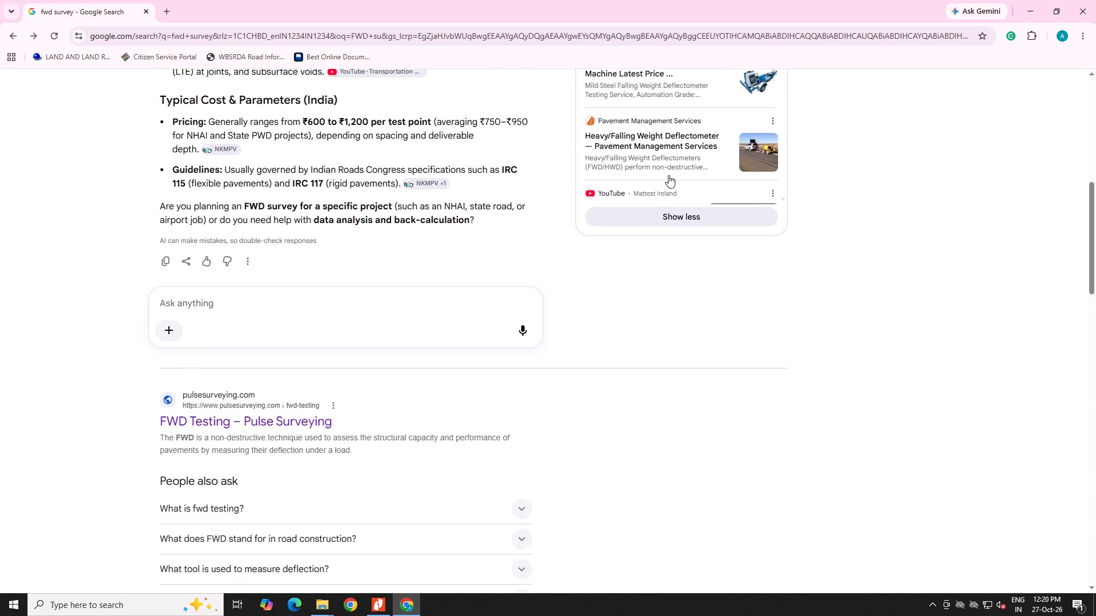
left_click(675, 161)
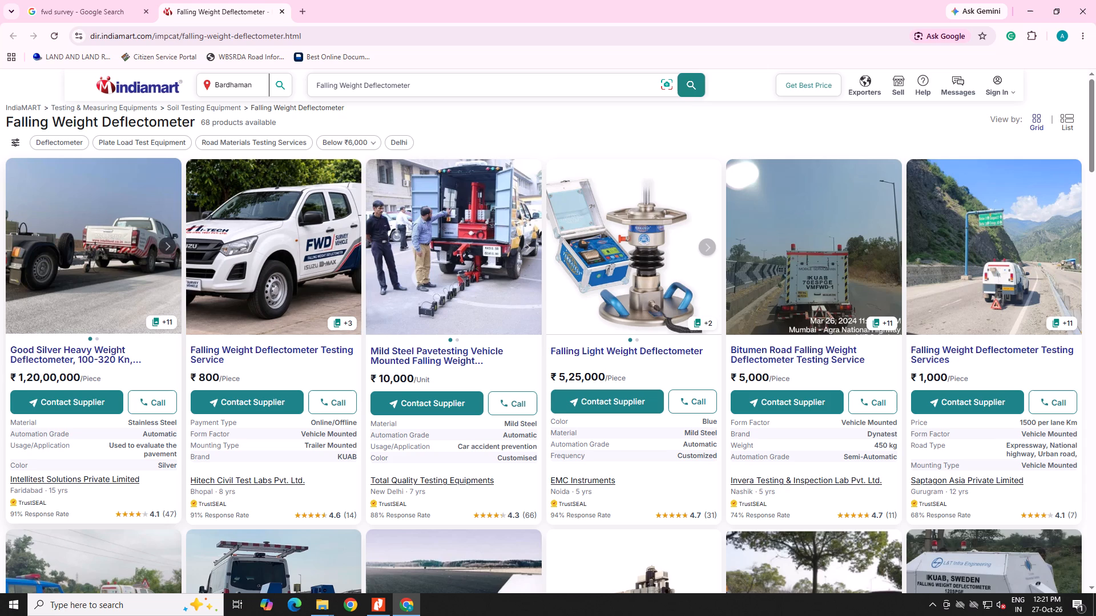
Look through the IndiaMART Falling Weight Deflectometer listing for equipment, testing services, suppliers and prices, dismissing the Bardhaman supplier pop-up.
scroll(155, 323, "down", 4)
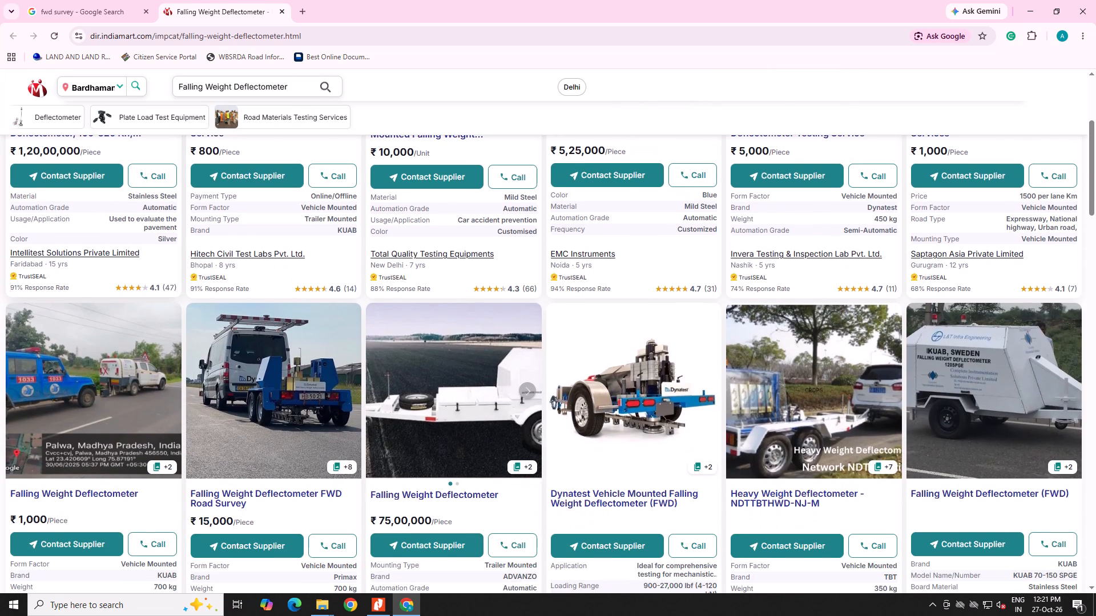
scroll(156, 324, "down", 4)
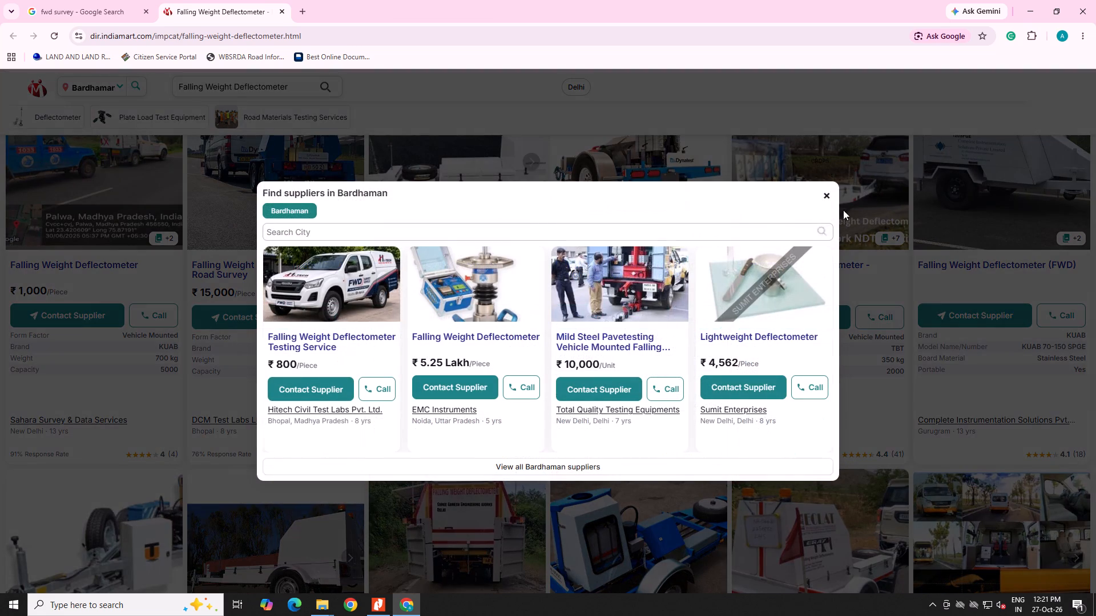
left_click(829, 196)
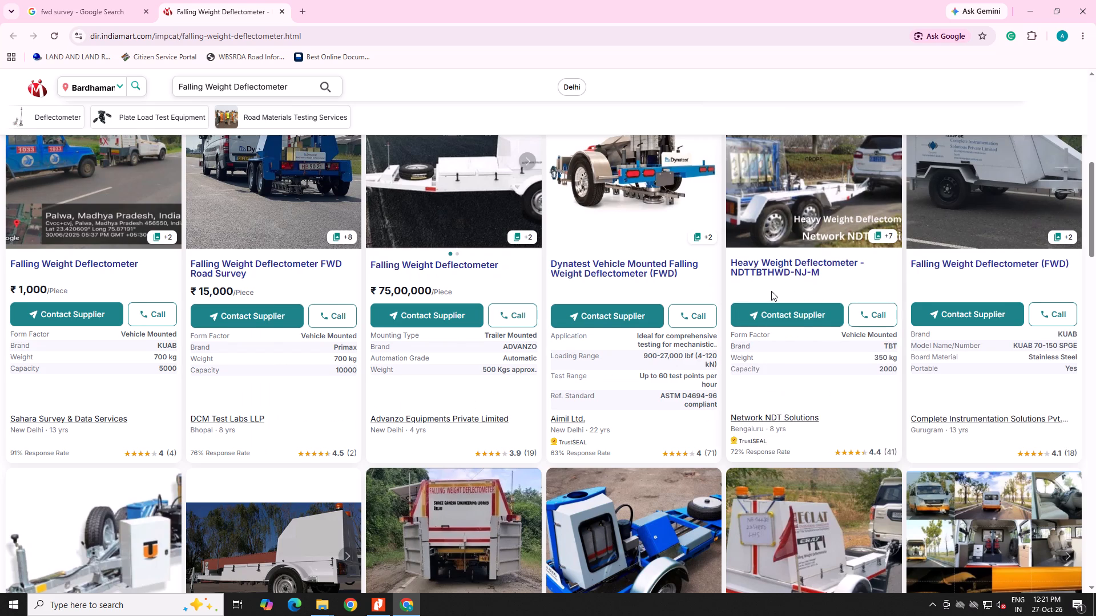
scroll(771, 291, "down", 3)
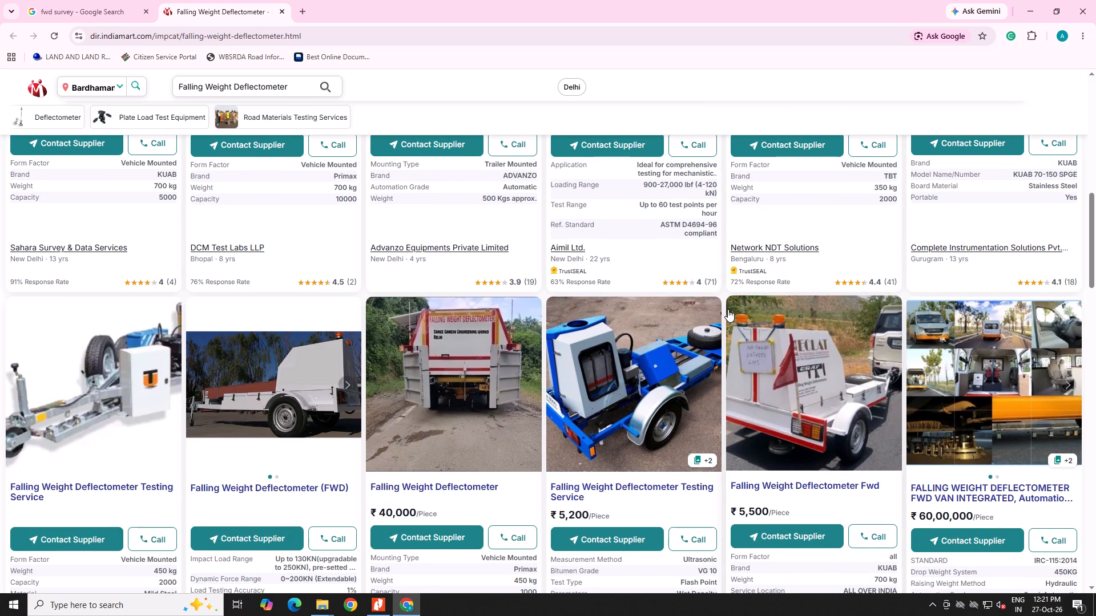
scroll(728, 308, "down", 1)
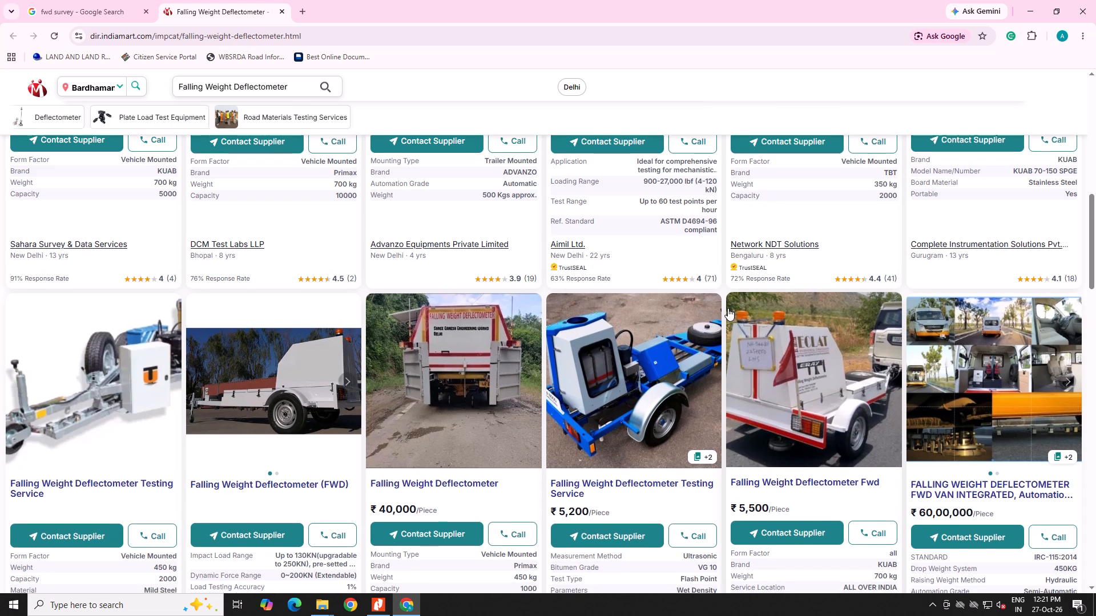
scroll(728, 308, "down", 1)
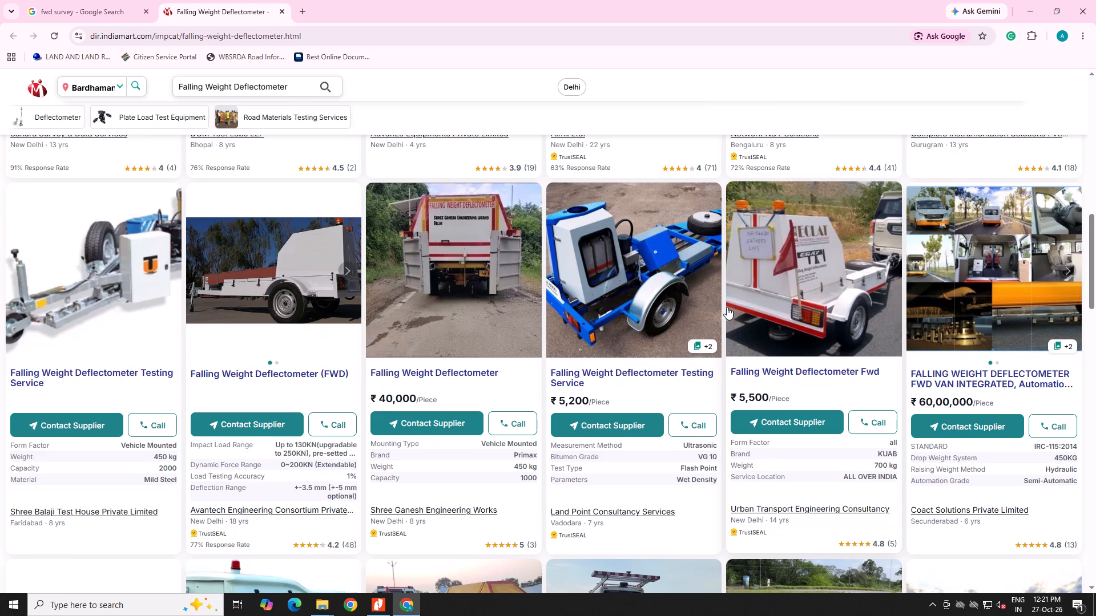
scroll(727, 307, "down", 3)
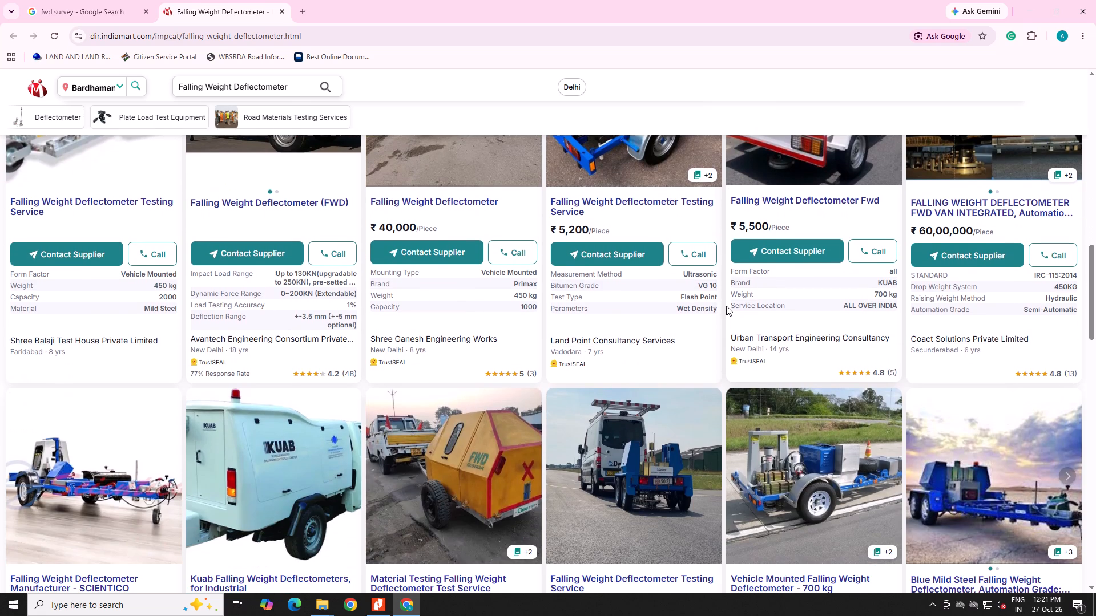
scroll(726, 306, "down", 1)
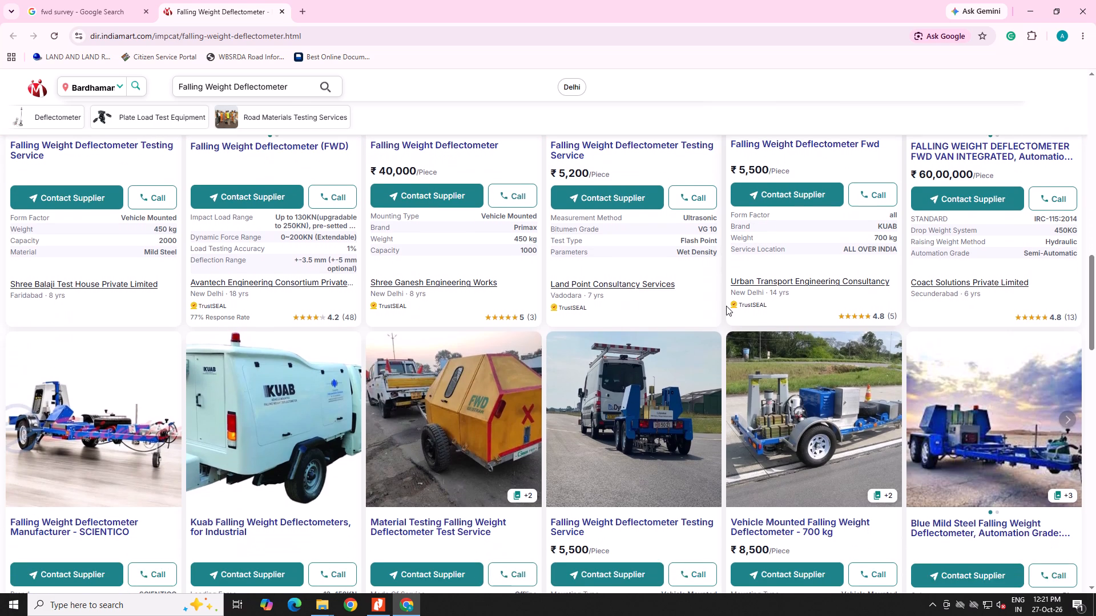
scroll(726, 306, "down", 1)
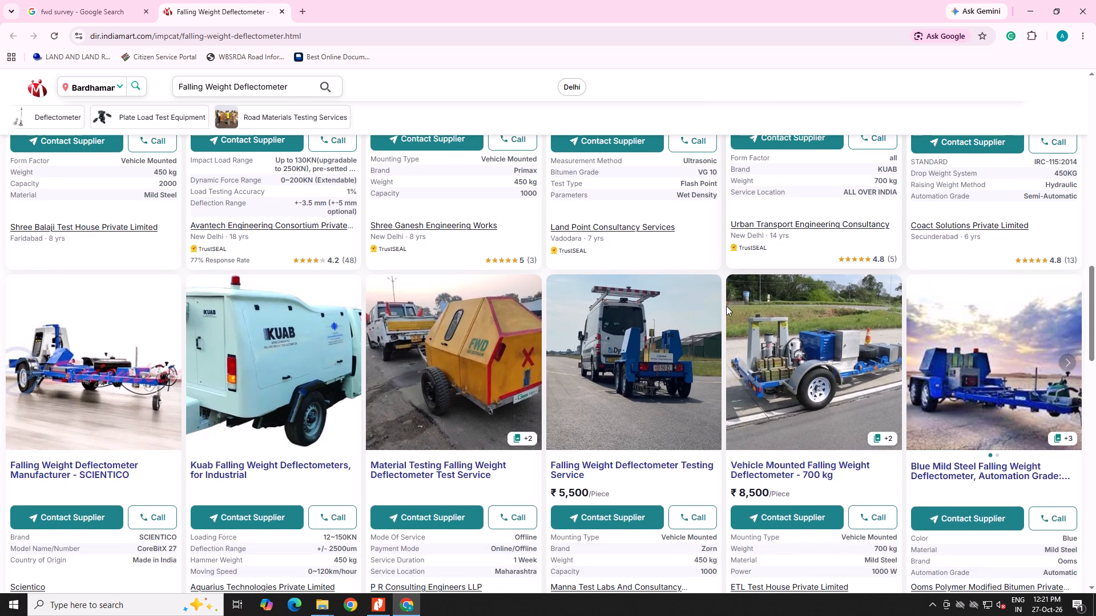
scroll(726, 306, "down", 2)
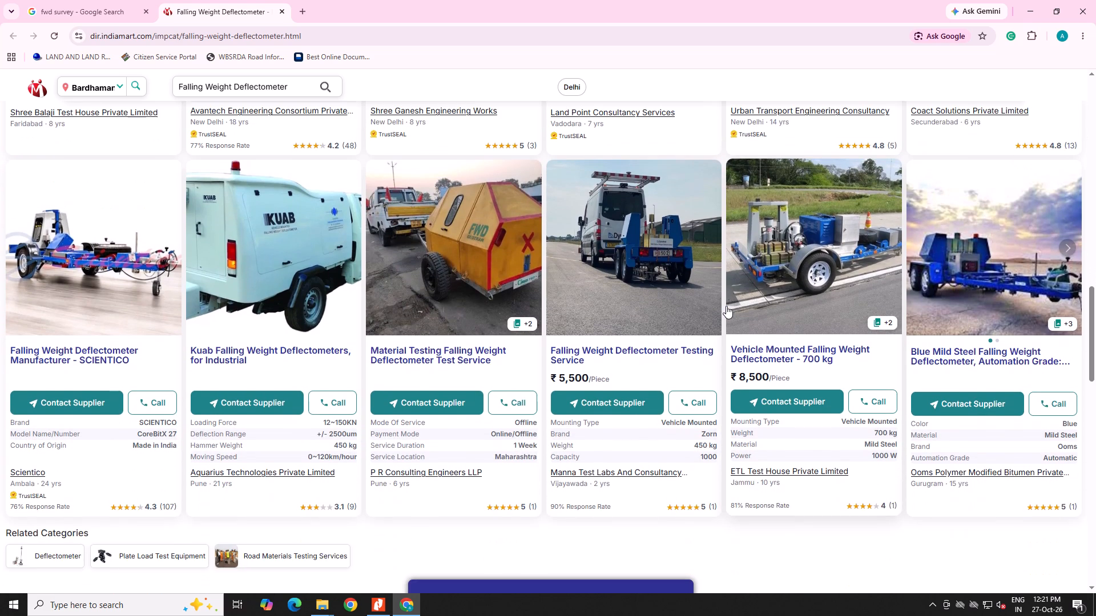
scroll(726, 306, "down", 7)
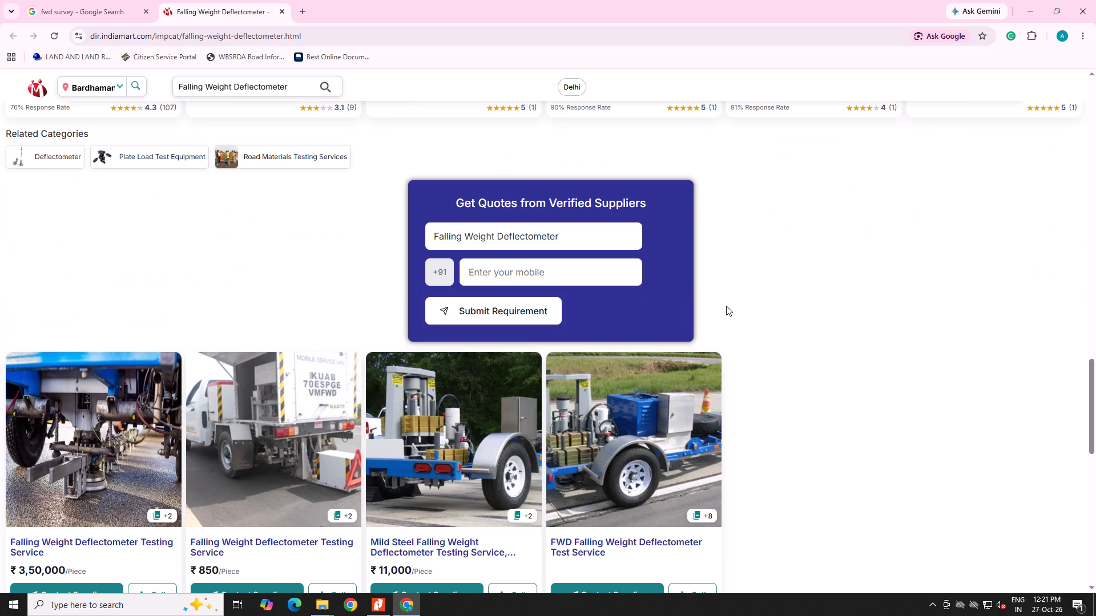
scroll(726, 306, "down", 13)
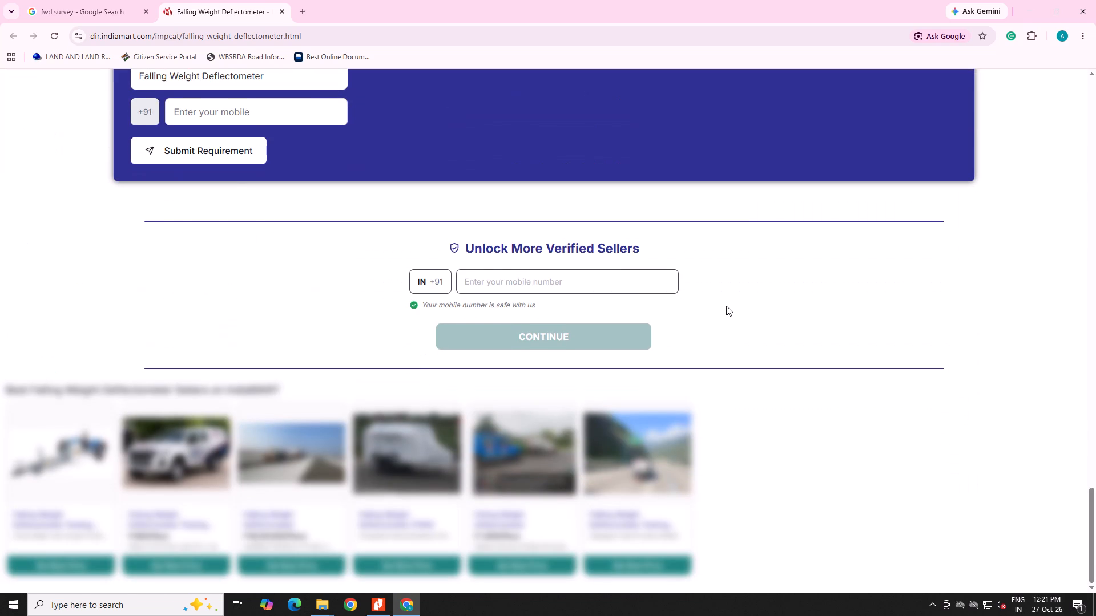
Return to the "fwd survey" search tab, minimize the browser and tender notice windows, and close the Downloads folder window.
left_click(91, 0)
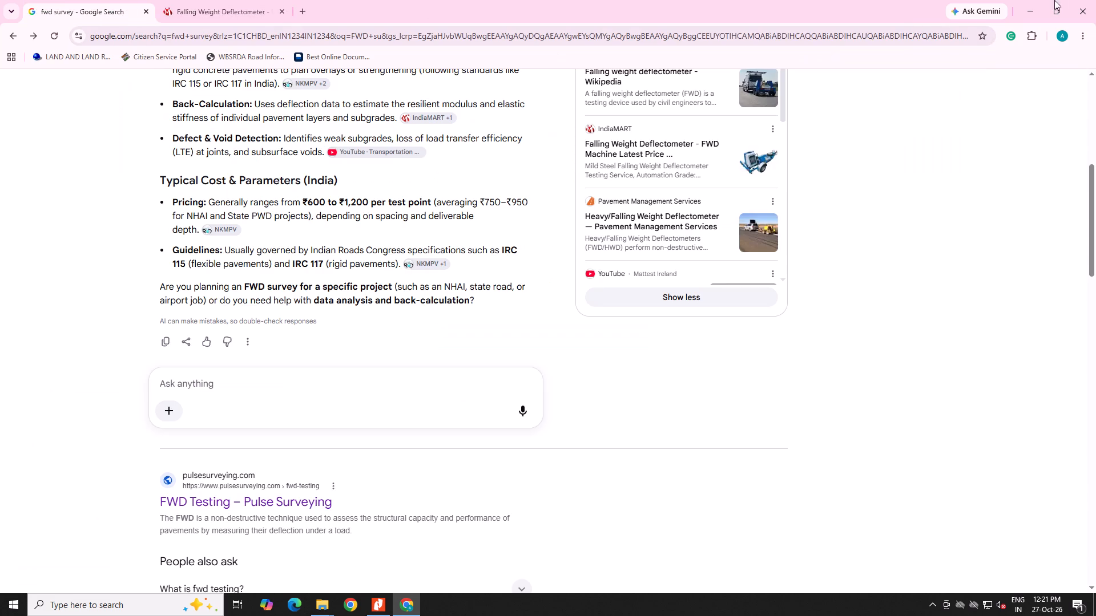
left_click(1034, 9)
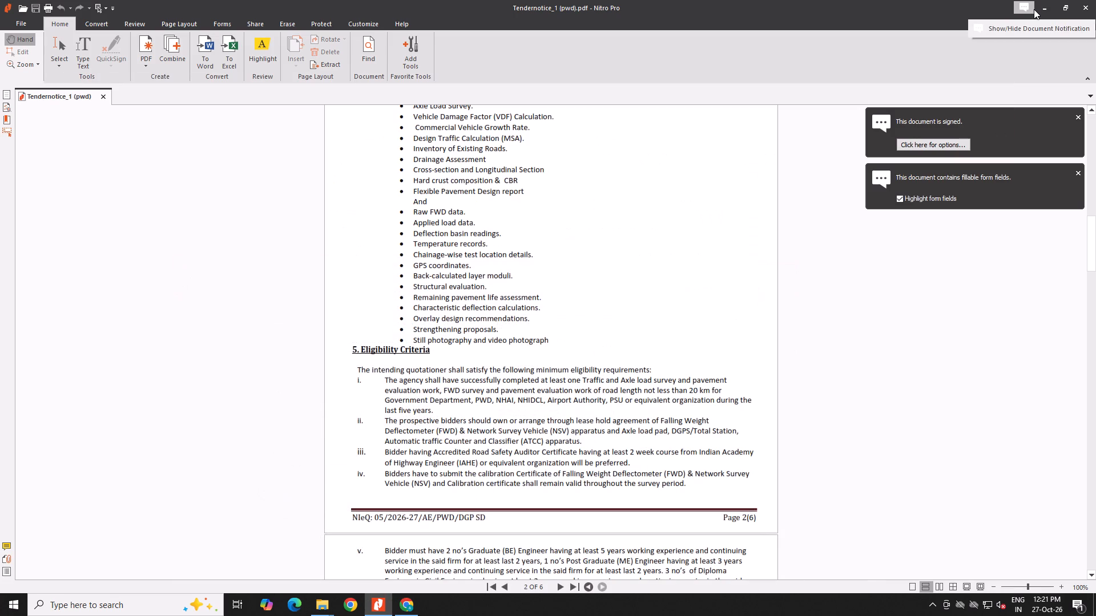
left_click(1041, 9)
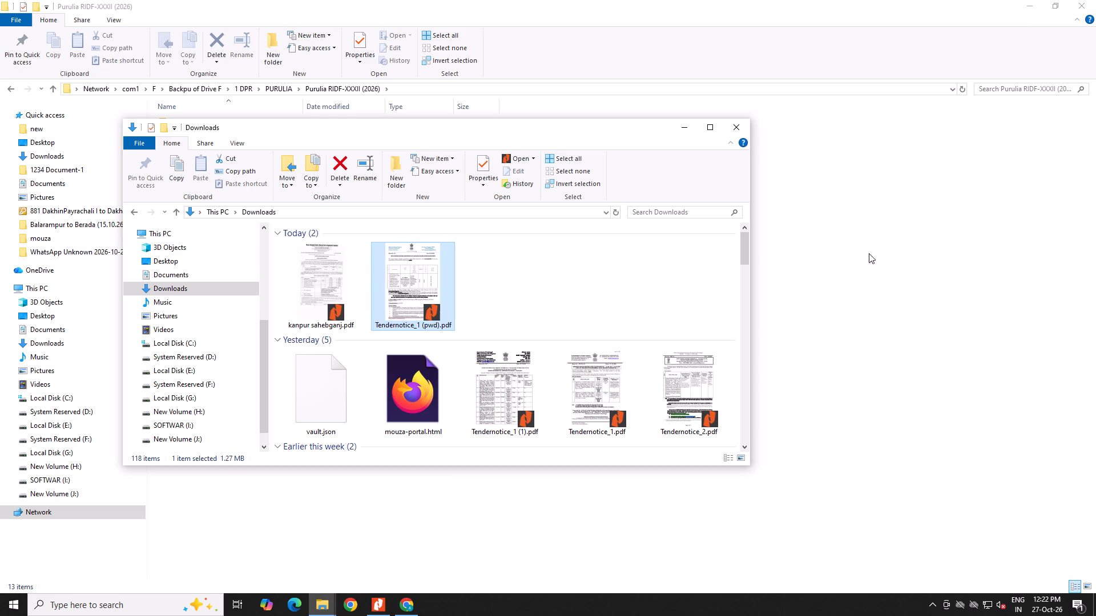
left_click(731, 129)
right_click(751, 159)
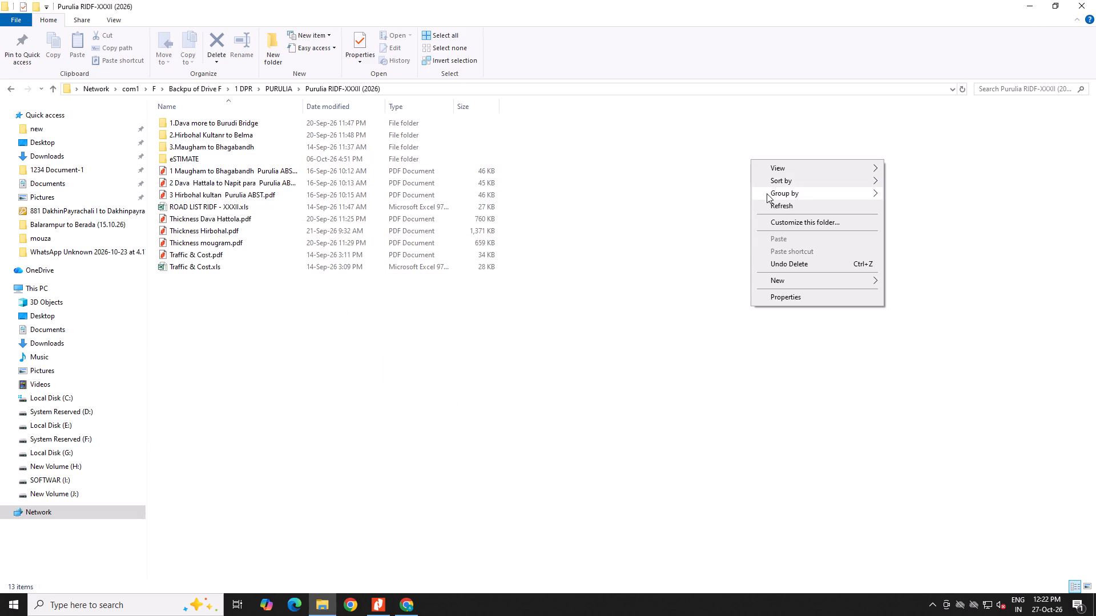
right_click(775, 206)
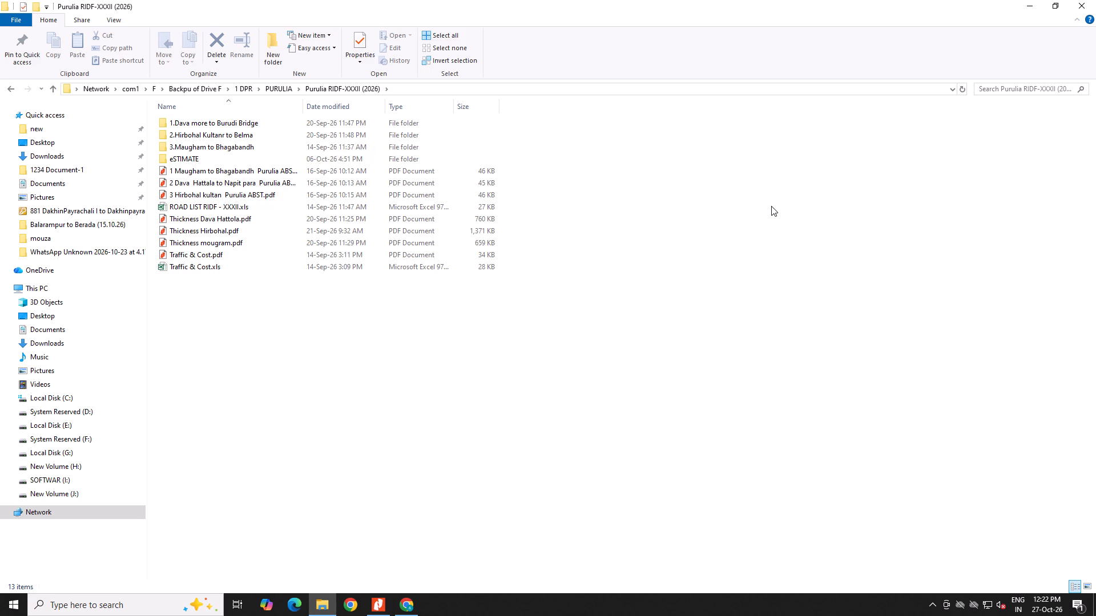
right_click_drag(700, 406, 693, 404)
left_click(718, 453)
Open Local Disk (G:) in File Explorer, look over its folders, and minimize the window.
left_click(49, 453)
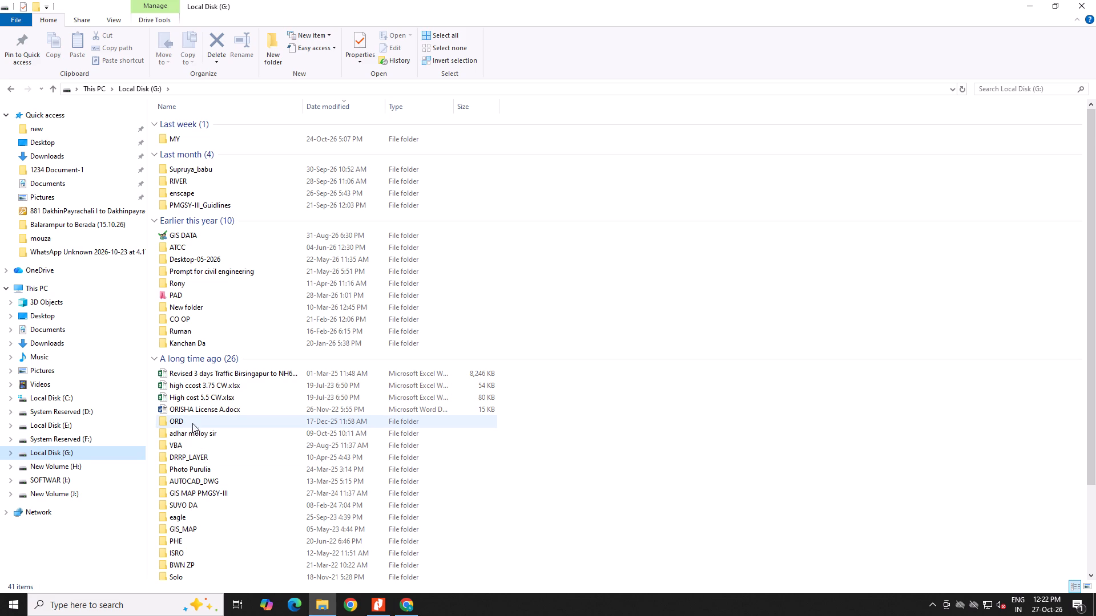
left_click(1027, 3)
Switch back to Google Chrome and reread the AI Overview on FWD surveys, covering its workings, key uses and typical cost.
left_click(405, 615)
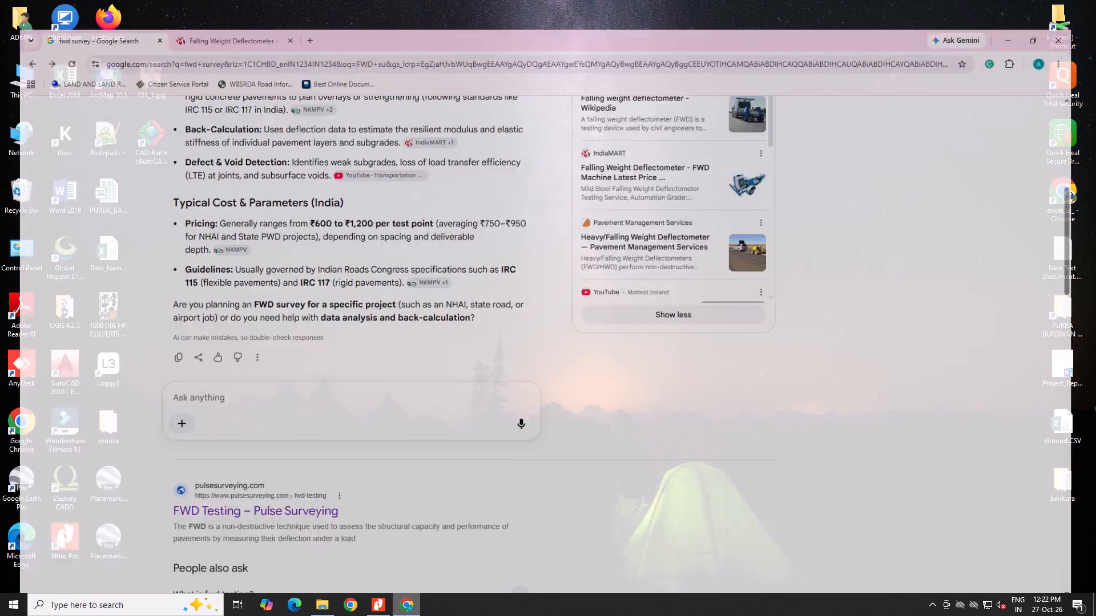
scroll(479, 555, "up", 6)
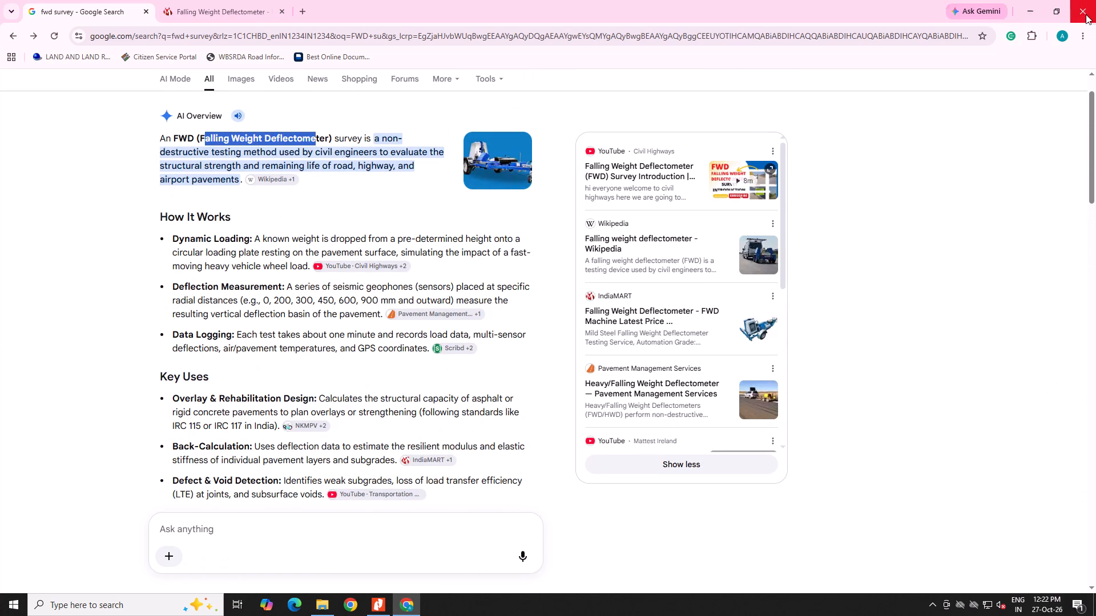
scroll(825, 437, "up", 6)
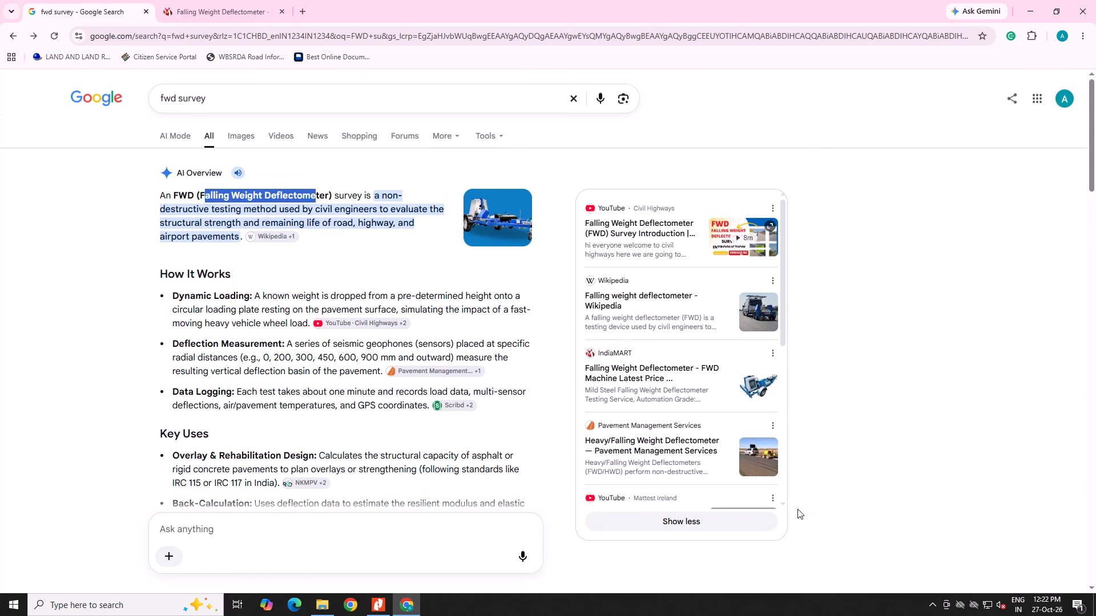
scroll(797, 509, "down", 3)
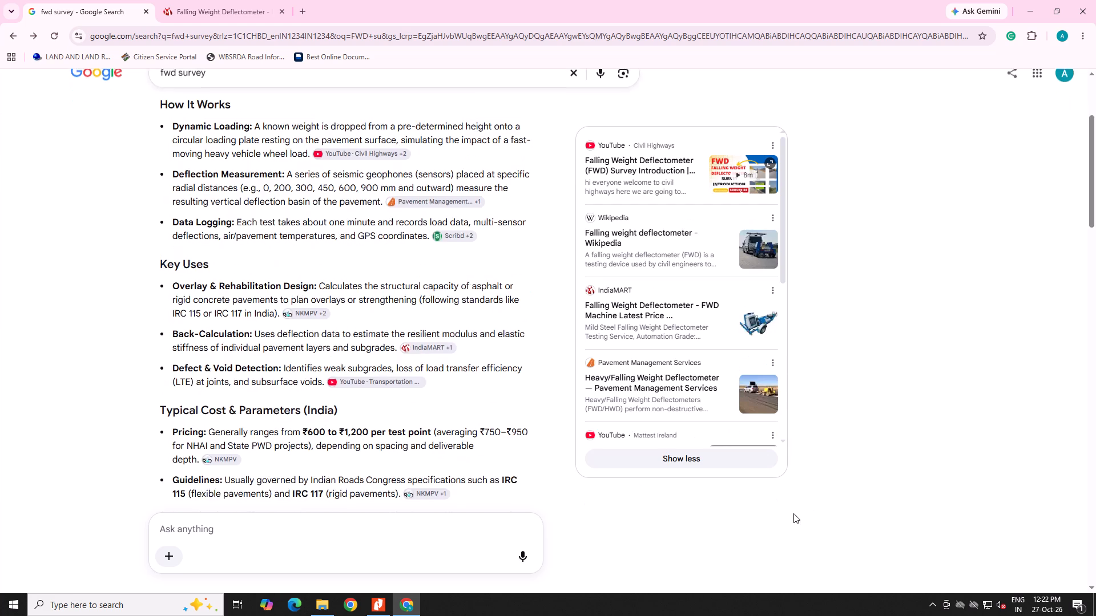
scroll(793, 513, "down", 8)
scroll(791, 512, "up", 8)
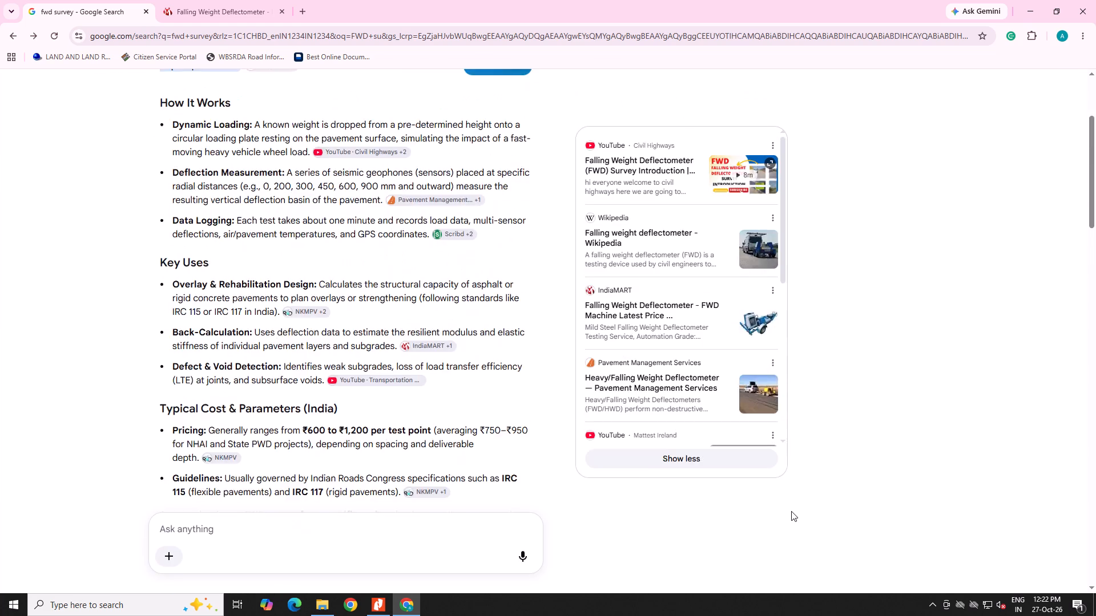
scroll(791, 511, "up", 4)
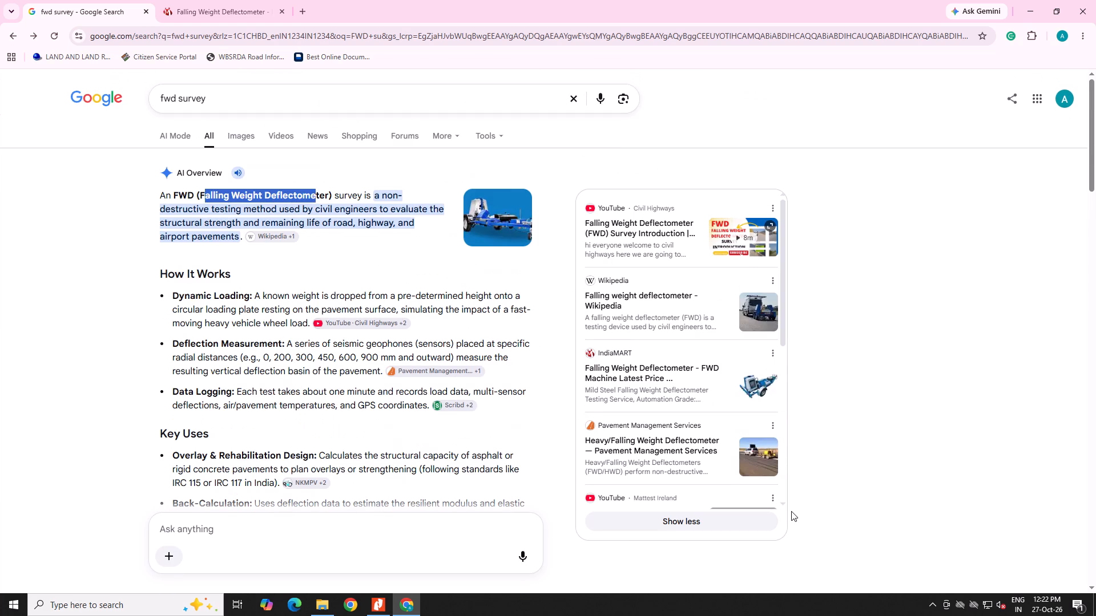
Ask the AI Overview the follow-up question "price approx" and dismiss the Personal Intelligence offer.
scroll(426, 514, "down", 5)
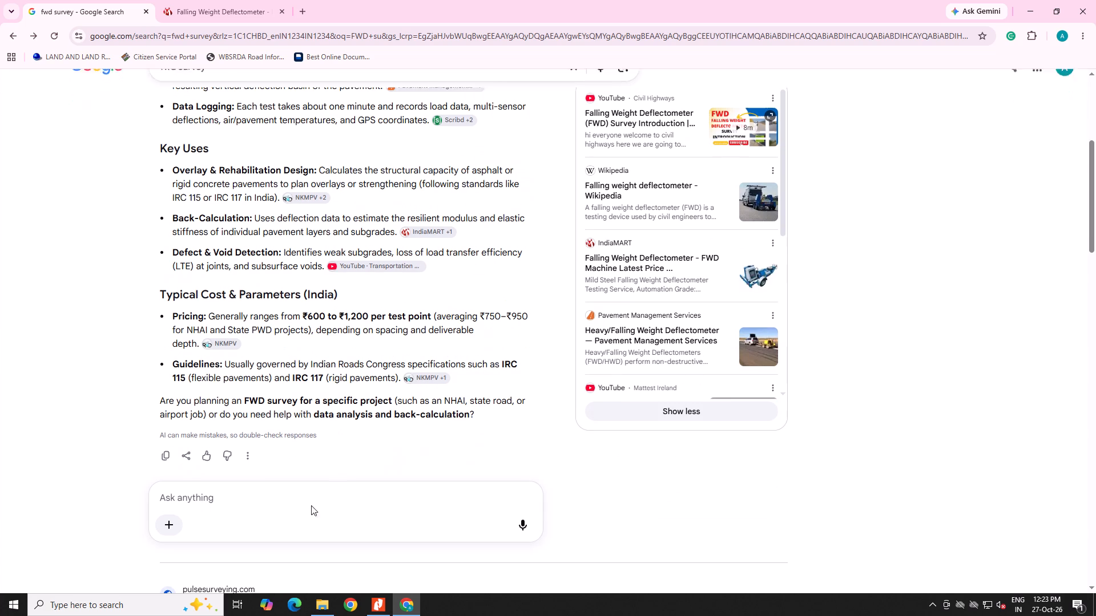
left_click(256, 492)
type("price approx")
key("Return")
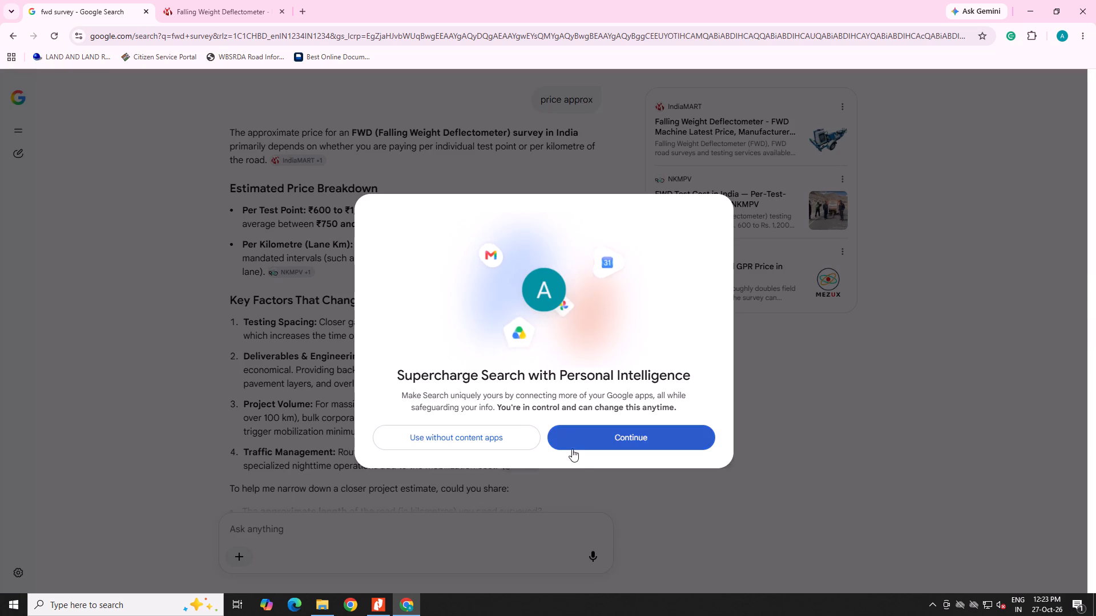
key("Escape")
Read the AI answer on approximate FWD survey prices in India, its price factors and the earlier overview above it.
scroll(530, 471, "down", 2)
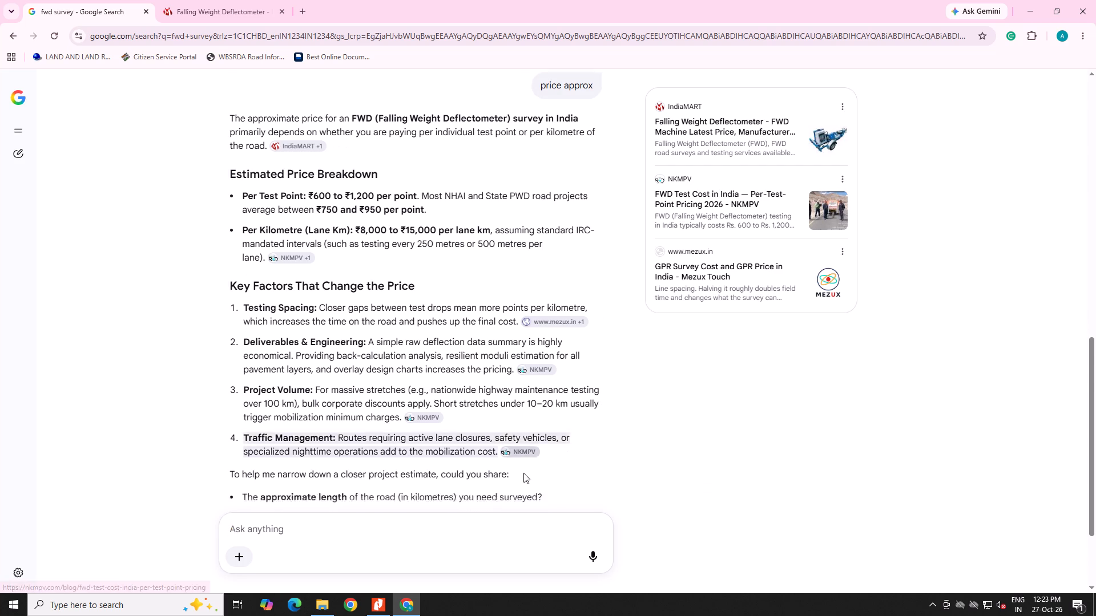
scroll(523, 473, "down", 1)
scroll(521, 475, "up", 1)
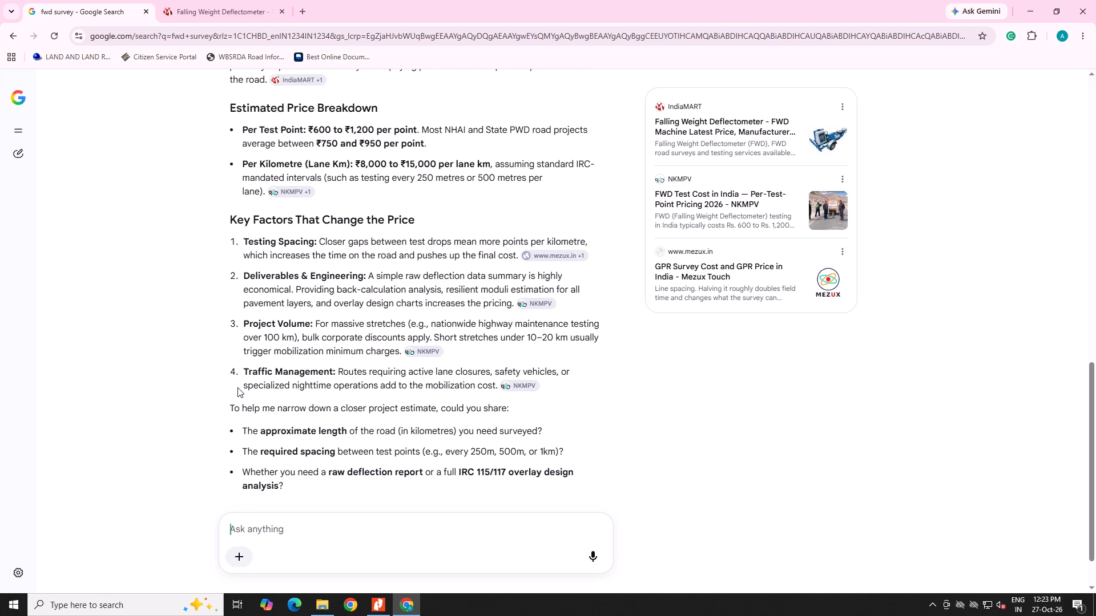
scroll(247, 385, "down", 8)
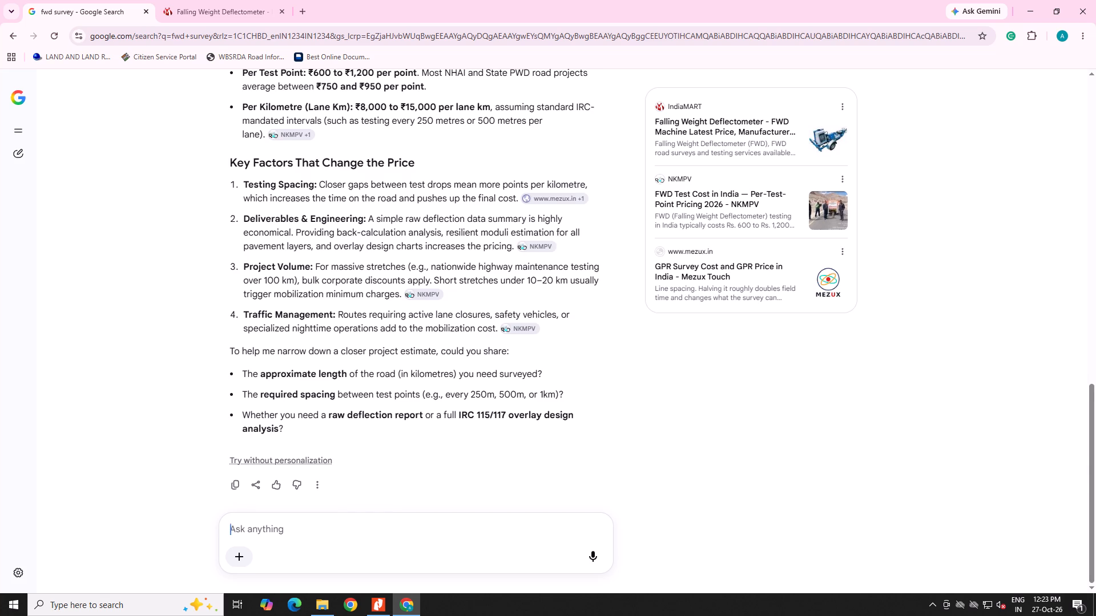
scroll(247, 395, "up", 10)
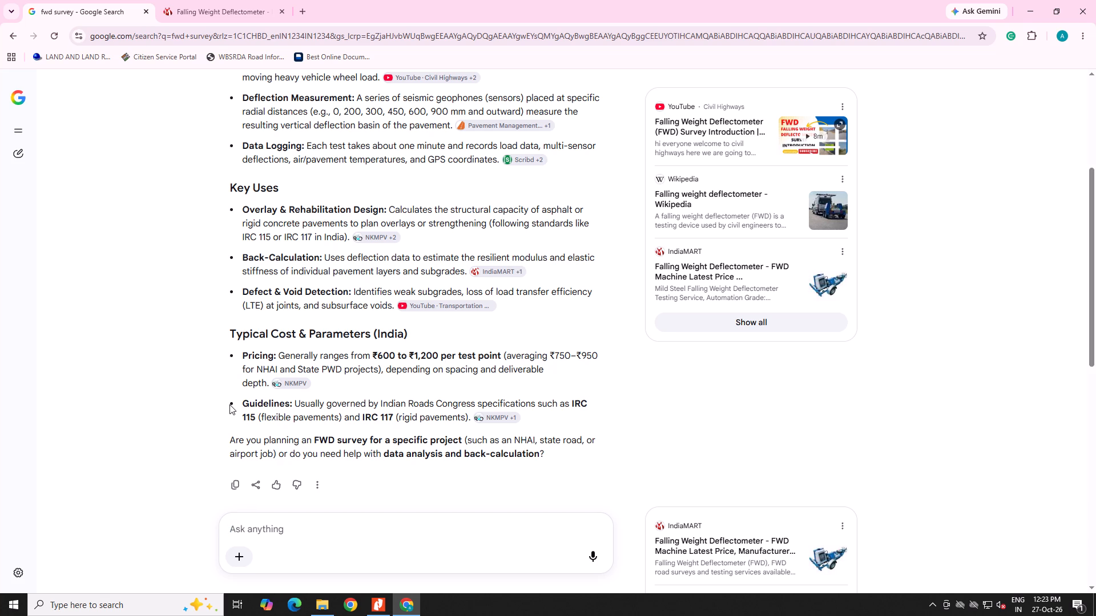
scroll(229, 404, "up", 8)
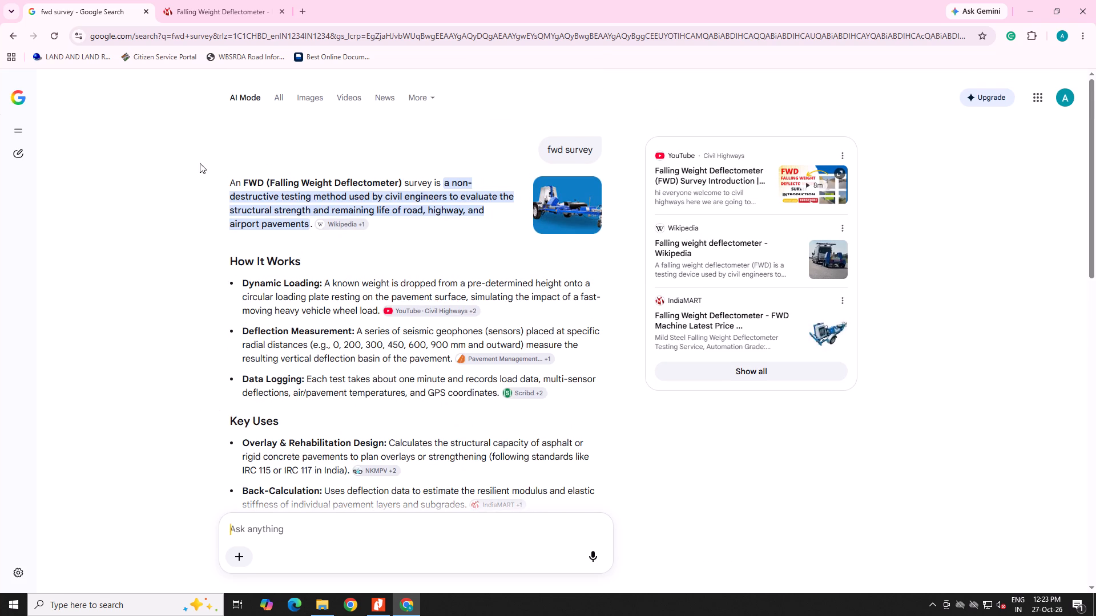
Close the IndiaMART Falling Weight Deflectometer tab and the Google Chrome window.
left_click(237, 2)
left_click(278, 9)
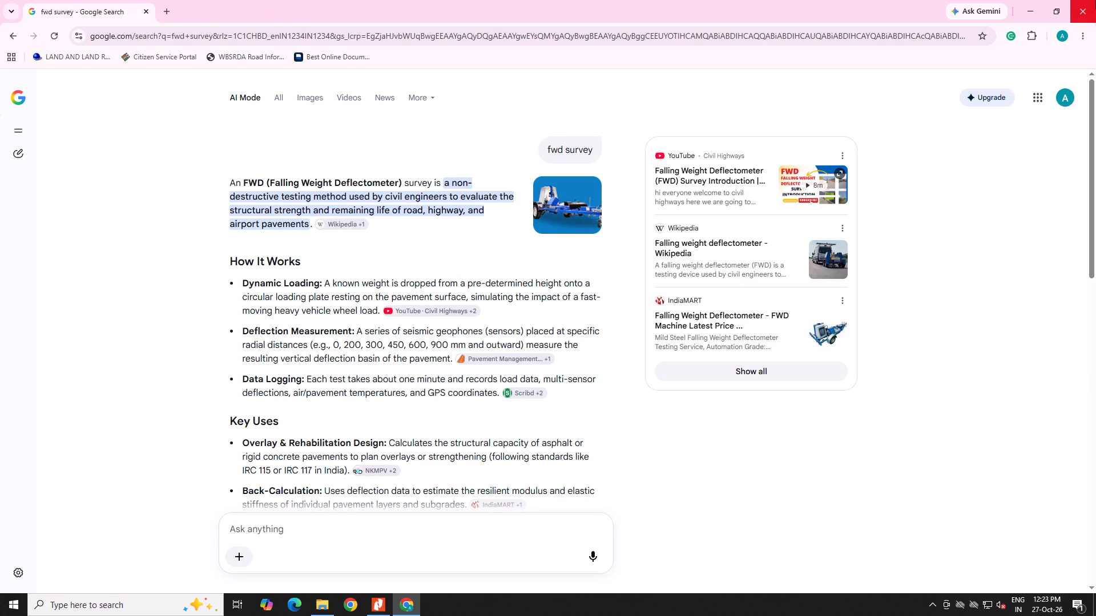
left_click(1095, 0)
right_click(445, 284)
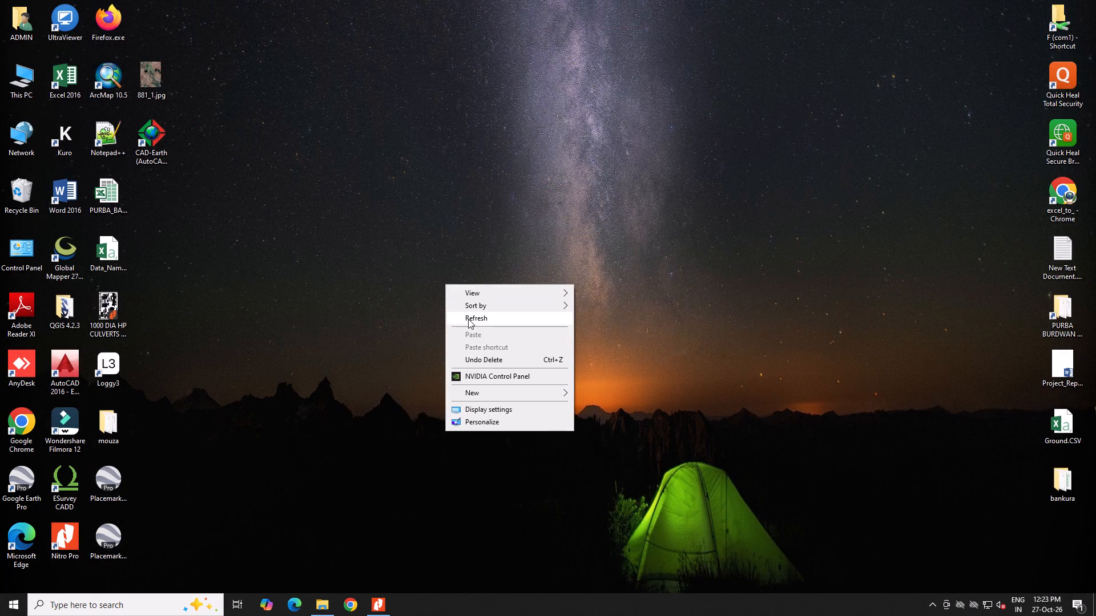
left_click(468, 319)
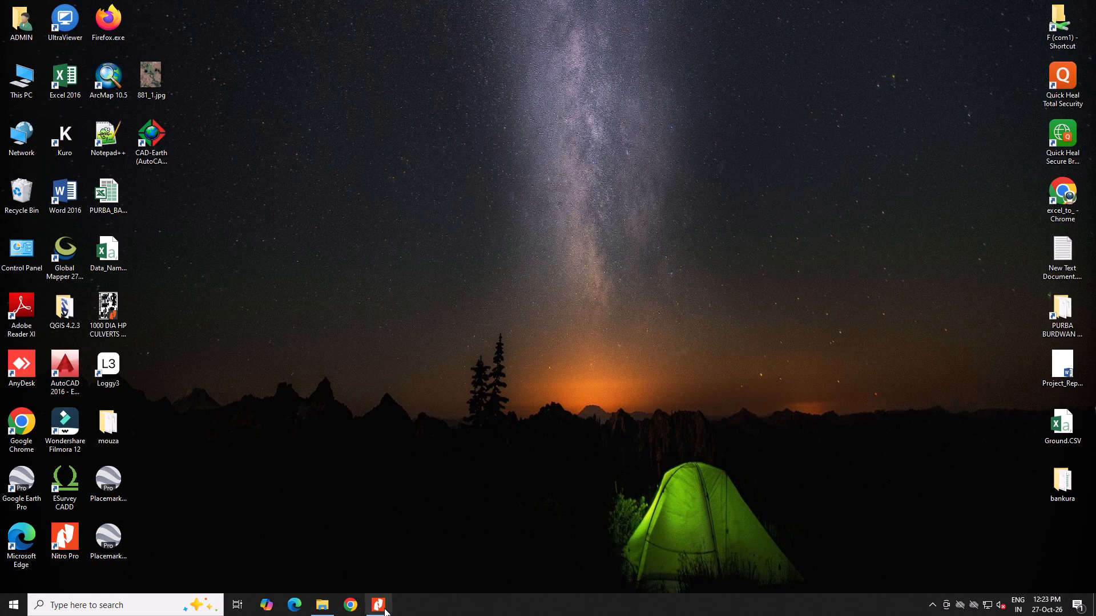
Switch to Nitro Pro and reread the tender notice's eligibility criteria, earnest money, documents to be submitted and critical dates.
left_click(384, 608)
scroll(436, 471, "down", 7)
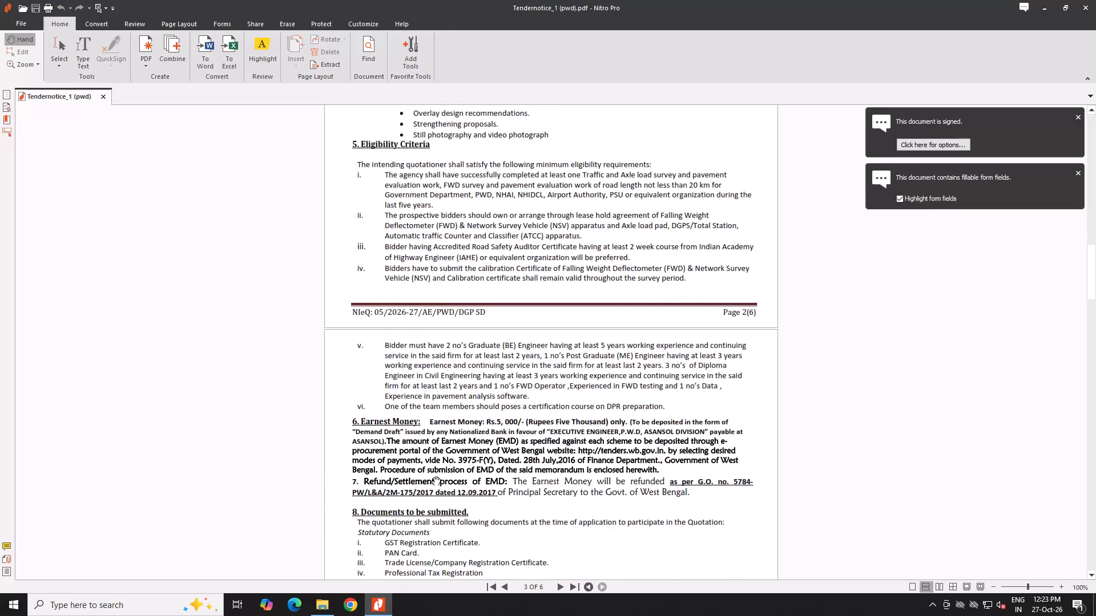
scroll(432, 476, "down", 4)
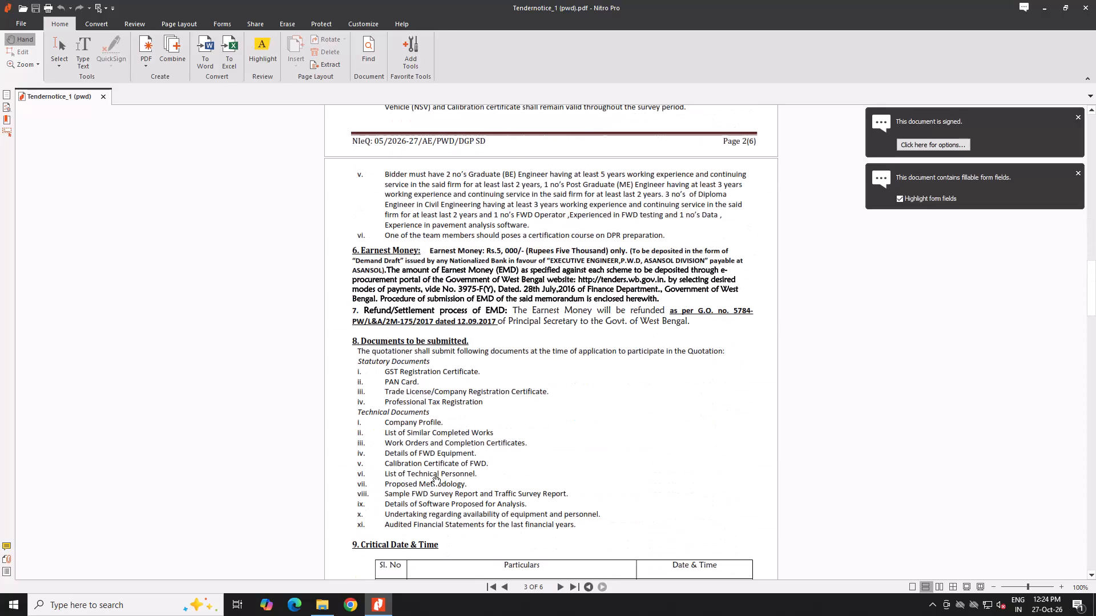
scroll(432, 476, "down", 2)
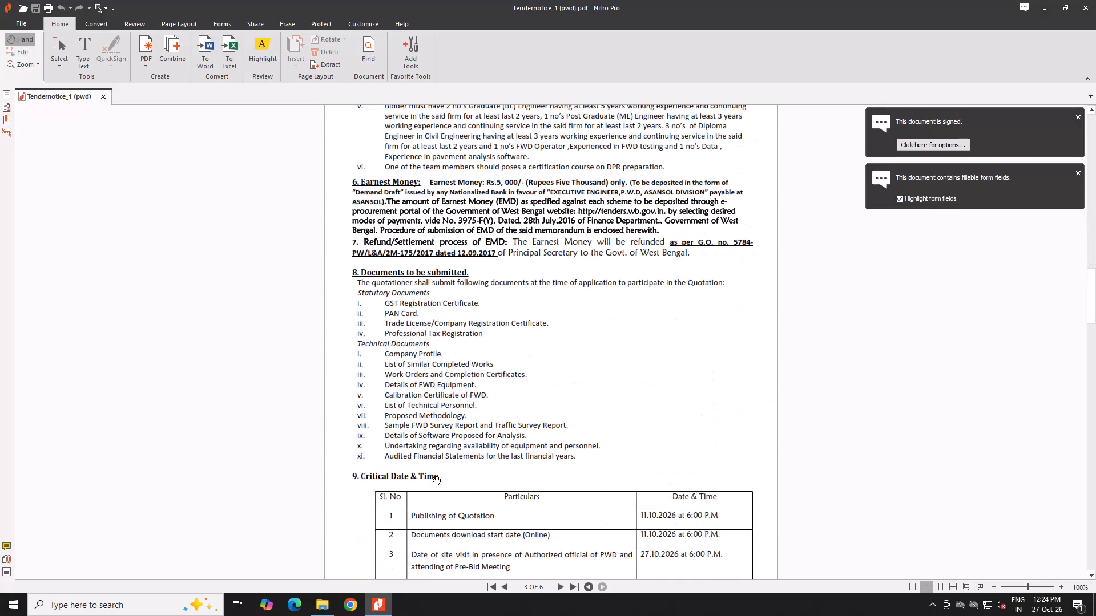
scroll(430, 479, "down", 2)
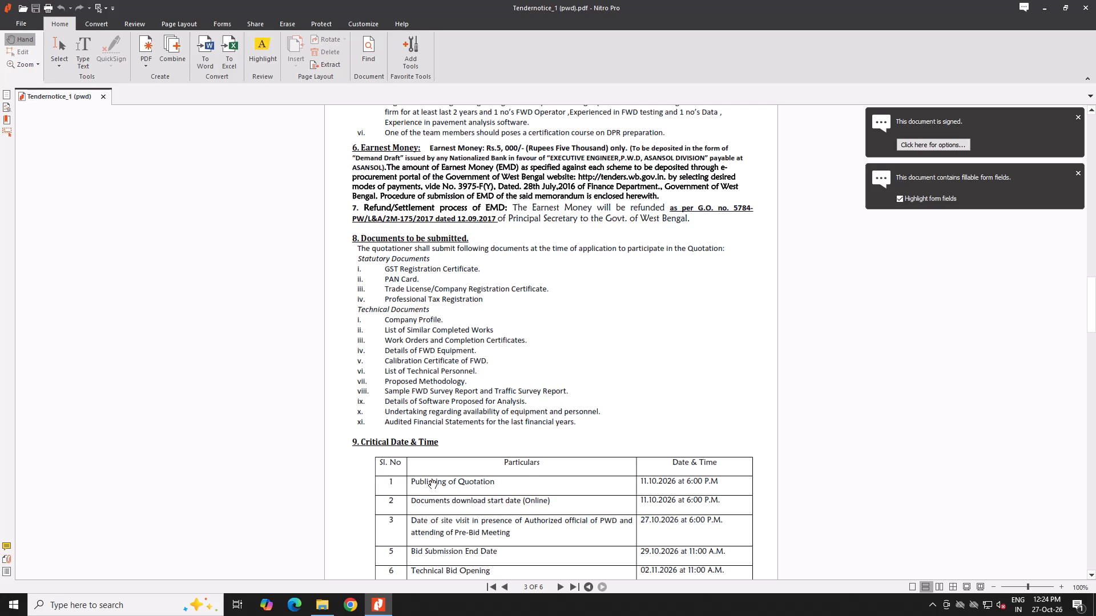
Skim the notice's remaining terms and conditions, Annexure-I application and Annexure-II affidavit, and close Nitro Pro.
scroll(428, 481, "down", 17)
scroll(424, 483, "down", 4)
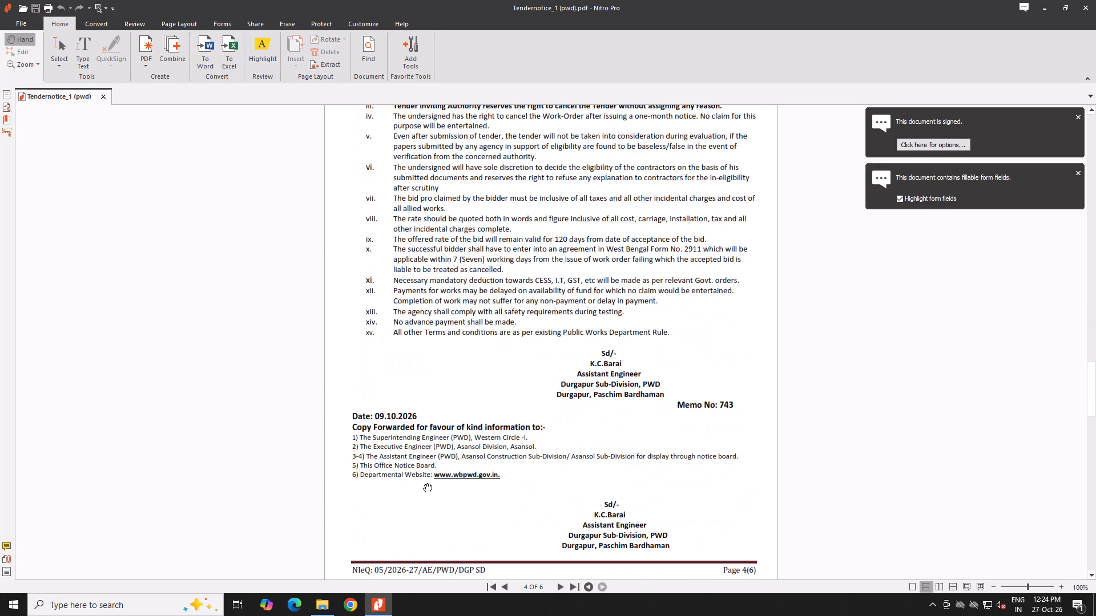
scroll(424, 483, "down", 9)
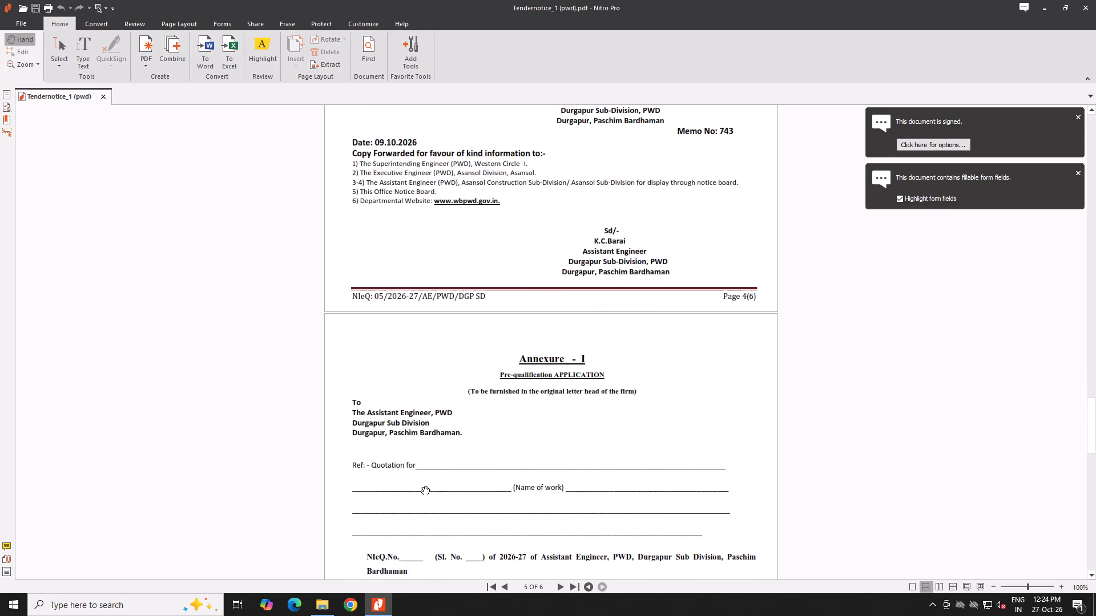
scroll(421, 486, "down", 4)
scroll(421, 486, "down", 18)
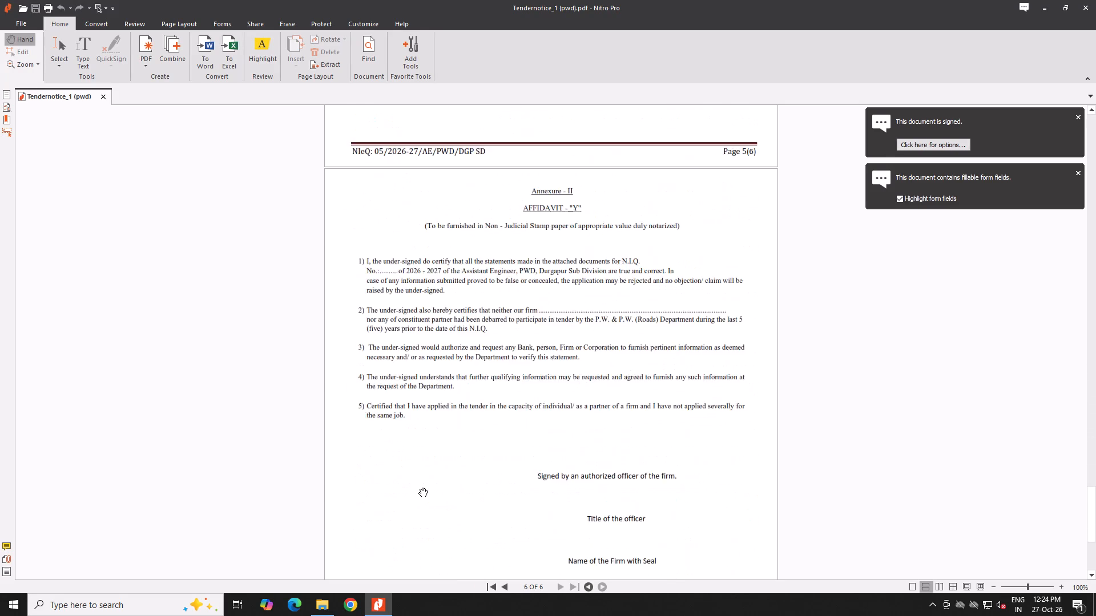
scroll(419, 488, "down", 2)
left_click(1083, 9)
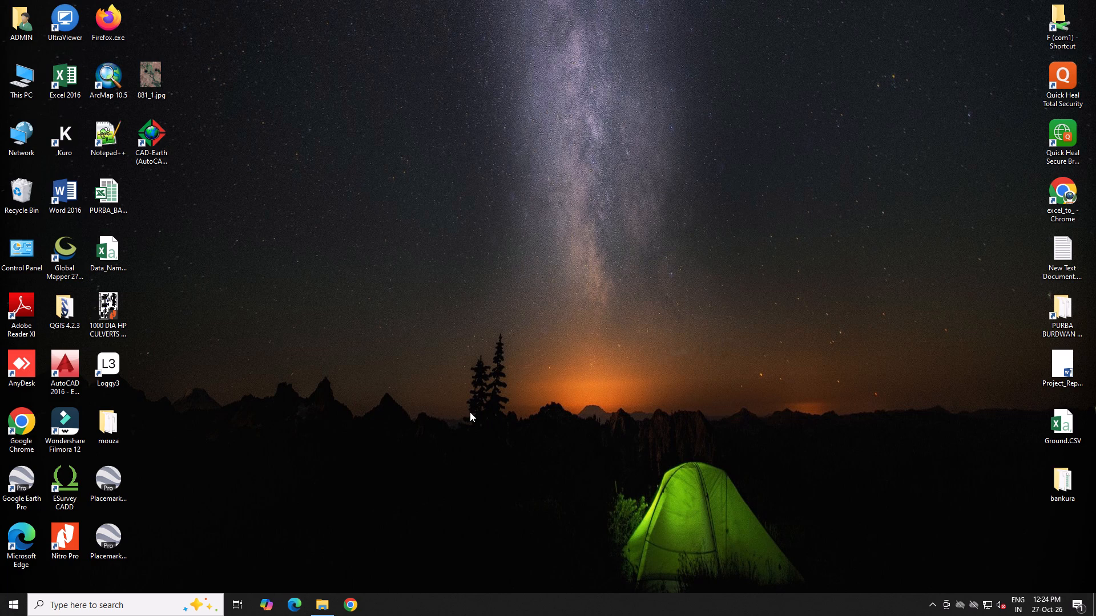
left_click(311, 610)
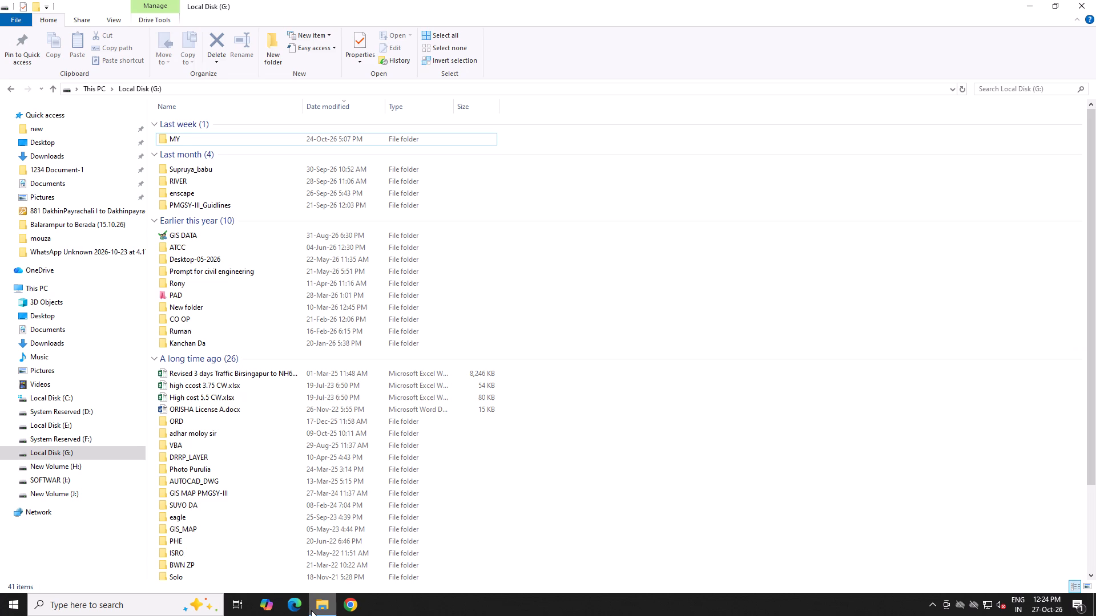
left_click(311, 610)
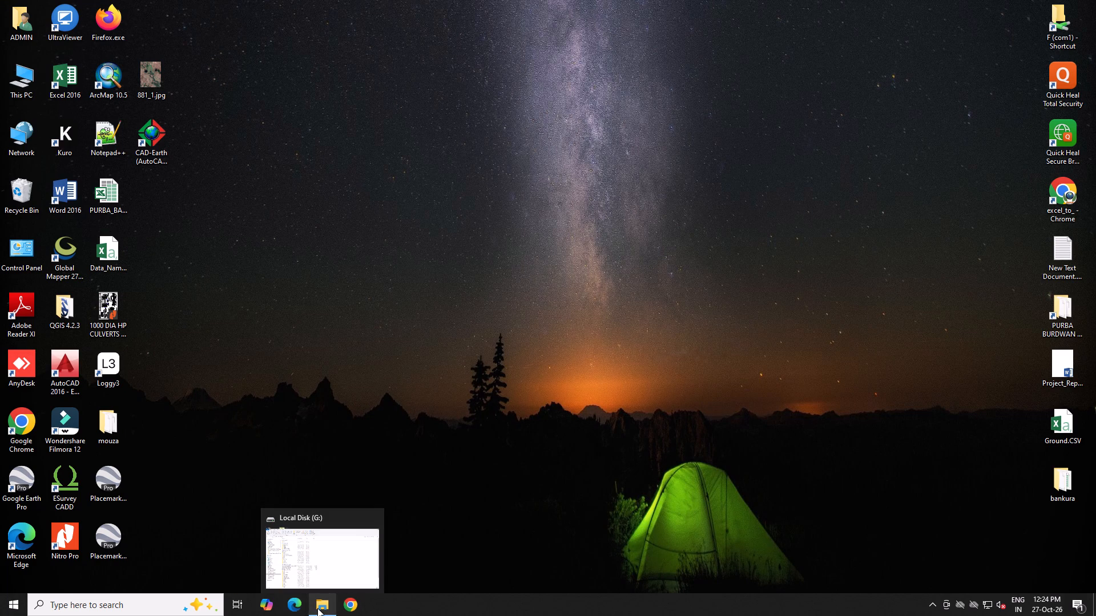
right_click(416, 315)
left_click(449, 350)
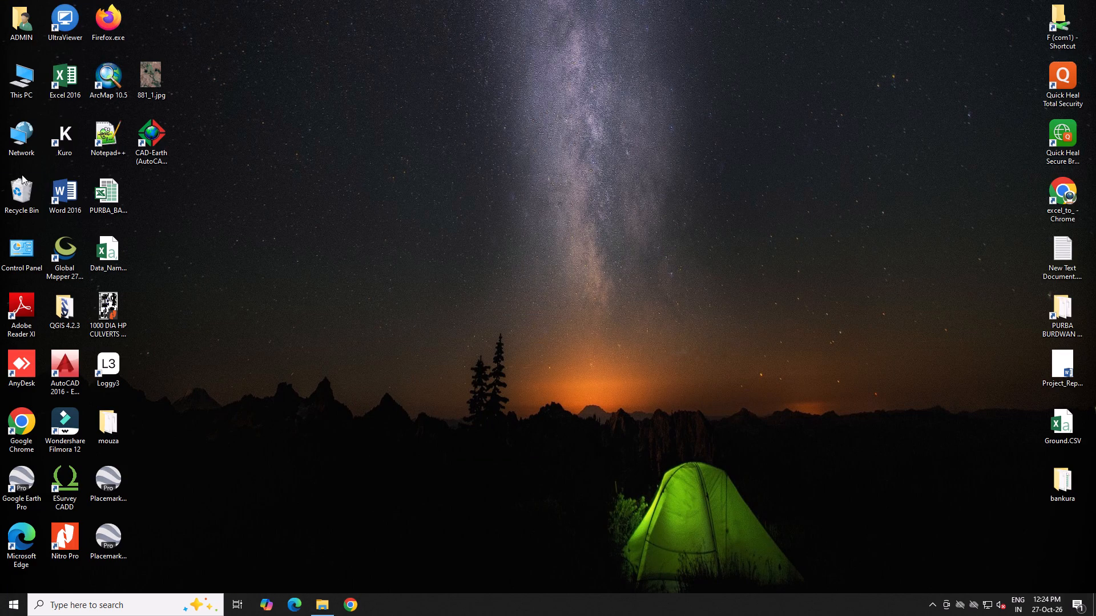
Launch the Kuro application from its desktop shortcut.
double_click(75, 133)
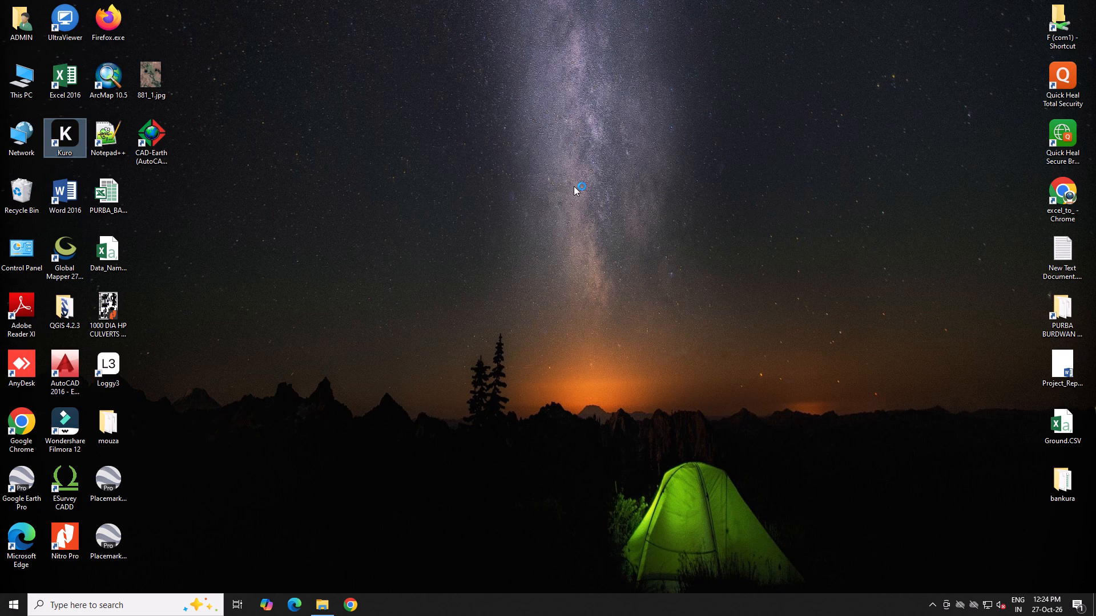
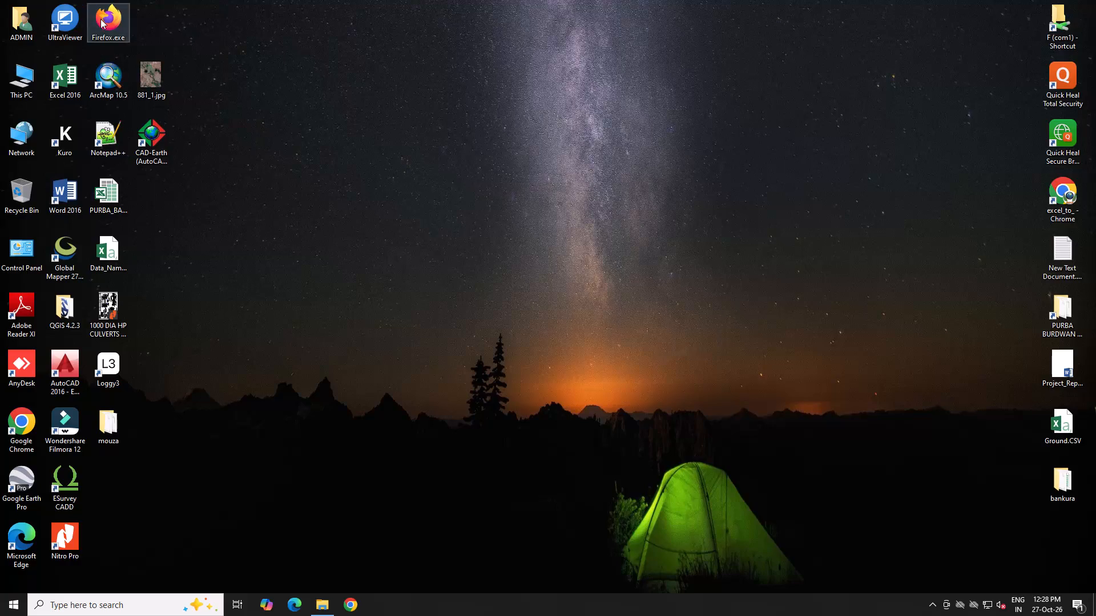
Launch the Firefox browser from the desktop.
double_click(107, 25)
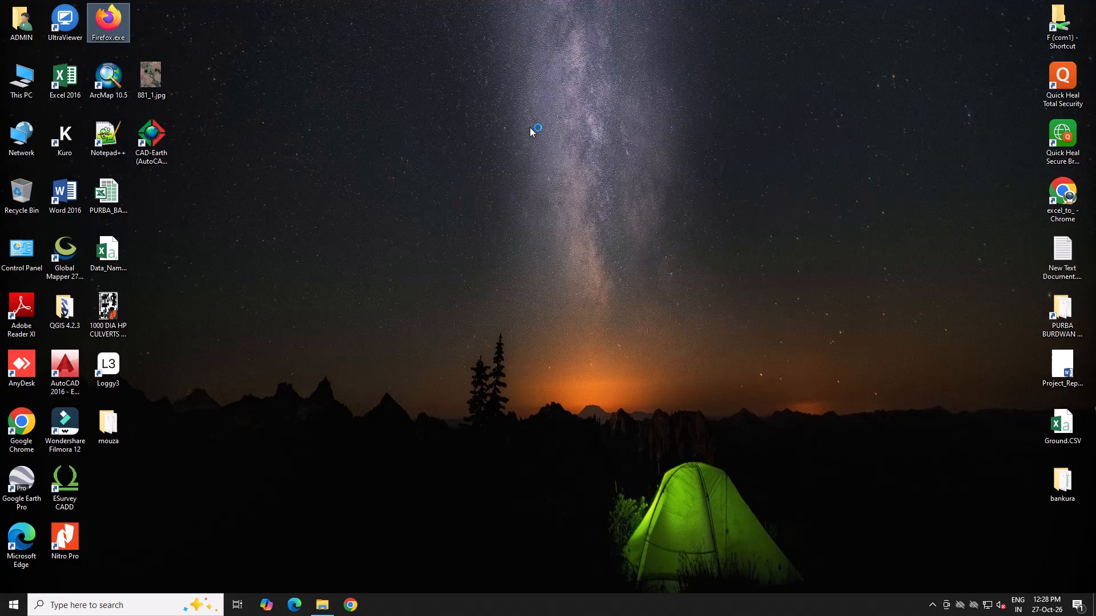
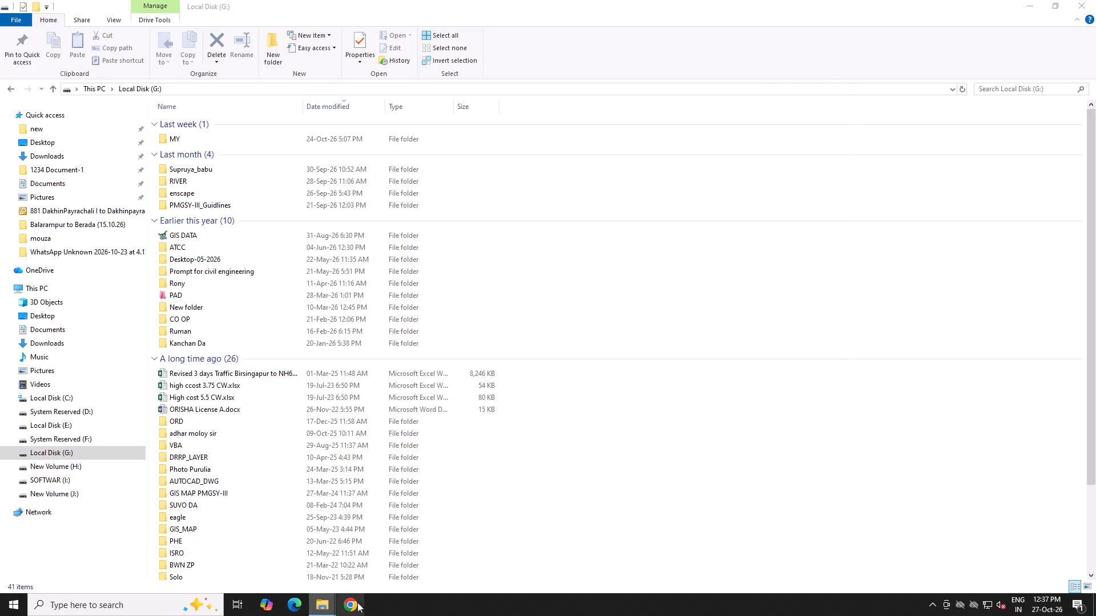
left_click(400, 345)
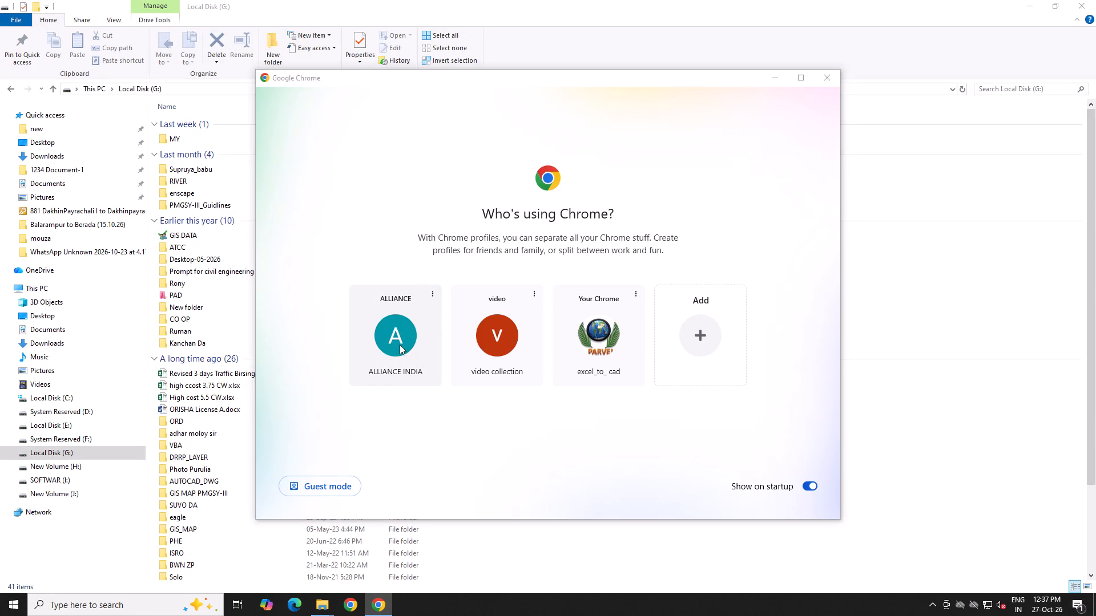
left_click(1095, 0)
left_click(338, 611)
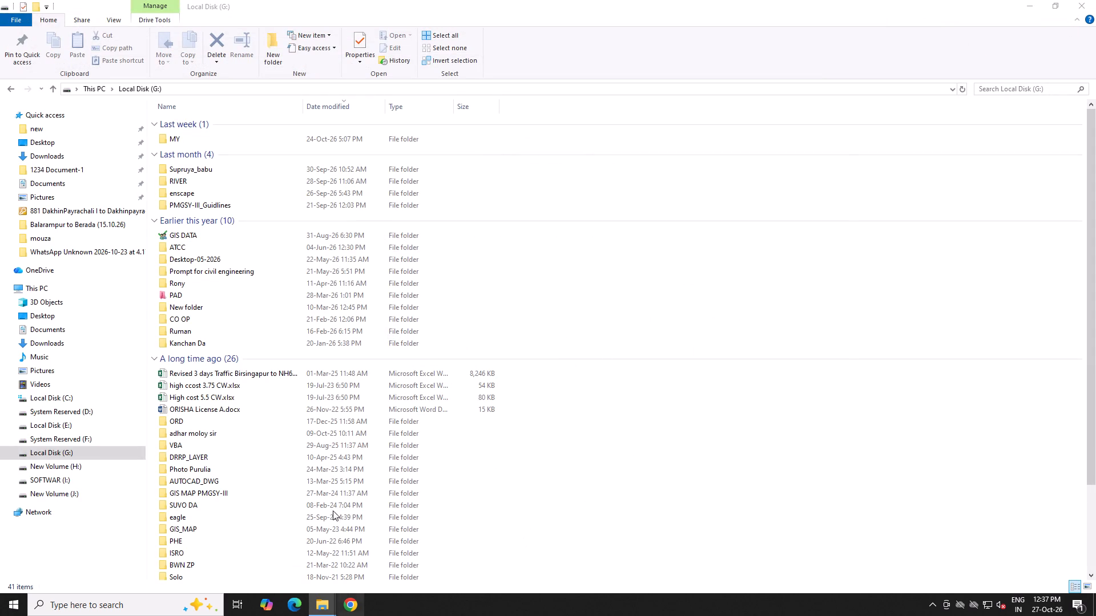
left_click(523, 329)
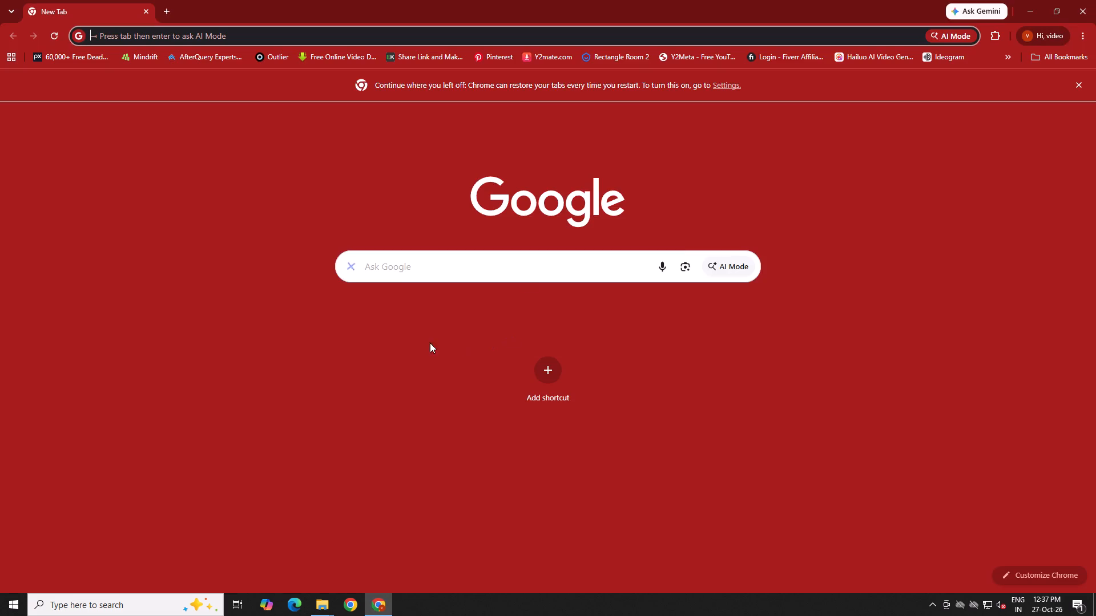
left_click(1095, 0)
Open Google Chrome with the excel_to_ cad profile and activate the Google search box on its new tab.
left_click(351, 607)
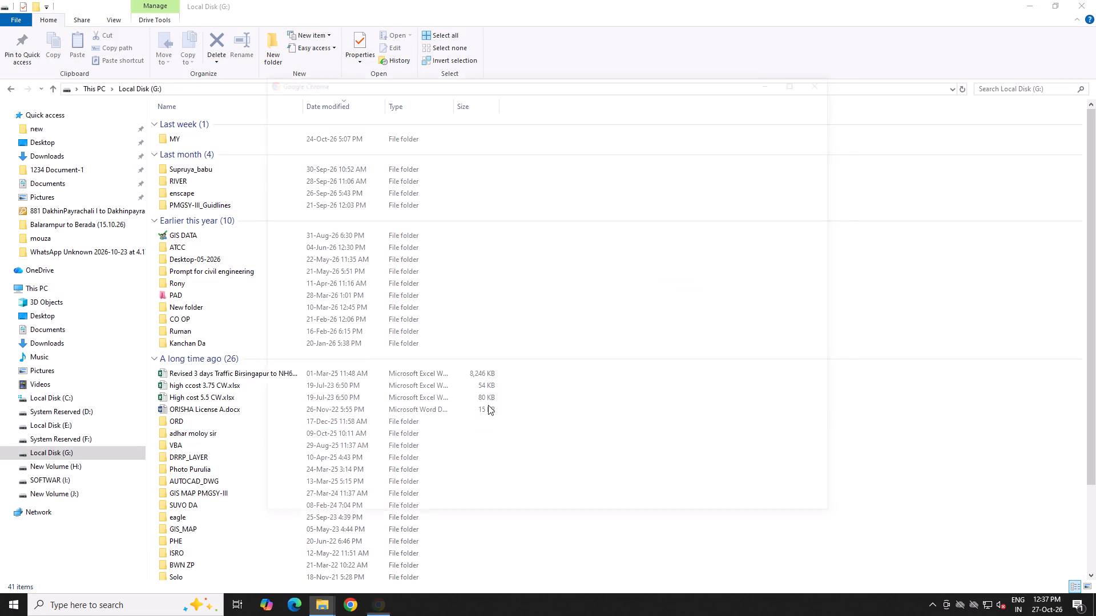
left_click(589, 334)
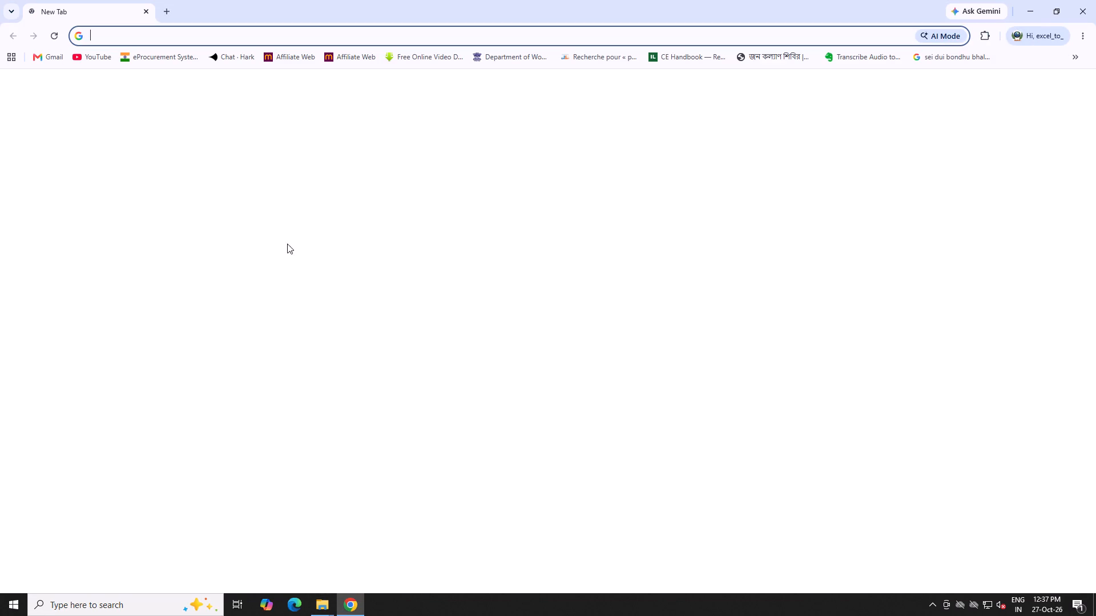
left_click(376, 229)
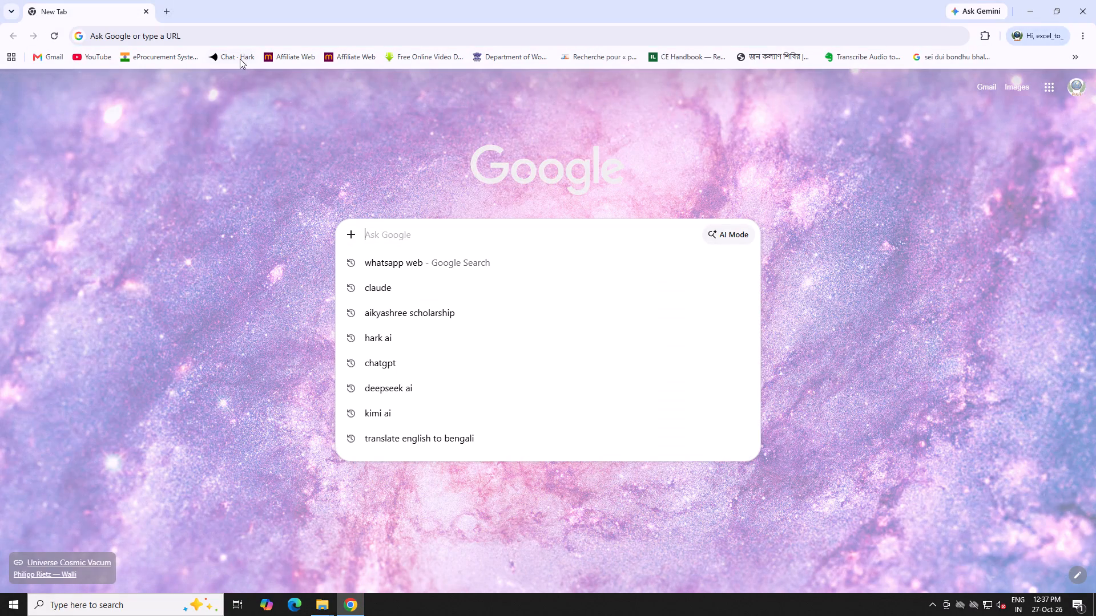